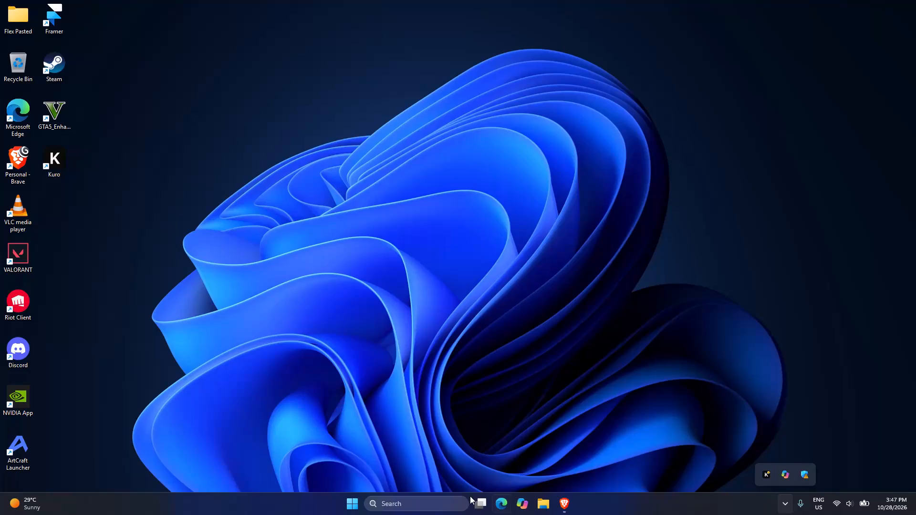
# Search for adobe and launch Adobe After Effects 2026.
pyautogui.click(429, 504)
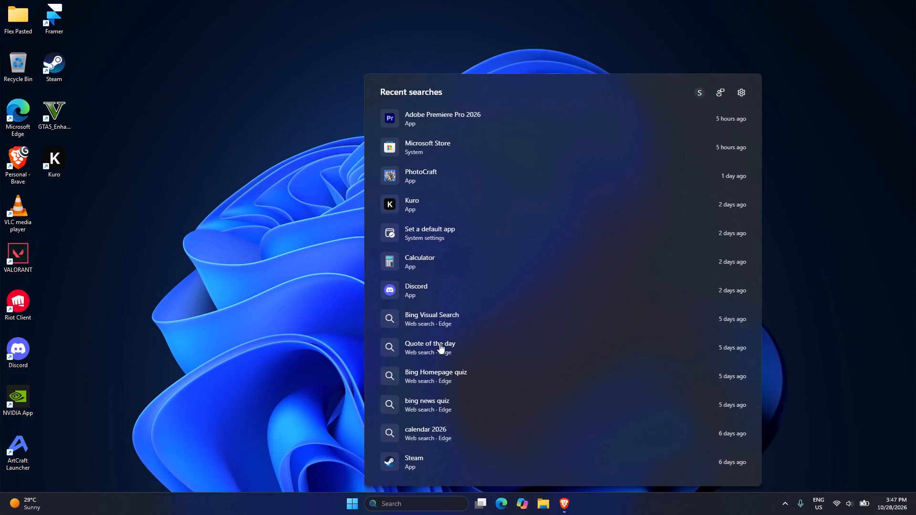
pyautogui.press('a')
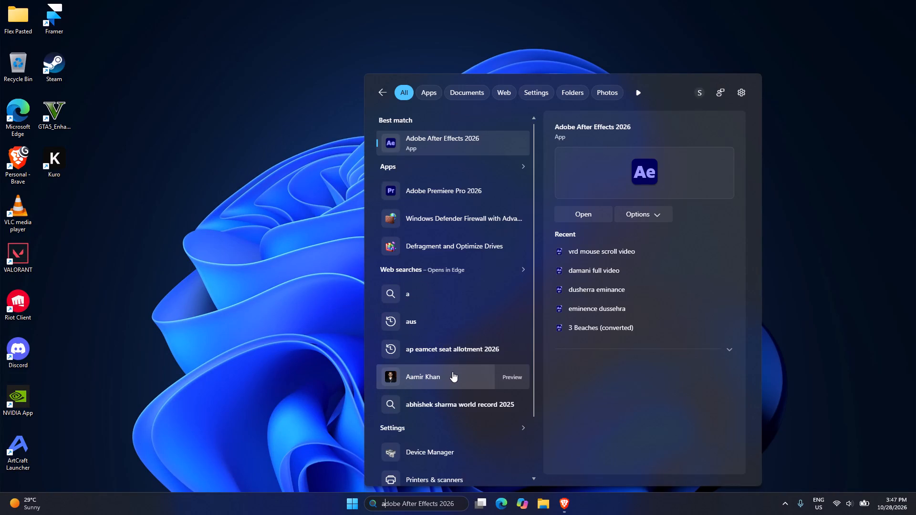
pyautogui.press('d')
pyautogui.press('o')
pyautogui.press('b')
pyautogui.press('e')
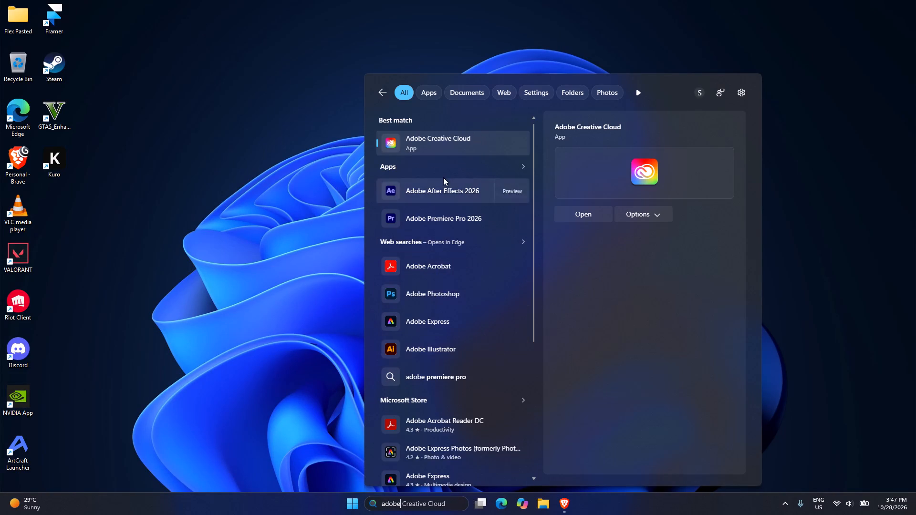
pyautogui.click(442, 191)
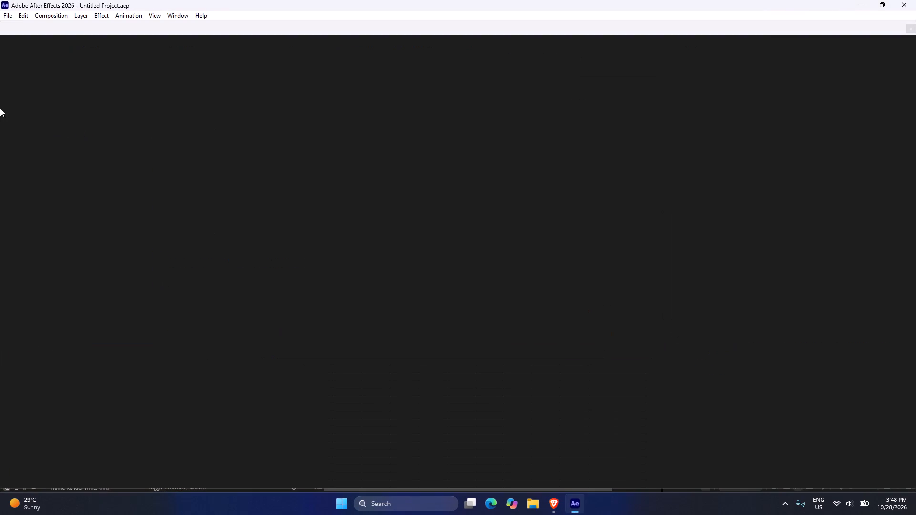
# Open the most recent project, "vrd mouse scroll video".
pyautogui.click(131, 17)
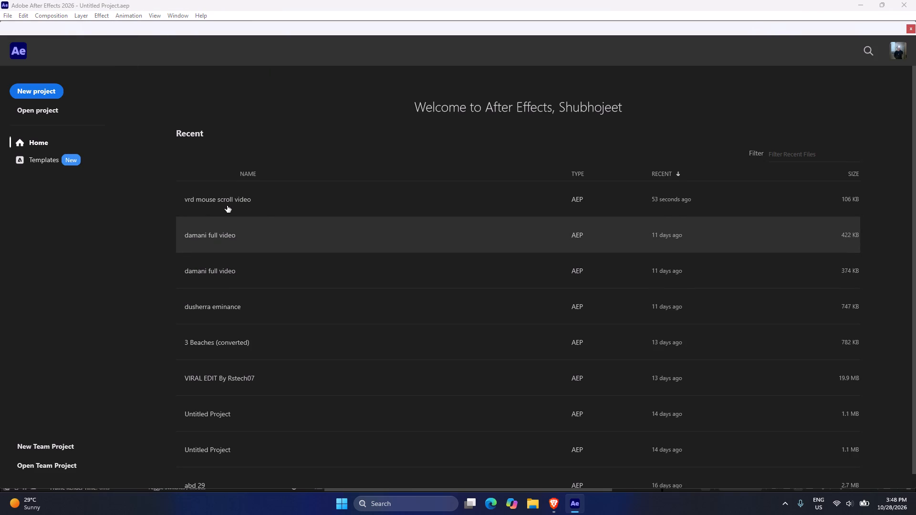
pyautogui.click(310, 195)
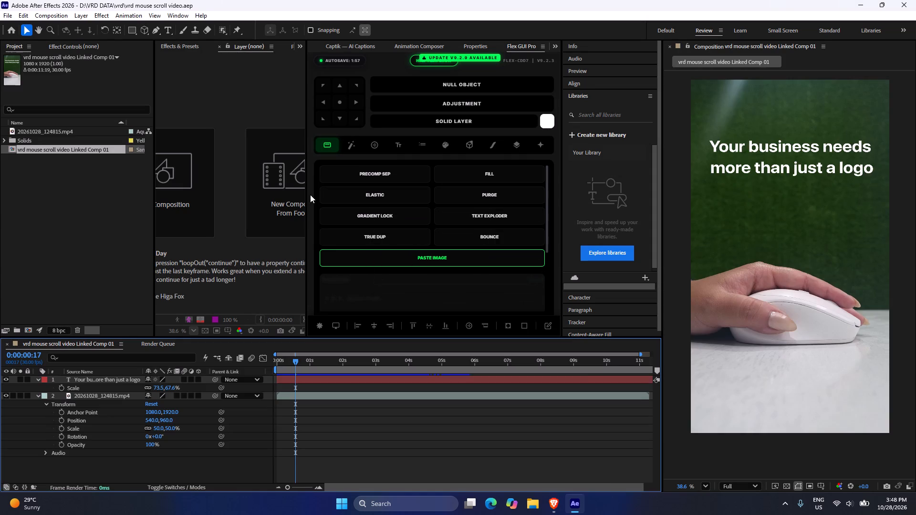
# Scrub through the composition to review the headline over the mouse footage, ending at 0:00:03:20.
pyautogui.moveTo(295, 361); pyautogui.dragTo(277, 362)
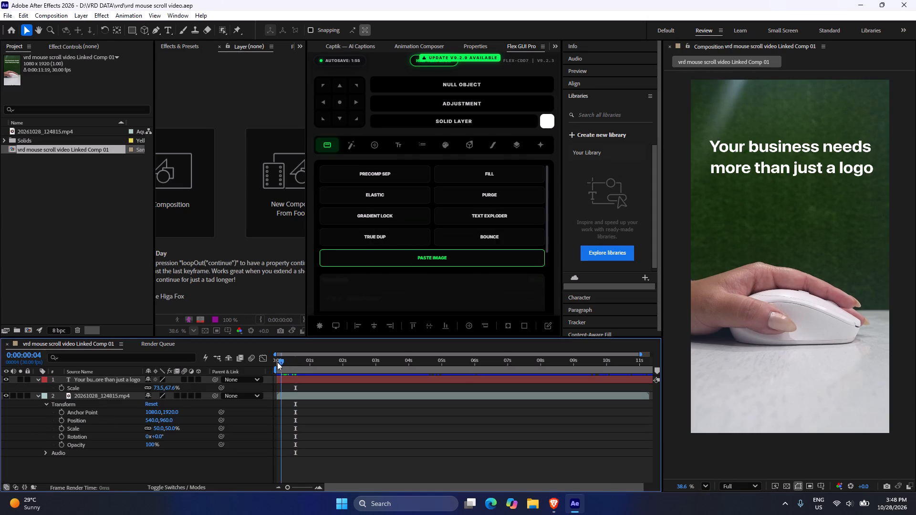
pyautogui.moveTo(277, 362); pyautogui.dragTo(403, 352)
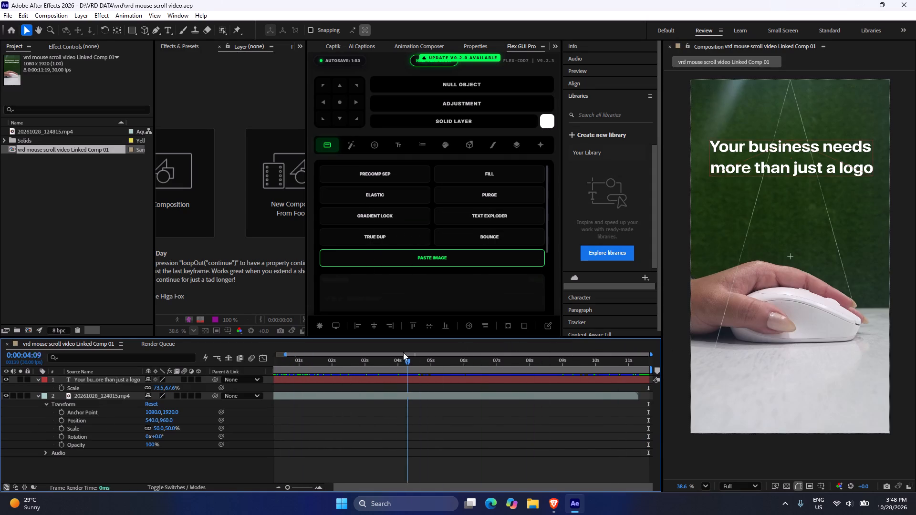
pyautogui.moveTo(403, 352); pyautogui.dragTo(386, 349)
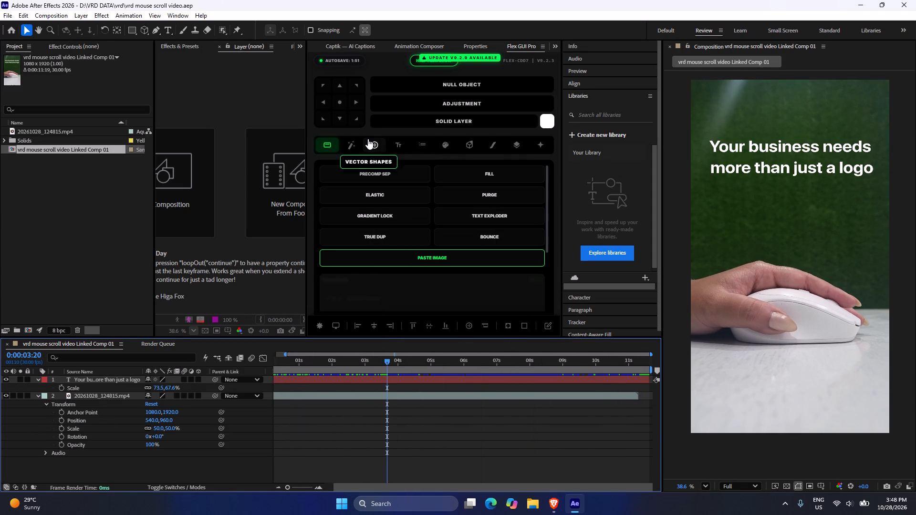
# Browse the Flex GUI Pro Text Animator presets, examining the Apple Style Text and Bounce Vertical options.
pyautogui.click(394, 145)
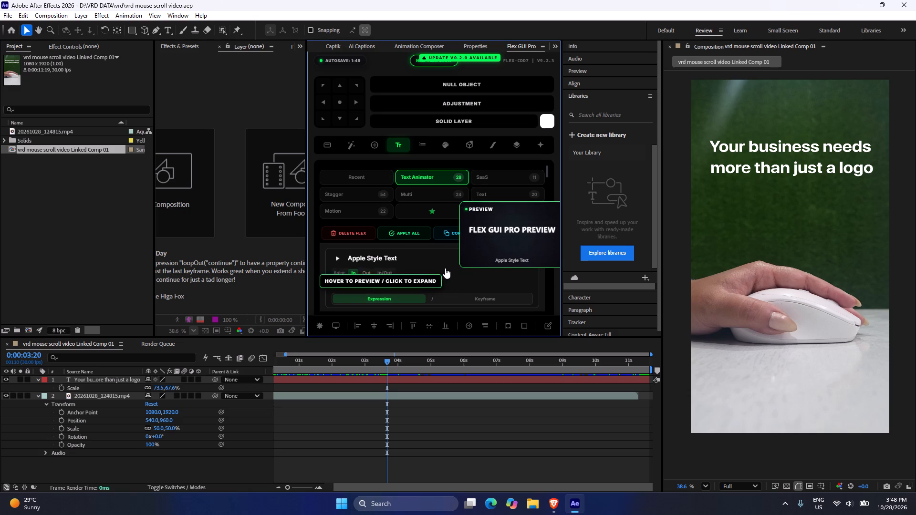
pyautogui.click(445, 268)
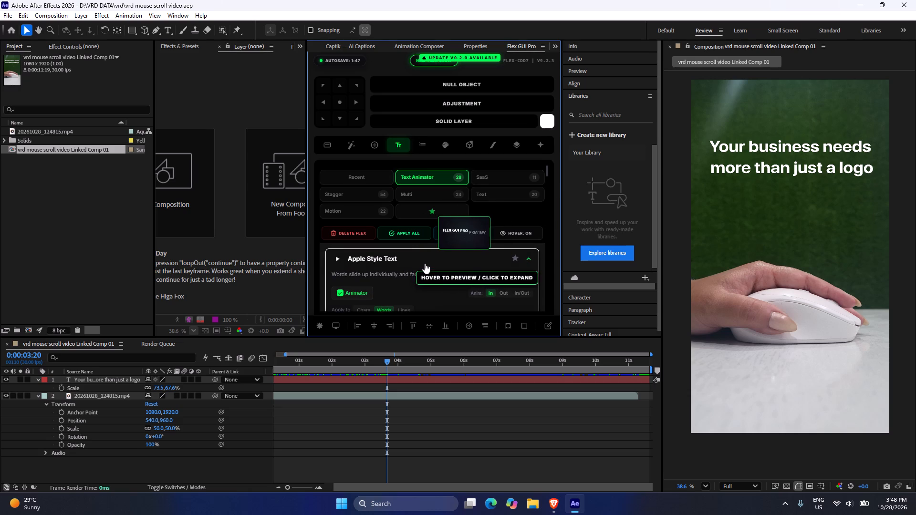
pyautogui.scroll(-3, 428, 261)
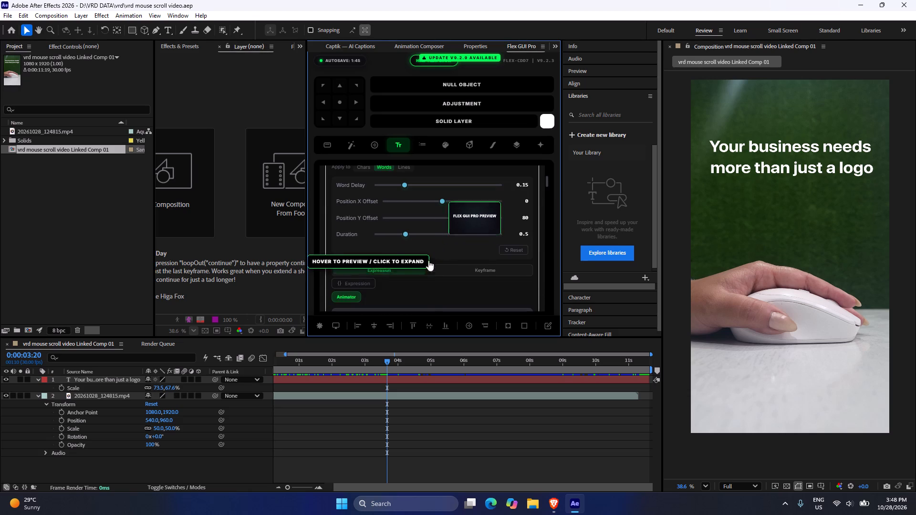
pyautogui.scroll(-2, 419, 273)
pyautogui.click(424, 251)
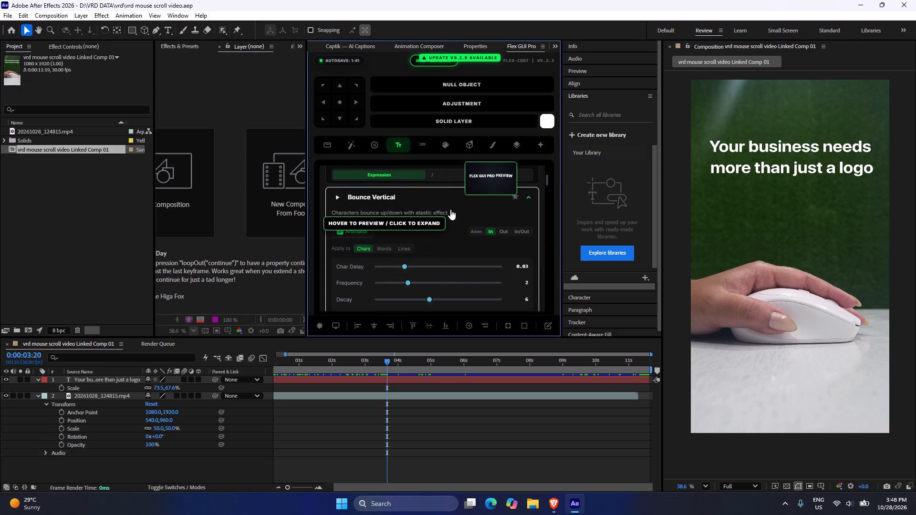
pyautogui.scroll(1, 452, 212)
pyautogui.click(451, 197)
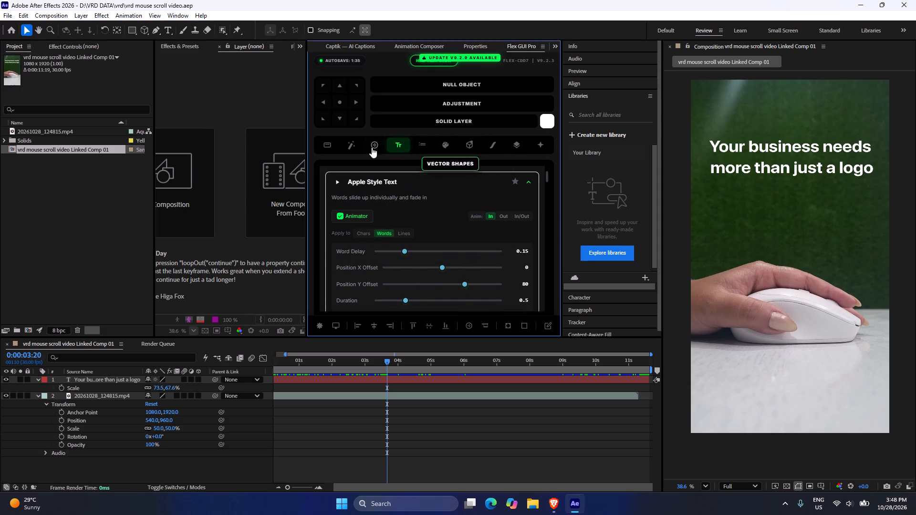
# In Flex GUI Pro's SaaS Effects, expand Text Animations and choose the Colour typing style.
pyautogui.click(352, 144)
pyautogui.click(360, 228)
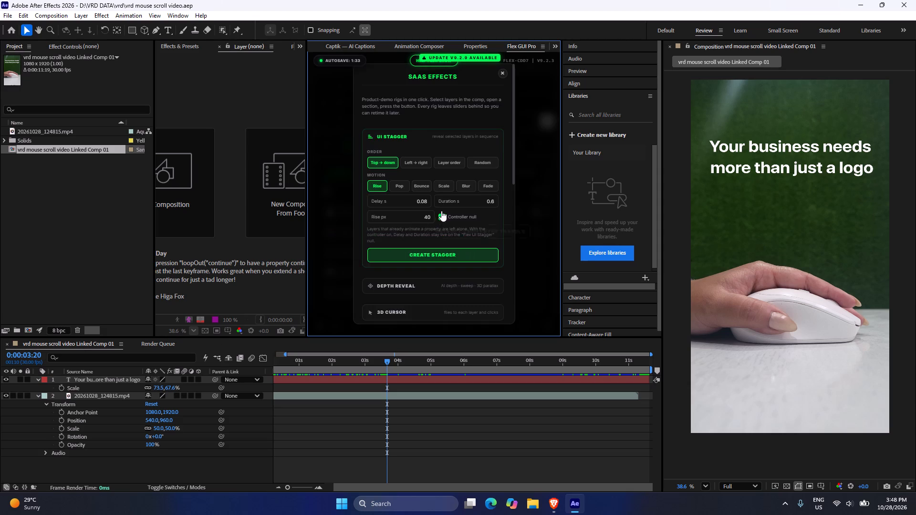
pyautogui.scroll(-13, 441, 211)
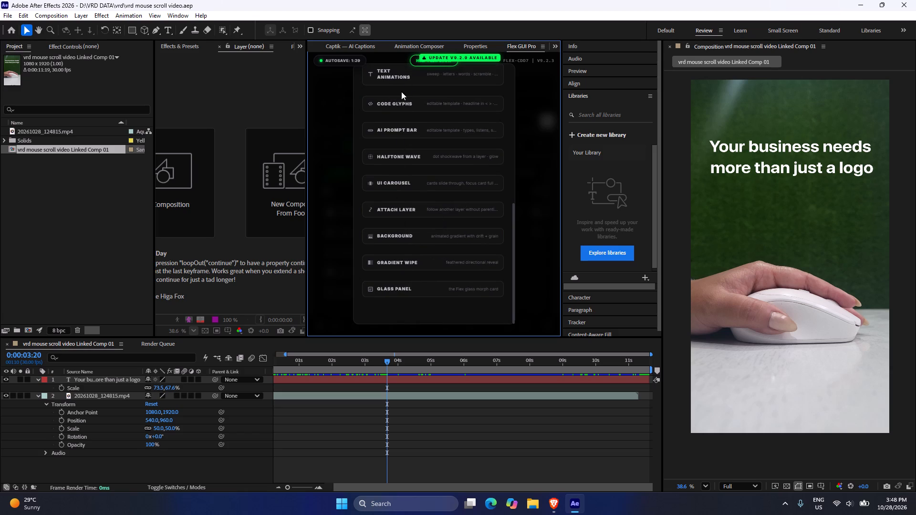
pyautogui.click(408, 81)
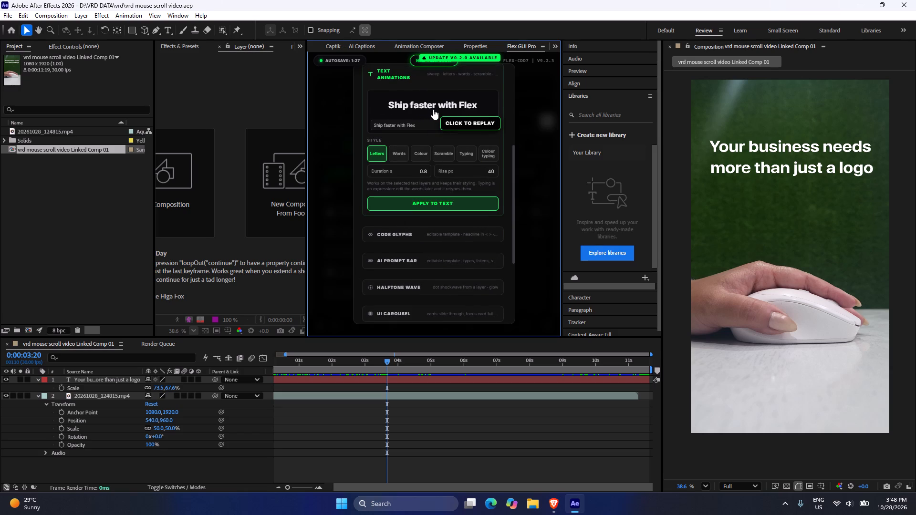
pyautogui.click(340, 221)
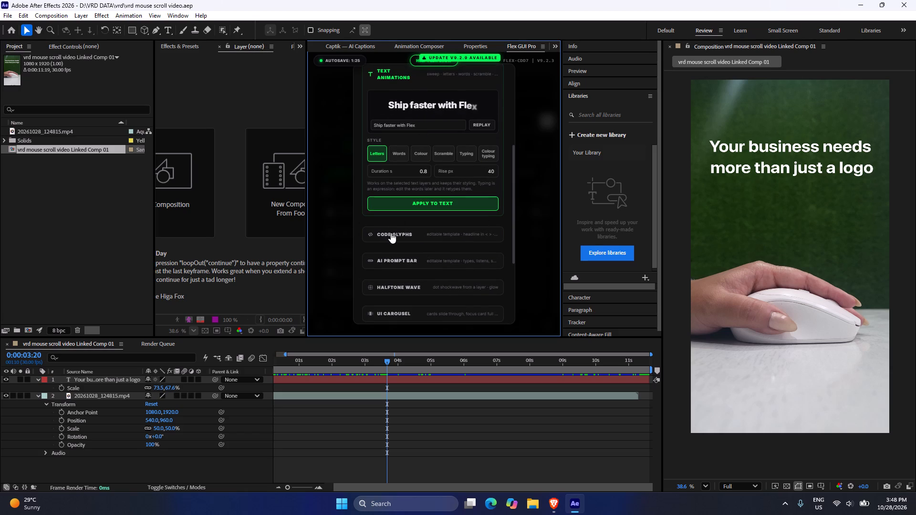
pyautogui.scroll(4, 406, 281)
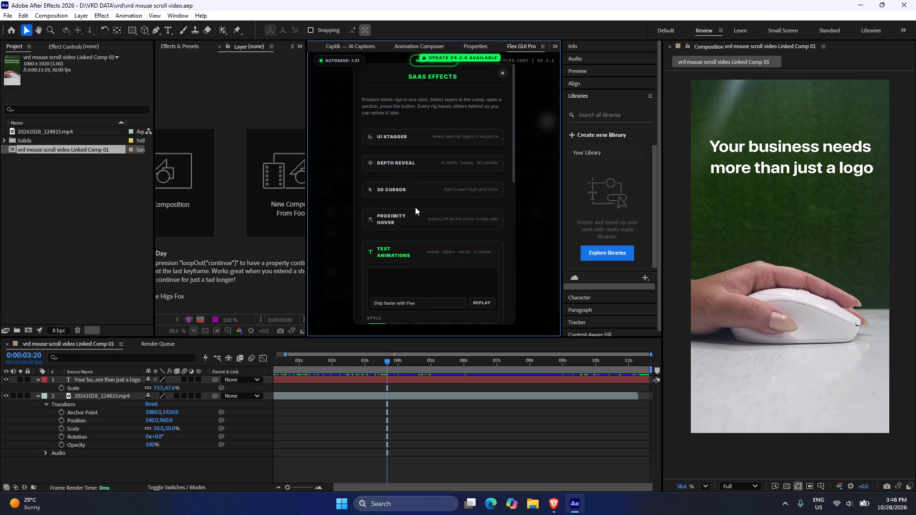
pyautogui.scroll(-1, 435, 237)
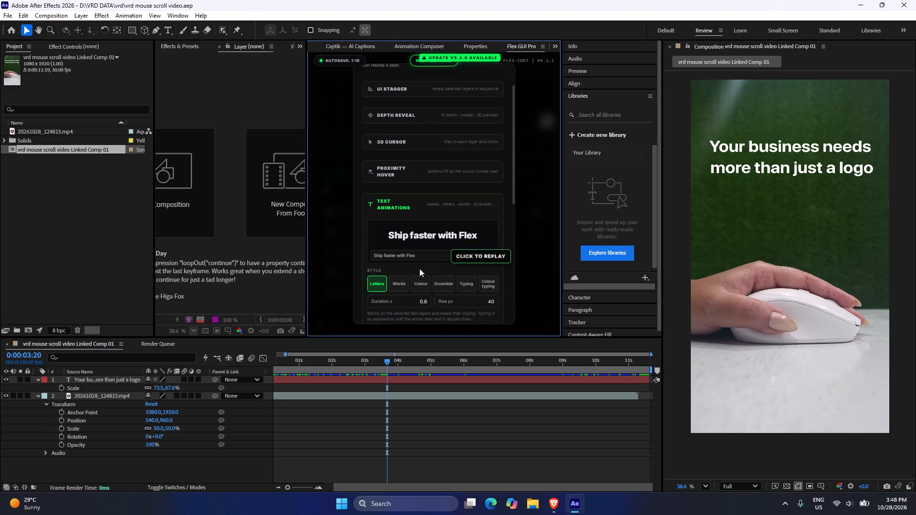
pyautogui.click(487, 288)
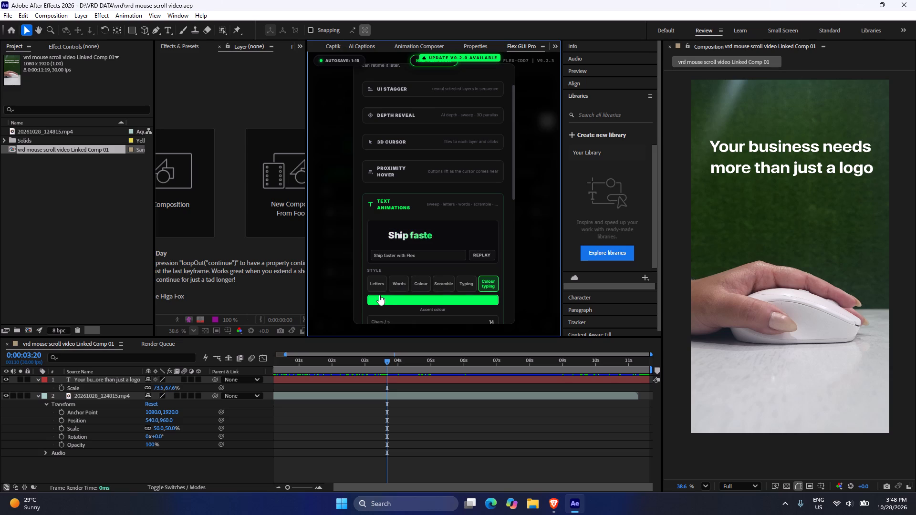
# Set the Colour typing accent colour to cyan 00FFE1.
pyautogui.scroll(-2, 435, 286)
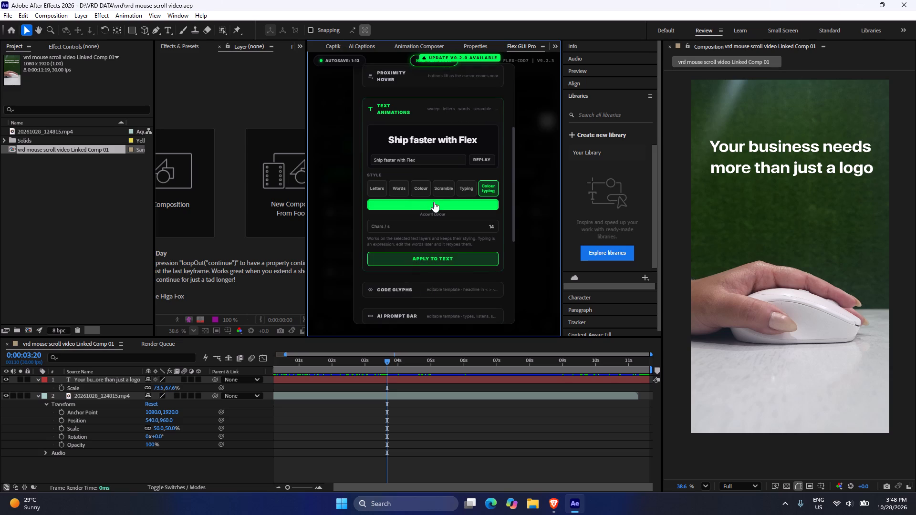
pyautogui.click(434, 204)
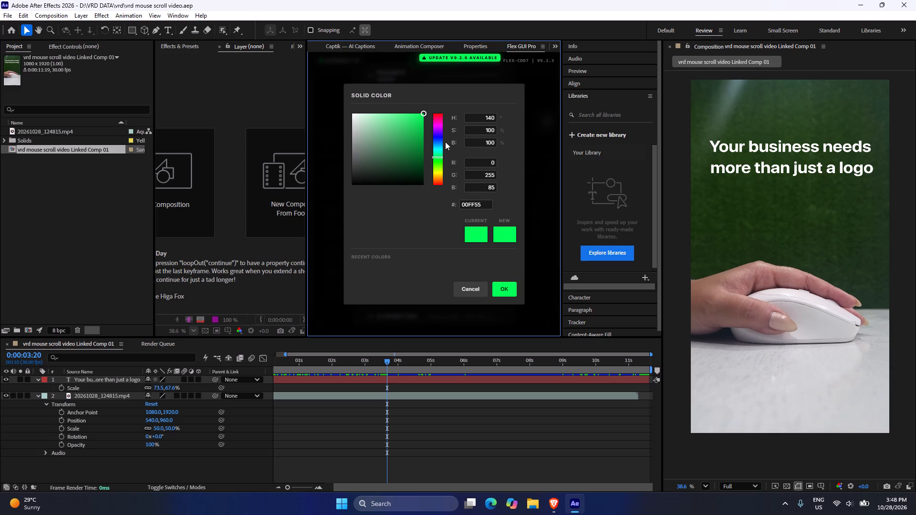
pyautogui.click(440, 149)
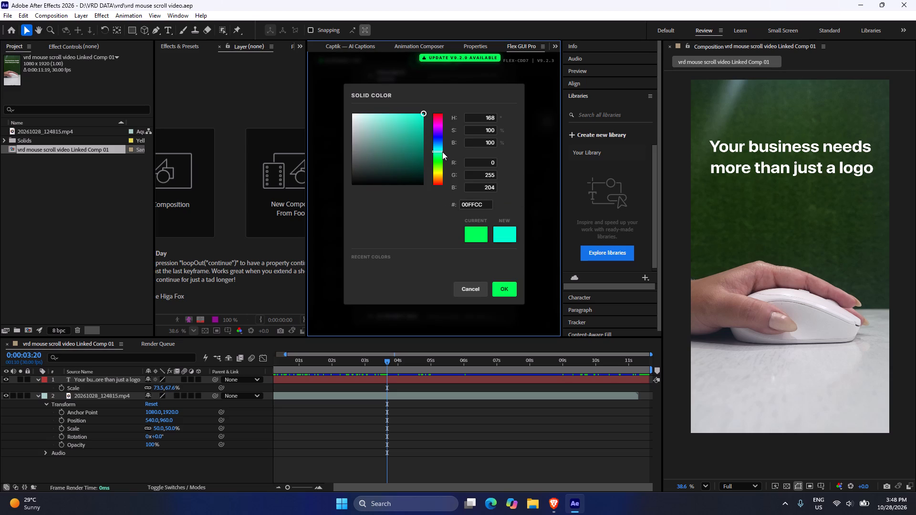
pyautogui.click(504, 288)
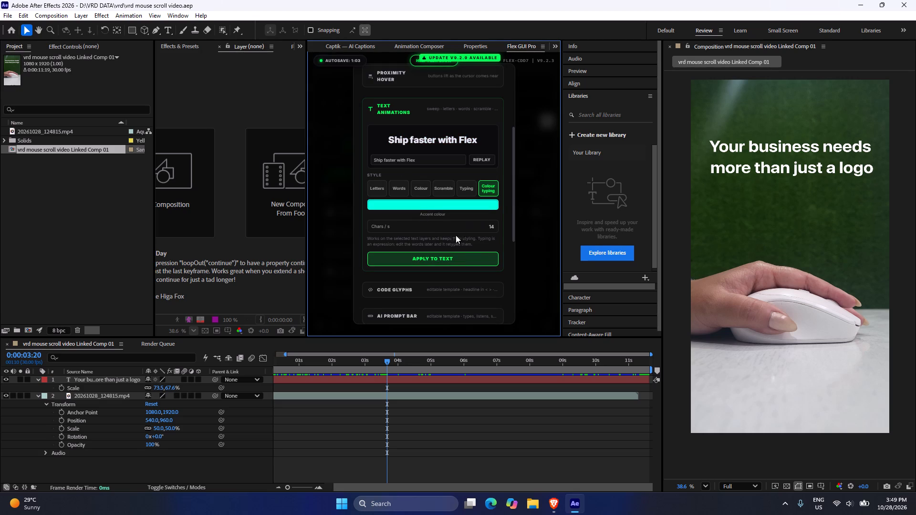
# Apply the Colour typing animation to the "Your business needs more than just a logo" text layer.
pyautogui.click(435, 257)
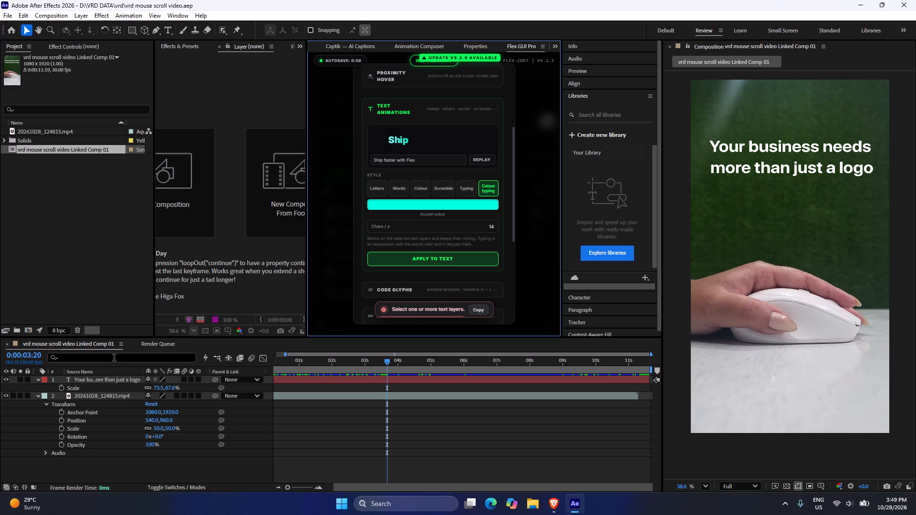
pyautogui.click(84, 375)
pyautogui.click(108, 379)
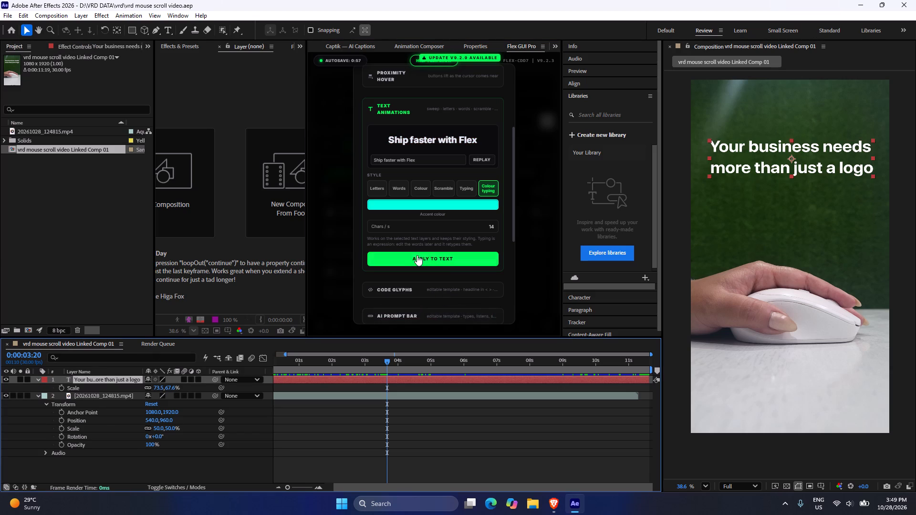
pyautogui.click(417, 255)
# Scrub the composition from the start to 0:00:07:08 to check how the headline types on.
pyautogui.moveTo(333, 360); pyautogui.dragTo(294, 353)
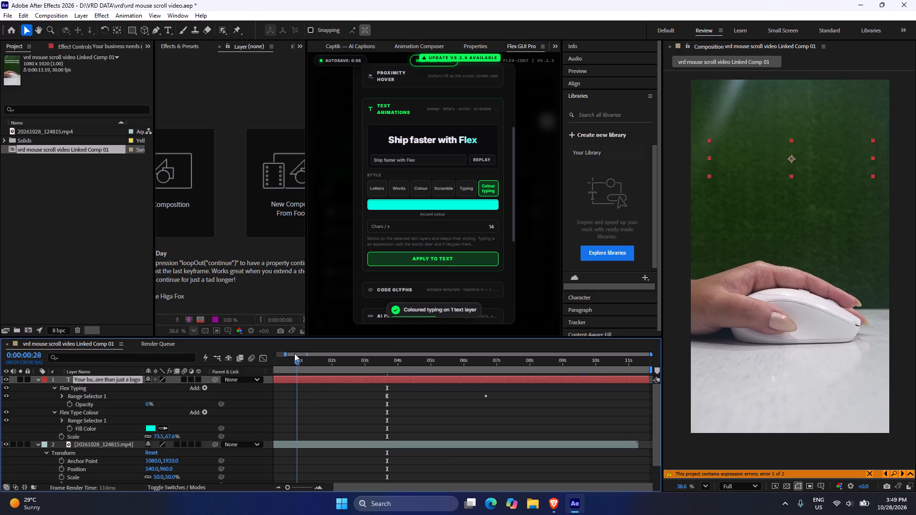
pyautogui.moveTo(294, 353); pyautogui.dragTo(317, 351)
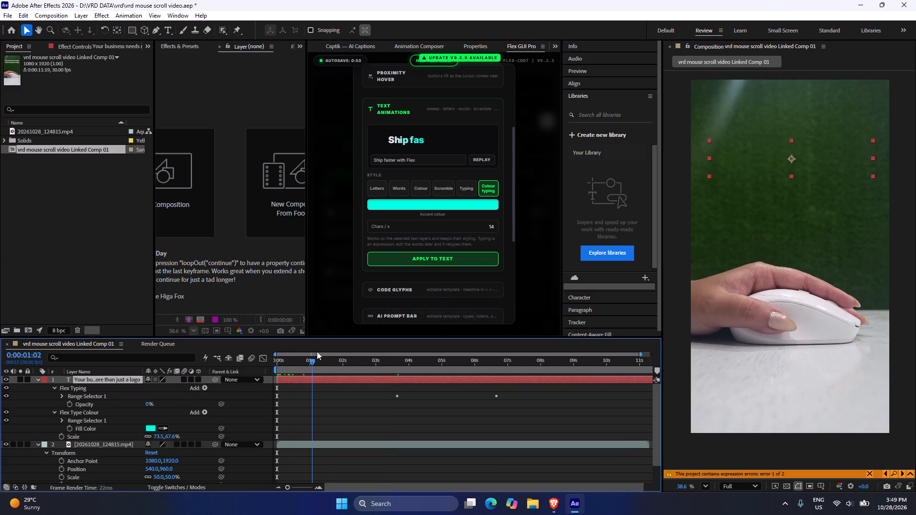
pyautogui.moveTo(317, 351); pyautogui.dragTo(417, 350)
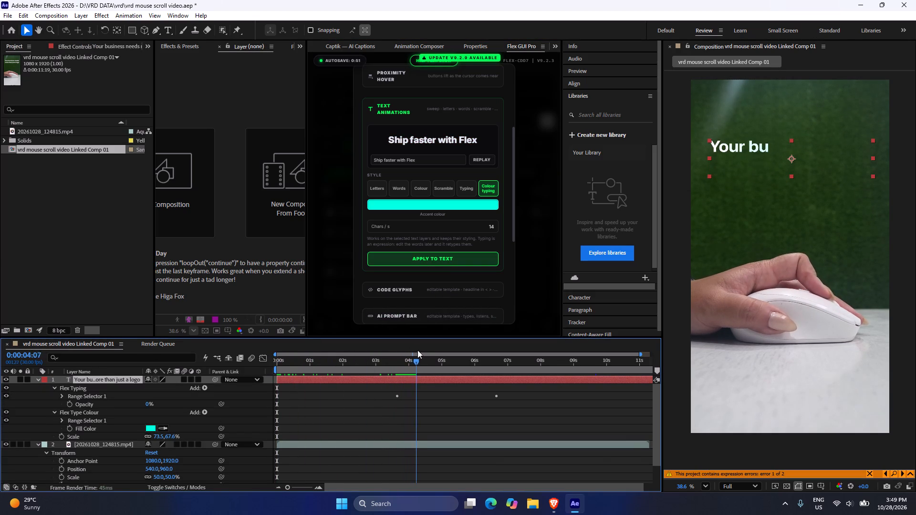
pyautogui.moveTo(417, 350); pyautogui.dragTo(488, 355)
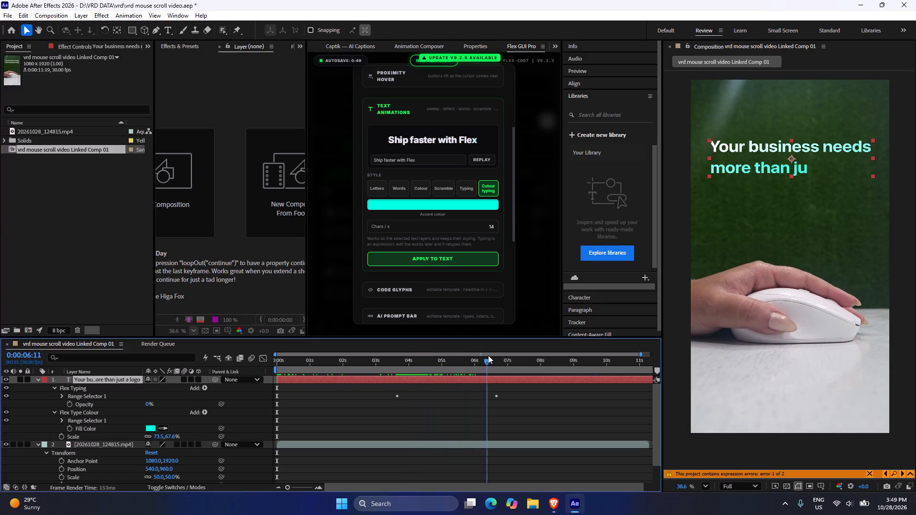
pyautogui.moveTo(488, 355); pyautogui.dragTo(517, 356)
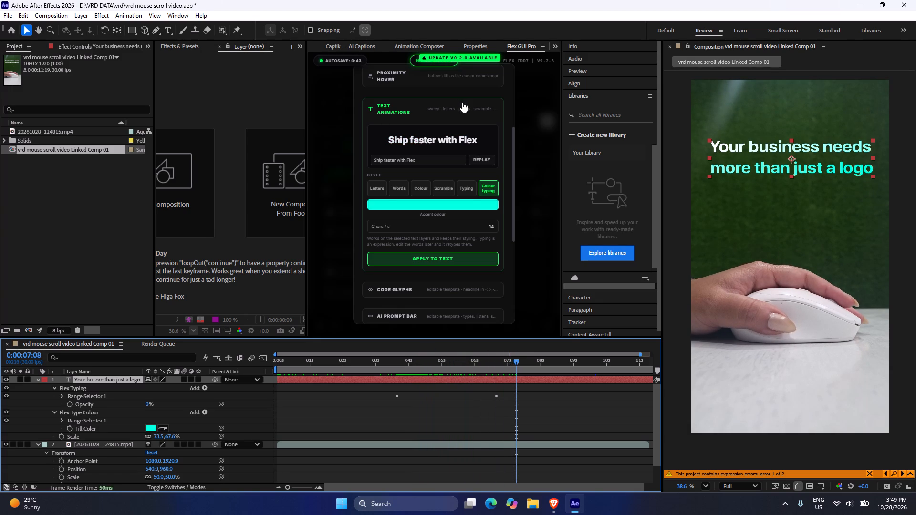
# Set the Colour typing speed to 3 characters per second.
pyautogui.moveTo(489, 226); pyautogui.dragTo(506, 225)
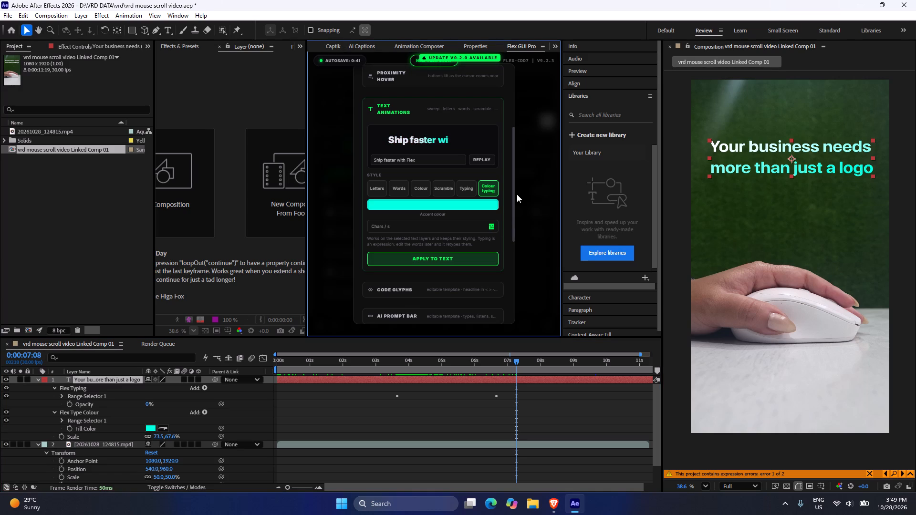
pyautogui.press('BackSpace')
pyautogui.write('3\\')
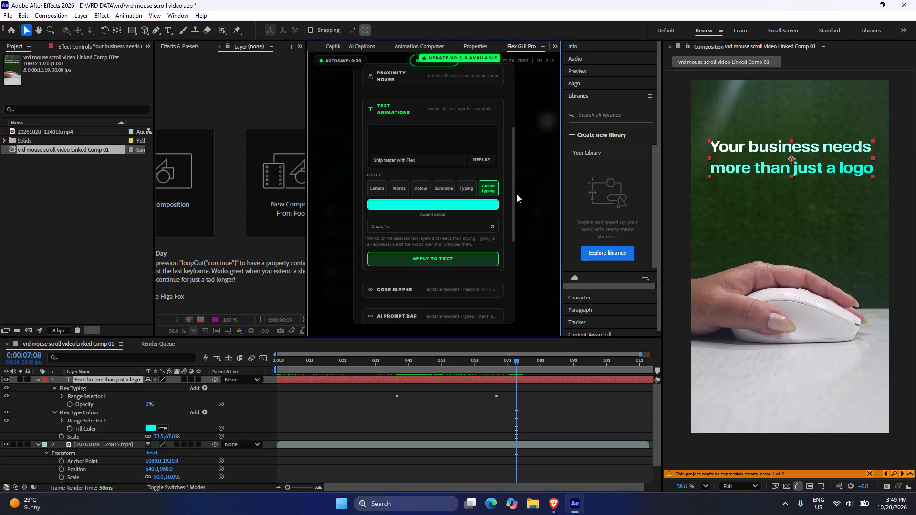
pyautogui.press('Return')
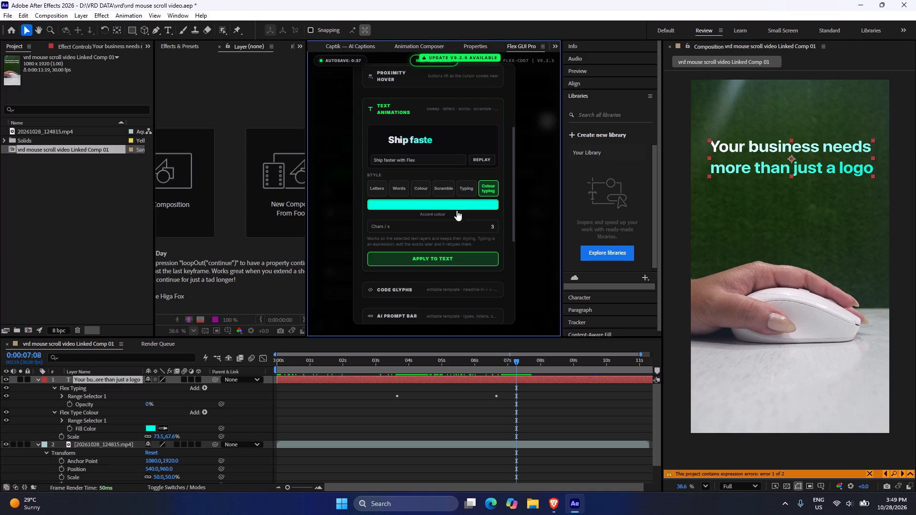
# Set the Colour typing speed to 15 characters per second.
pyautogui.moveTo(486, 224); pyautogui.dragTo(499, 222)
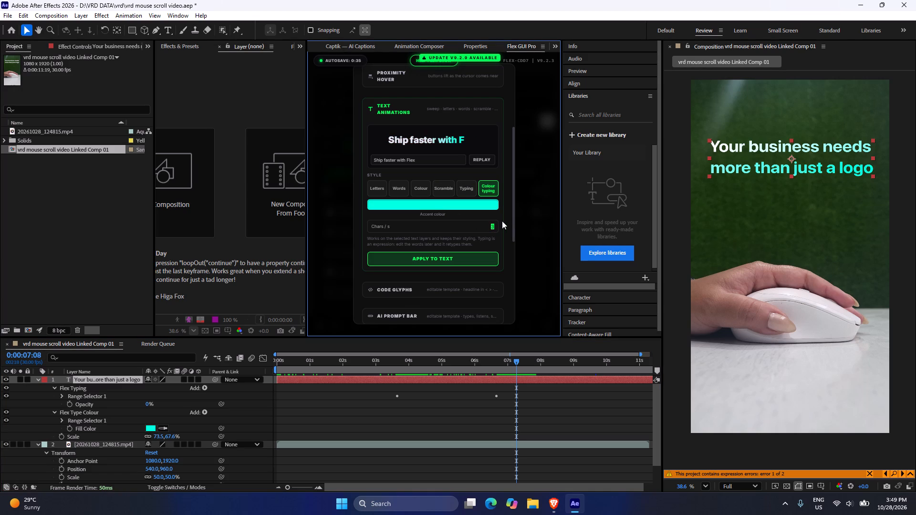
pyautogui.write('15')
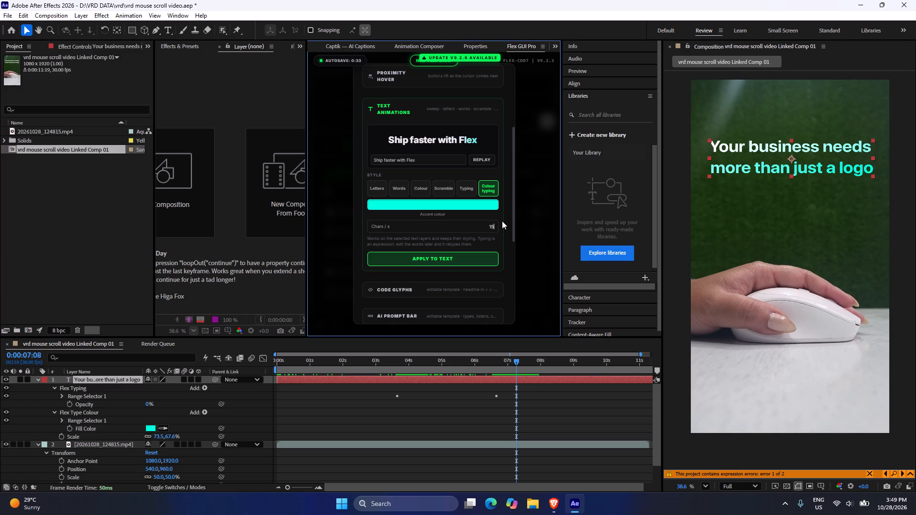
pyautogui.press('Return')
pyautogui.click(470, 225)
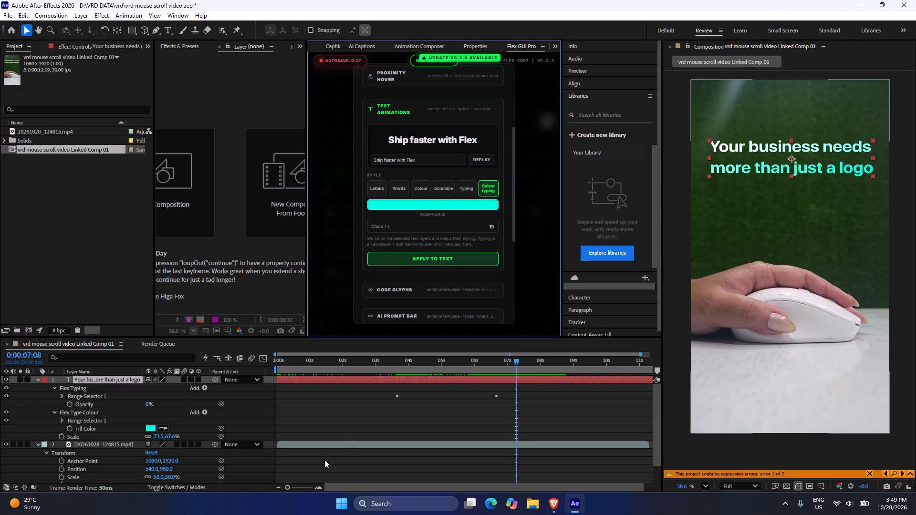
# Undo the Colour typing animation previously applied to the headline text layer.
pyautogui.click(406, 380)
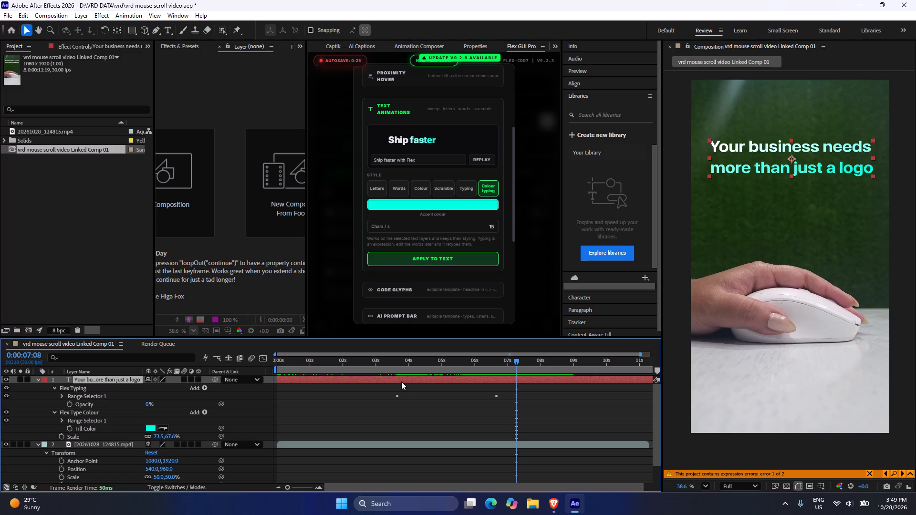
pyautogui.hotkey('ctrl', 'z')
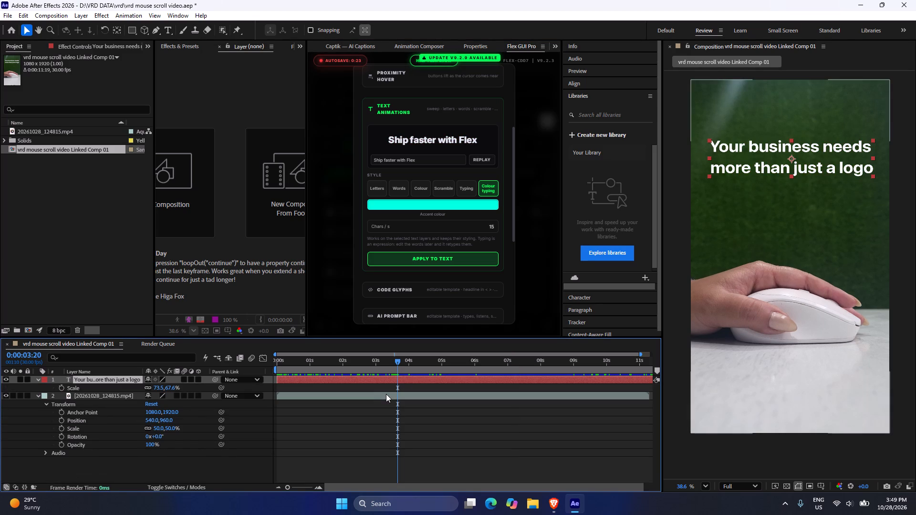
# Apply the Colour typing animation to the headline text layer from the composition start at 0:00:00:00.
pyautogui.moveTo(298, 360); pyautogui.dragTo(264, 363)
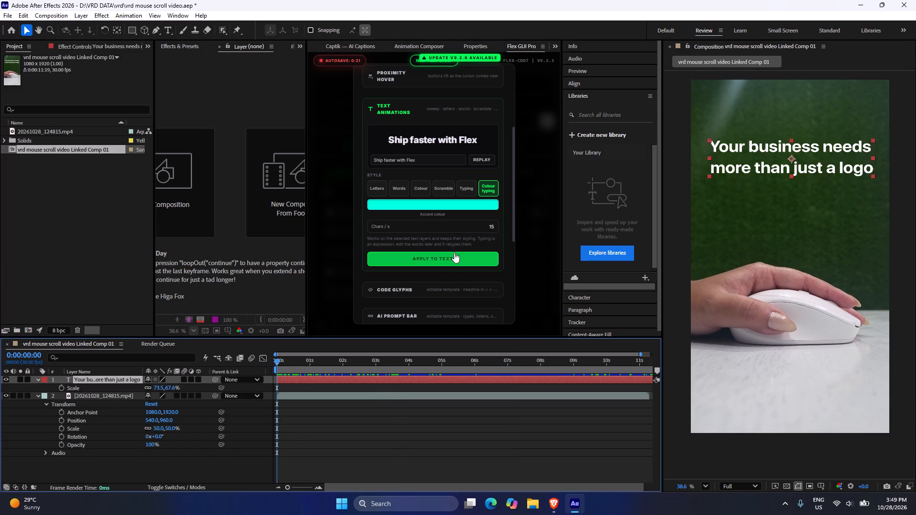
pyautogui.click(443, 256)
# Scrub the composition forward past 0:00:06:00 and back to 0:00:00:25 to check how the headline types on.
pyautogui.moveTo(281, 357); pyautogui.dragTo(288, 360)
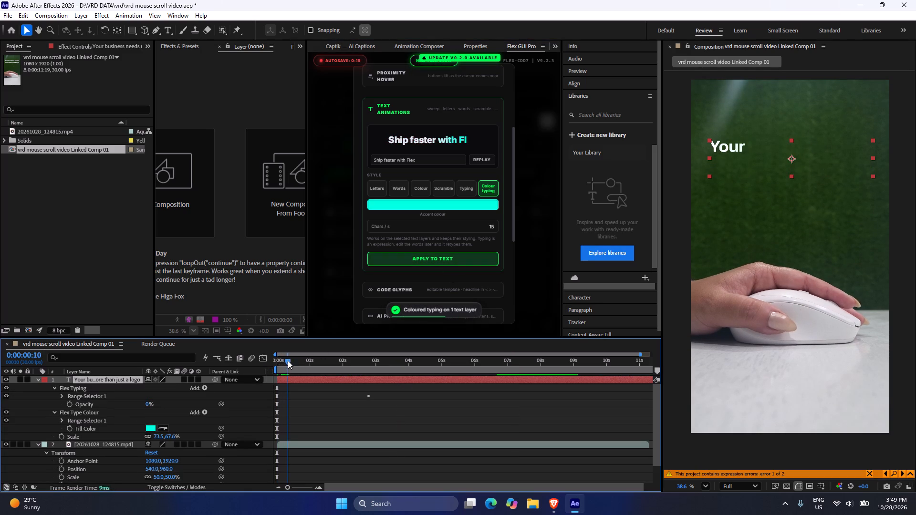
pyautogui.moveTo(288, 360); pyautogui.dragTo(363, 372)
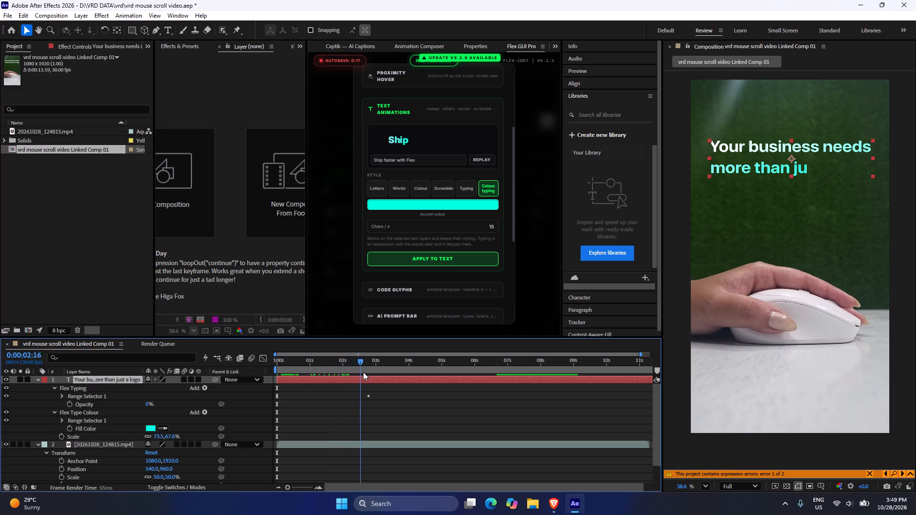
pyautogui.moveTo(363, 372); pyautogui.dragTo(386, 376)
pyautogui.scroll(3, 790, 186)
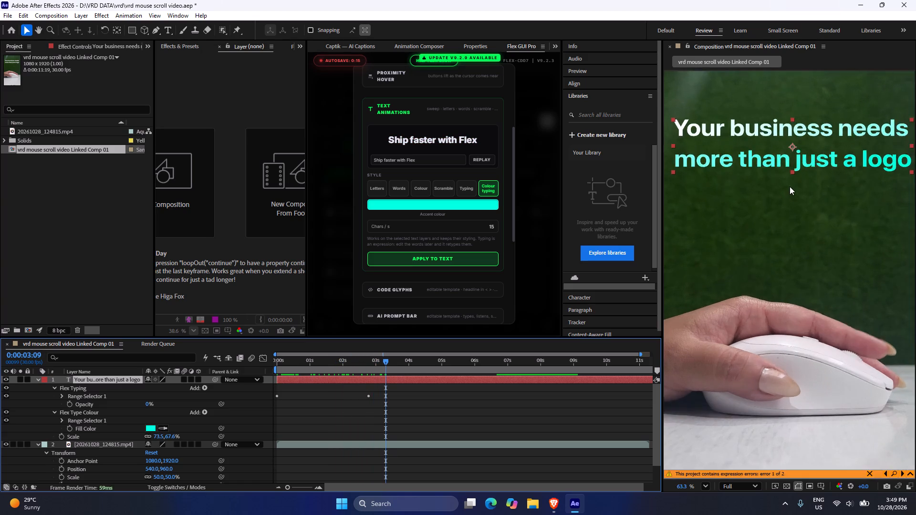
pyautogui.scroll(4, 790, 186)
pyautogui.scroll(-6, 791, 164)
pyautogui.moveTo(396, 365); pyautogui.dragTo(495, 363)
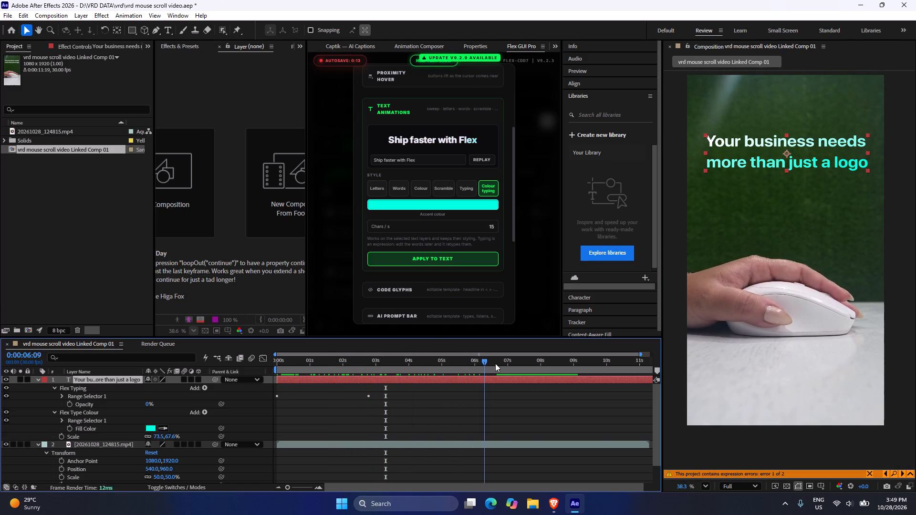
pyautogui.moveTo(495, 363); pyautogui.dragTo(304, 363)
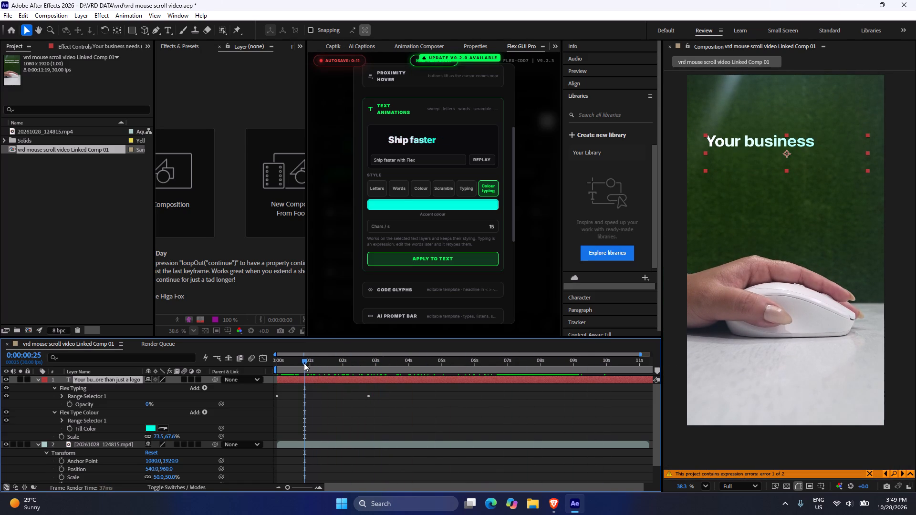
pyautogui.scroll(1, 396, 198)
pyautogui.scroll(-1, 399, 203)
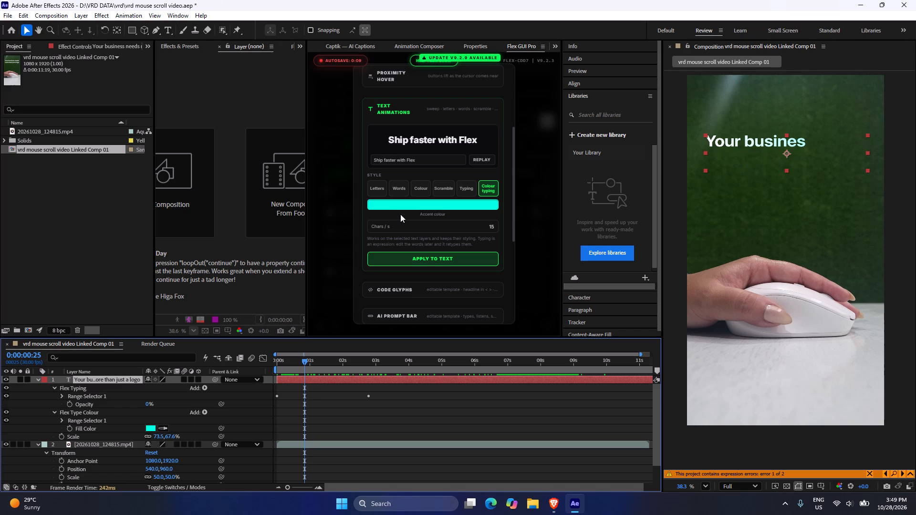
# Browse the Words, Colour, Scramble and Typing text animation styles, ending back on Colour typing.
pyautogui.click(398, 190)
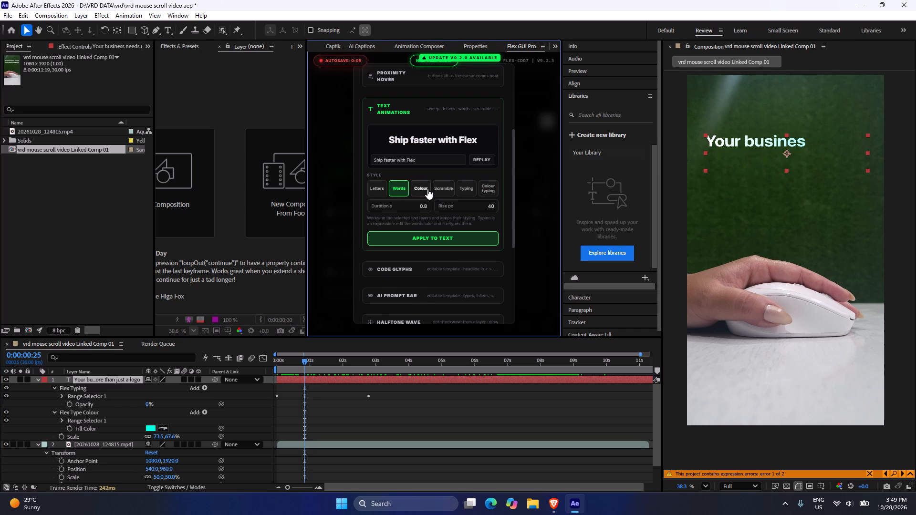
pyautogui.click(416, 191)
pyautogui.click(447, 186)
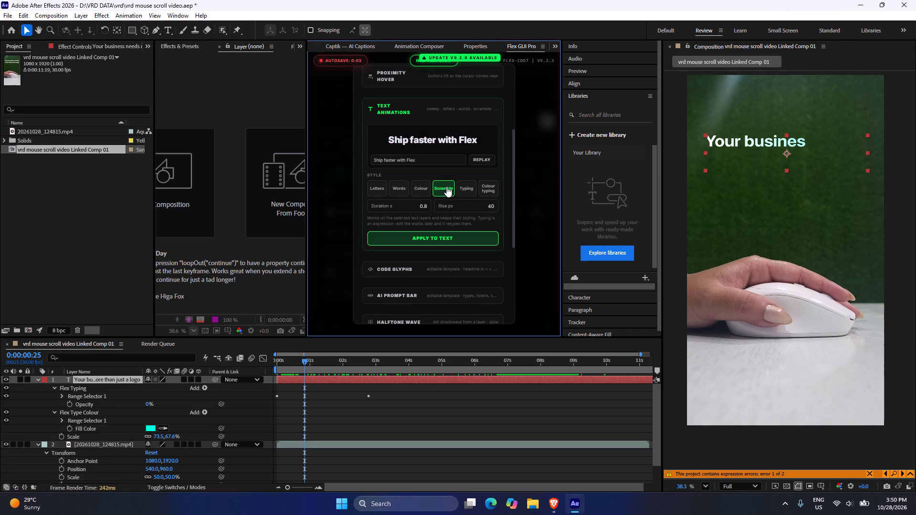
pyautogui.click(469, 187)
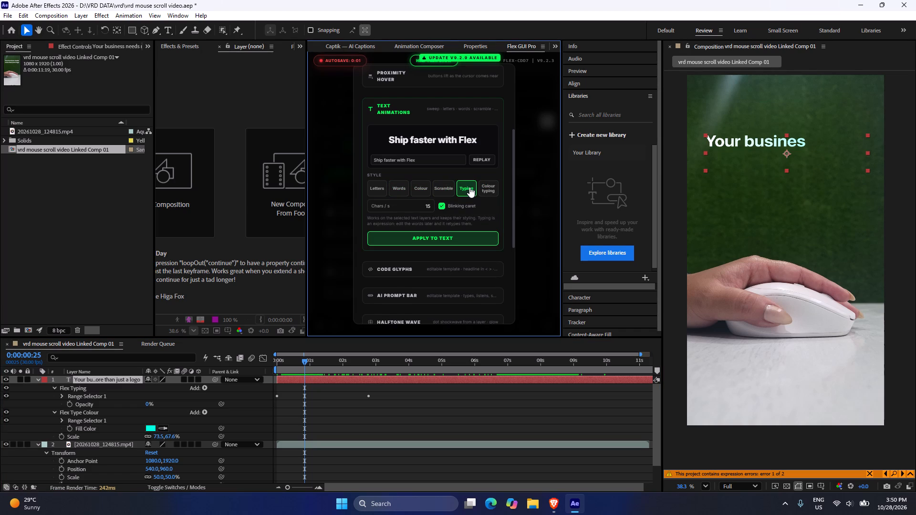
pyautogui.click(488, 187)
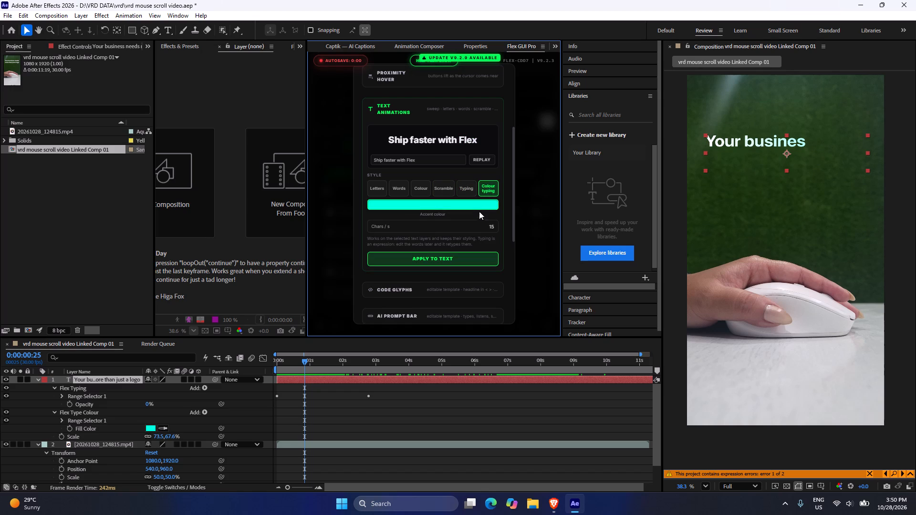
pyautogui.scroll(-2, 423, 226)
pyautogui.scroll(2, 406, 197)
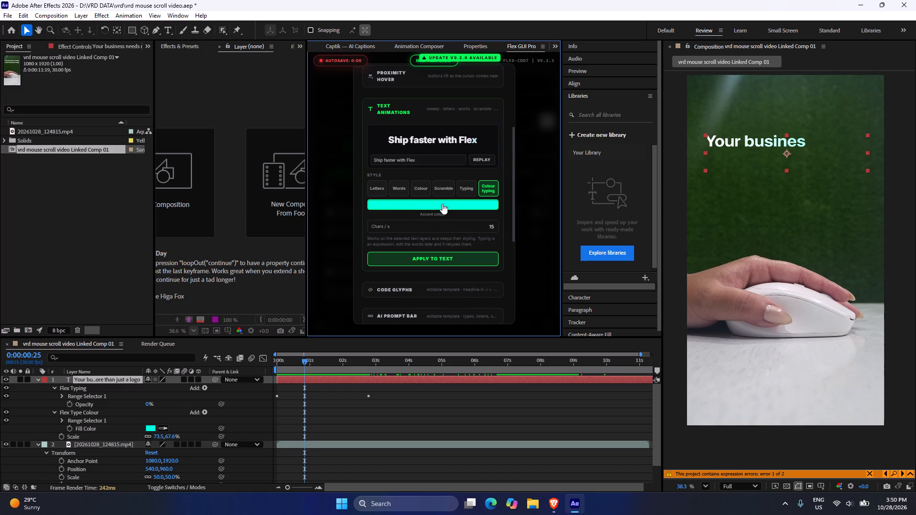
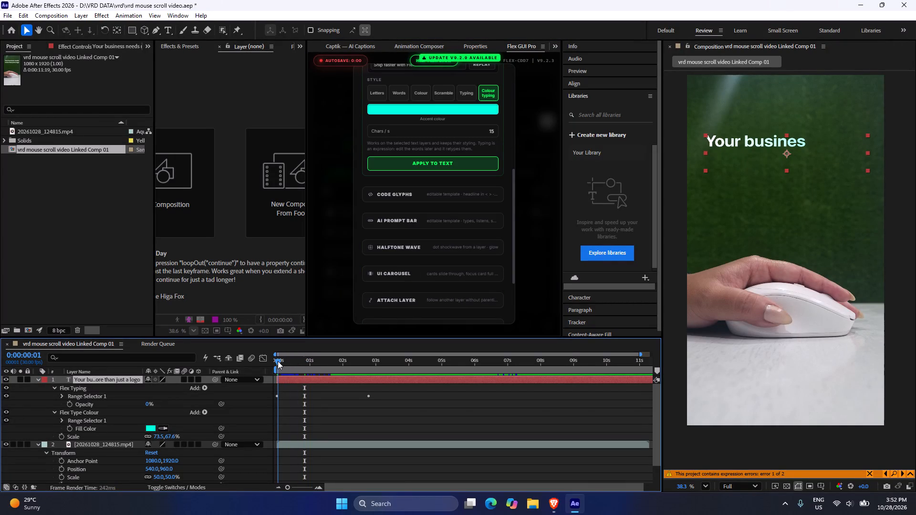
# Scrub the headline's typing between 0:00:00:00 and 0:00:02:27 and examine the Flex Typing and Flex Type Colour range selectors.
pyautogui.moveTo(278, 361); pyautogui.dragTo(278, 361)
pyautogui.moveTo(290, 362); pyautogui.dragTo(306, 365)
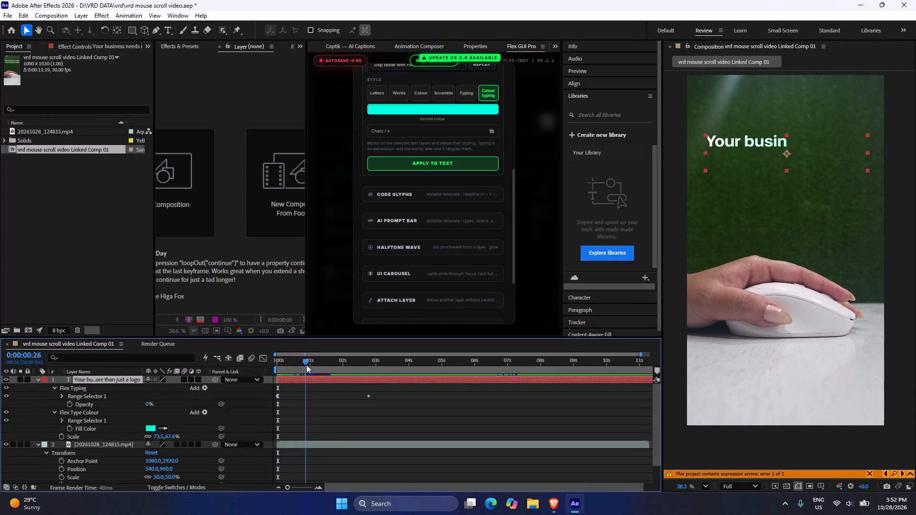
pyautogui.moveTo(306, 365); pyautogui.dragTo(370, 365)
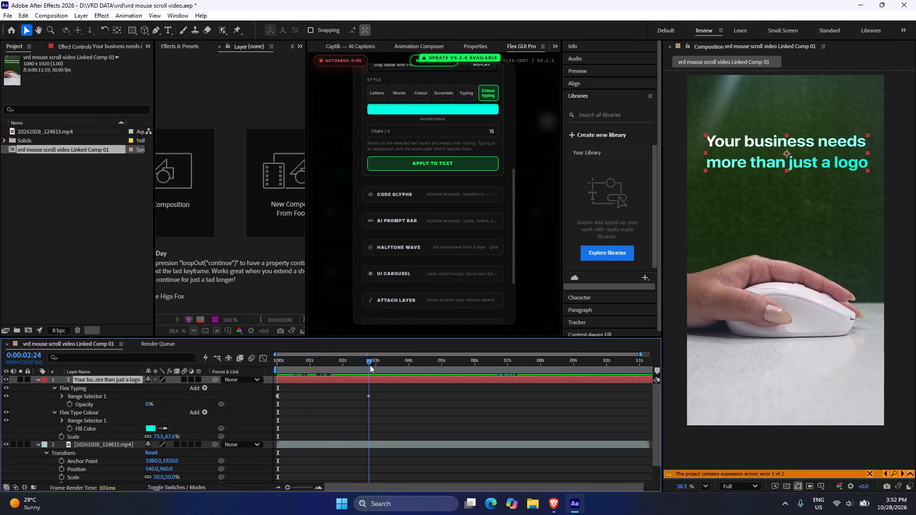
pyautogui.moveTo(370, 365); pyautogui.dragTo(372, 365)
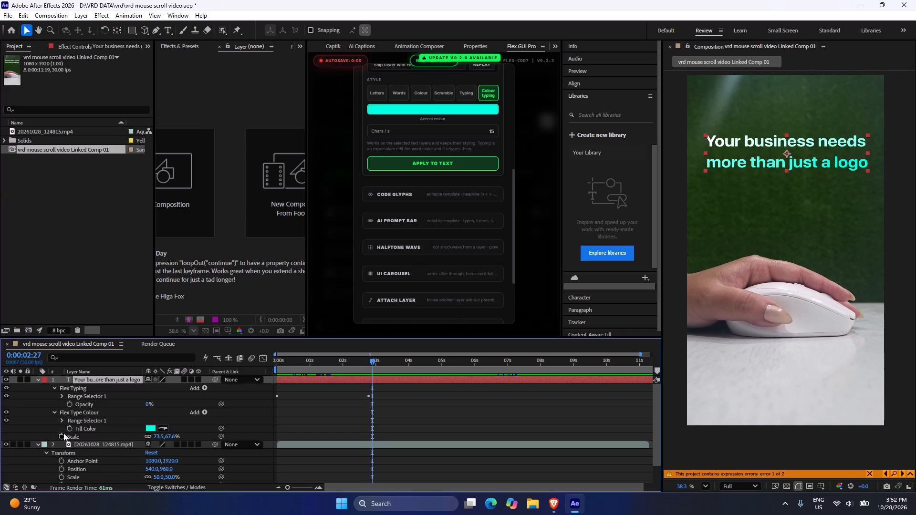
pyautogui.click(62, 423)
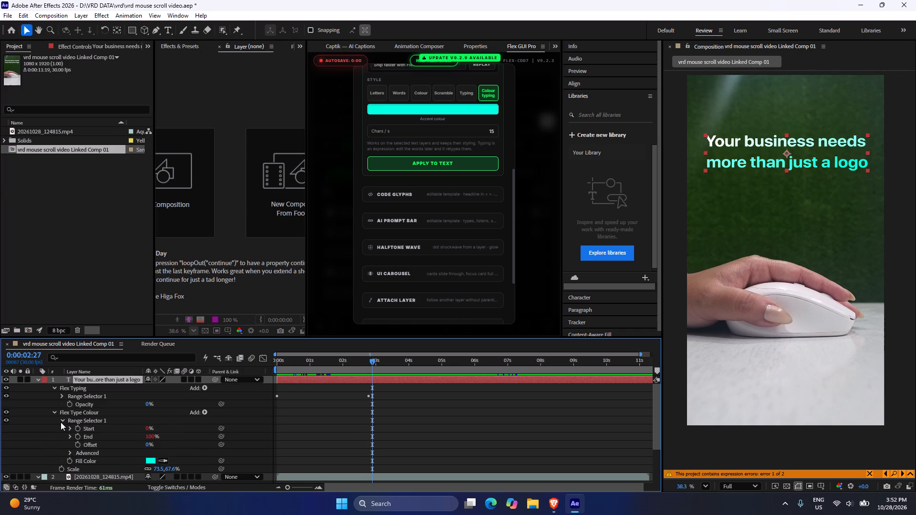
pyautogui.click(61, 422)
pyautogui.click(61, 395)
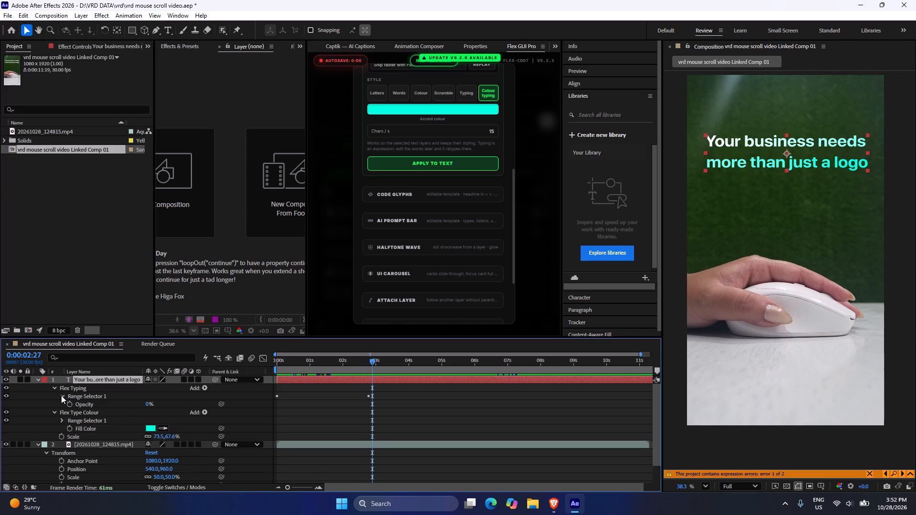
pyautogui.moveTo(370, 366); pyautogui.dragTo(371, 367)
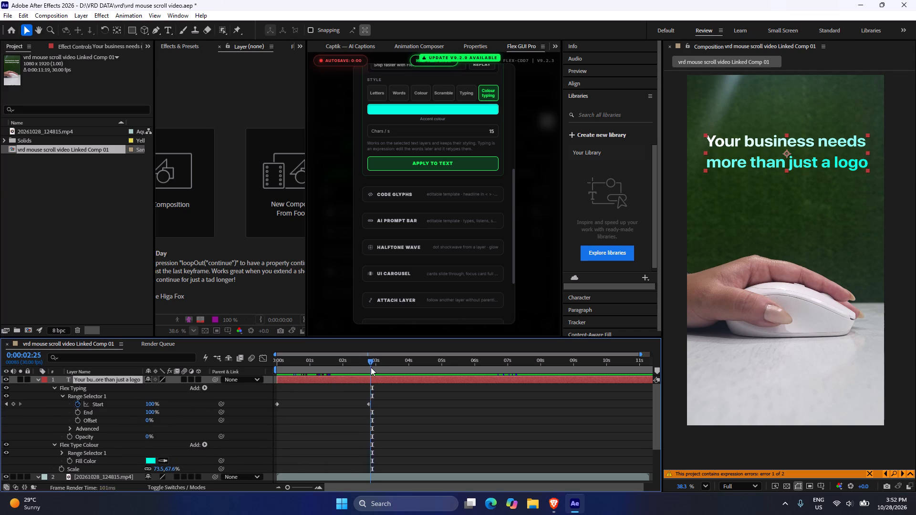
pyautogui.moveTo(371, 367); pyautogui.dragTo(261, 375)
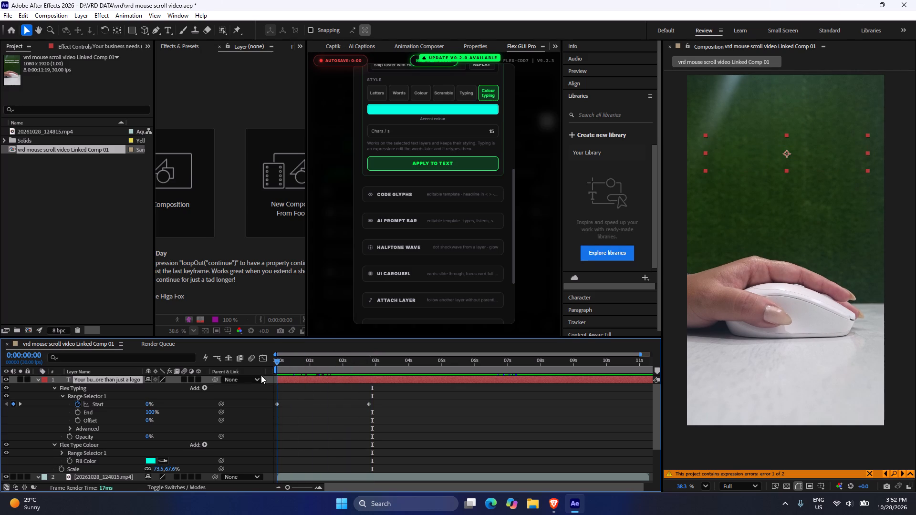
pyautogui.moveTo(261, 375); pyautogui.dragTo(303, 373)
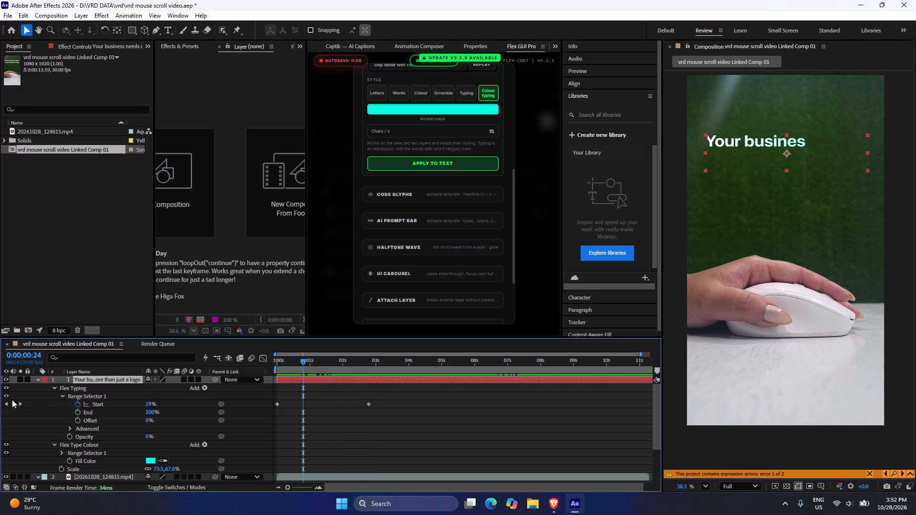
# Keyframe the Flex Type Colour range selector's Offset at 100% at 0:00:02:24.
pyautogui.click(55, 389)
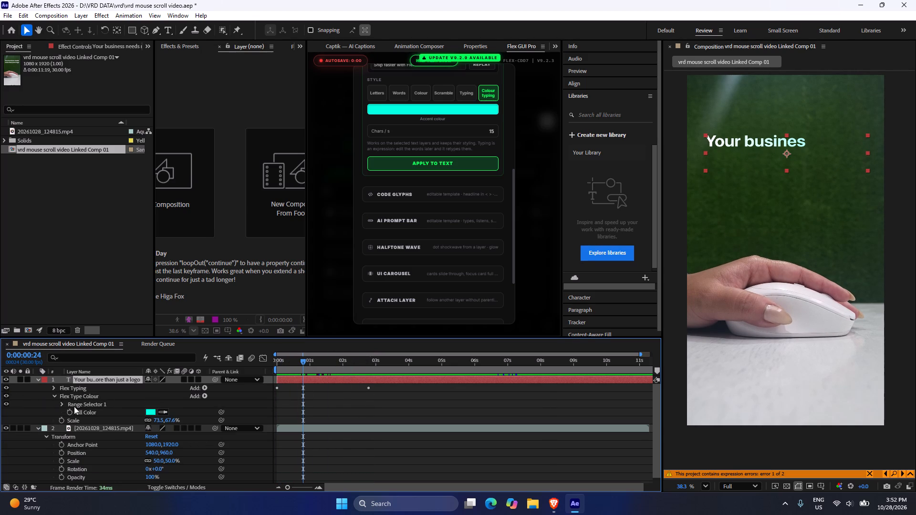
pyautogui.click(63, 403)
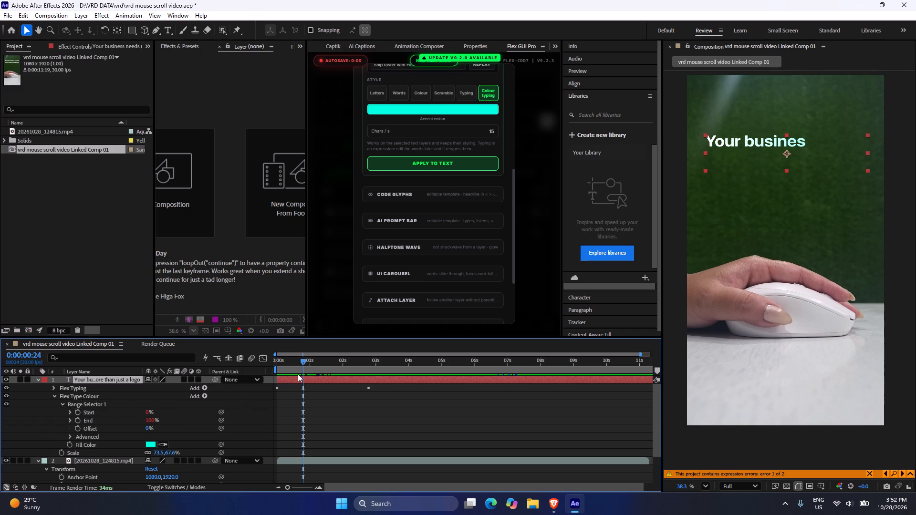
pyautogui.moveTo(304, 359); pyautogui.dragTo(331, 371)
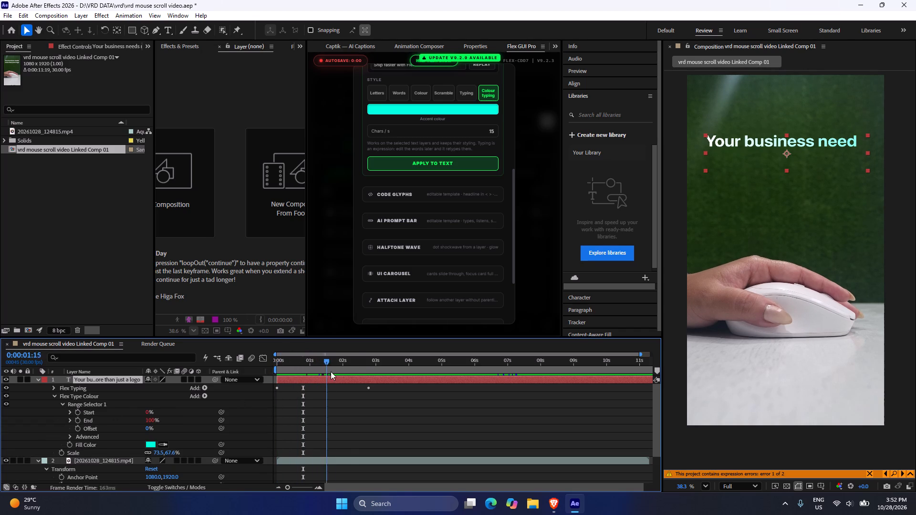
pyautogui.moveTo(331, 371); pyautogui.dragTo(370, 373)
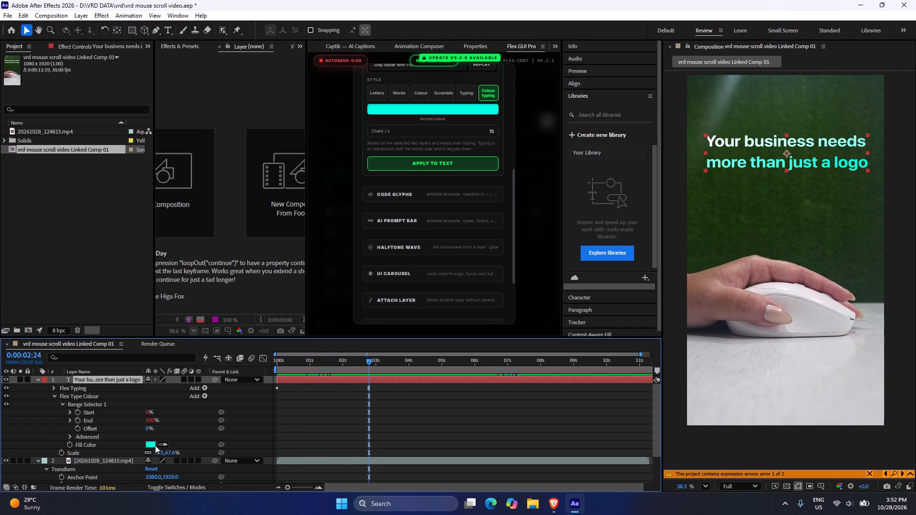
pyautogui.moveTo(149, 428); pyautogui.dragTo(167, 431)
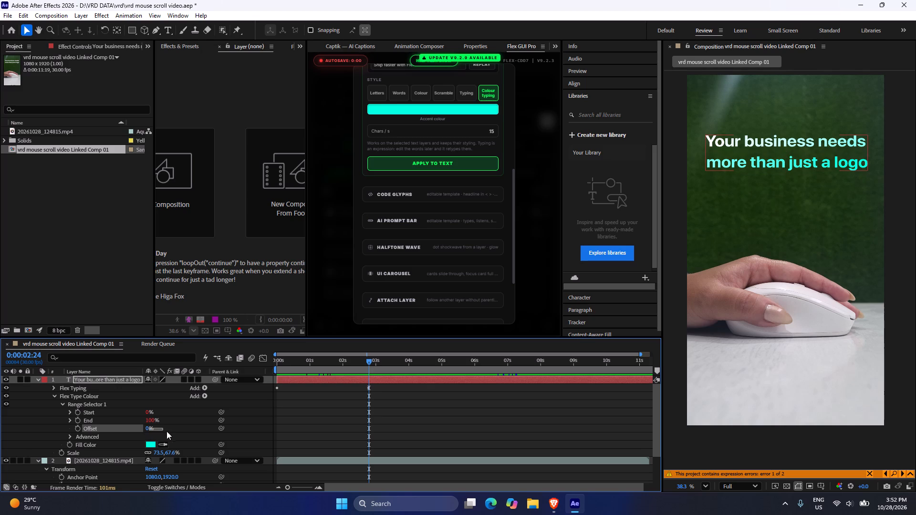
pyautogui.moveTo(167, 431); pyautogui.dragTo(156, 423)
pyautogui.click(150, 429)
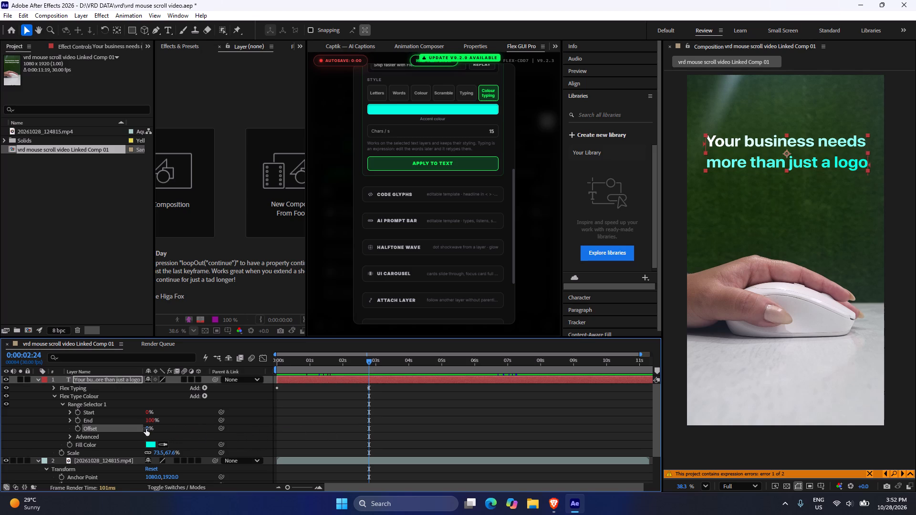
pyautogui.moveTo(146, 429); pyautogui.dragTo(202, 434)
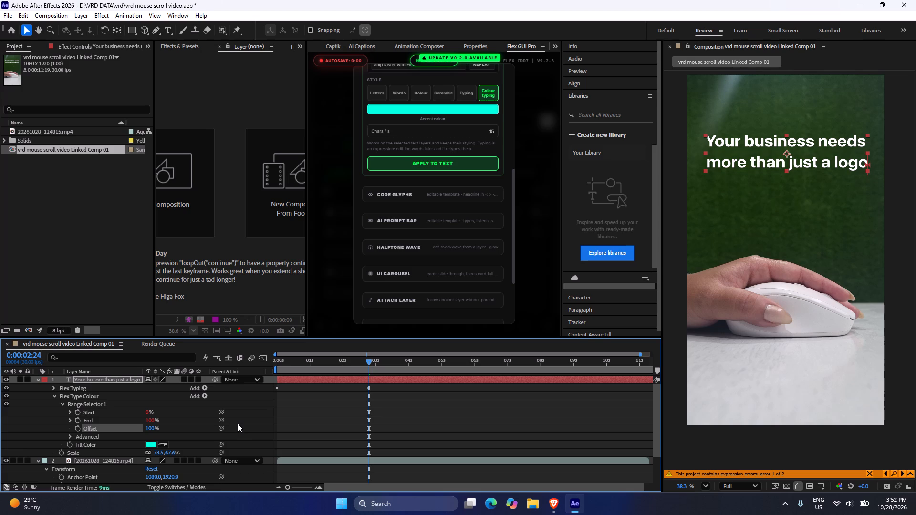
pyautogui.click(77, 427)
# Add a 0% Offset keyframe to the Flex Type Colour range selector at 0:00:00:00 and preview the headline's first second.
pyautogui.moveTo(368, 364); pyautogui.dragTo(273, 368)
pyautogui.moveTo(151, 427); pyautogui.dragTo(141, 428)
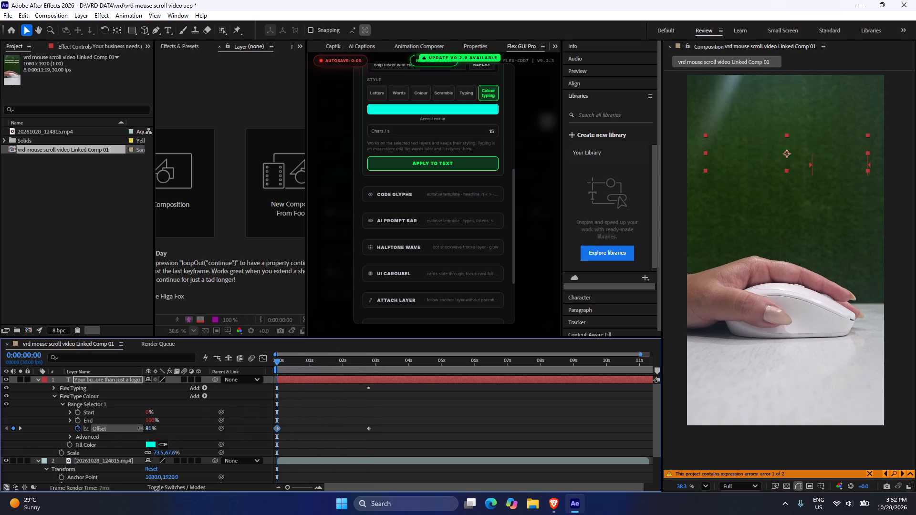
pyautogui.moveTo(141, 428); pyautogui.dragTo(158, 426)
pyautogui.moveTo(158, 426); pyautogui.dragTo(152, 432)
pyautogui.moveTo(152, 432); pyautogui.dragTo(148, 433)
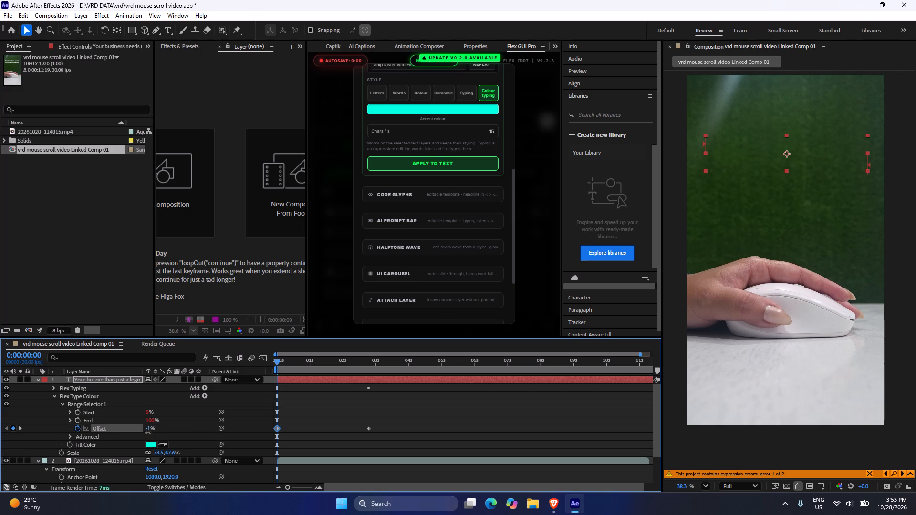
pyautogui.moveTo(148, 433); pyautogui.dragTo(151, 434)
pyautogui.moveTo(151, 434); pyautogui.dragTo(150, 434)
pyautogui.moveTo(281, 359); pyautogui.dragTo(290, 362)
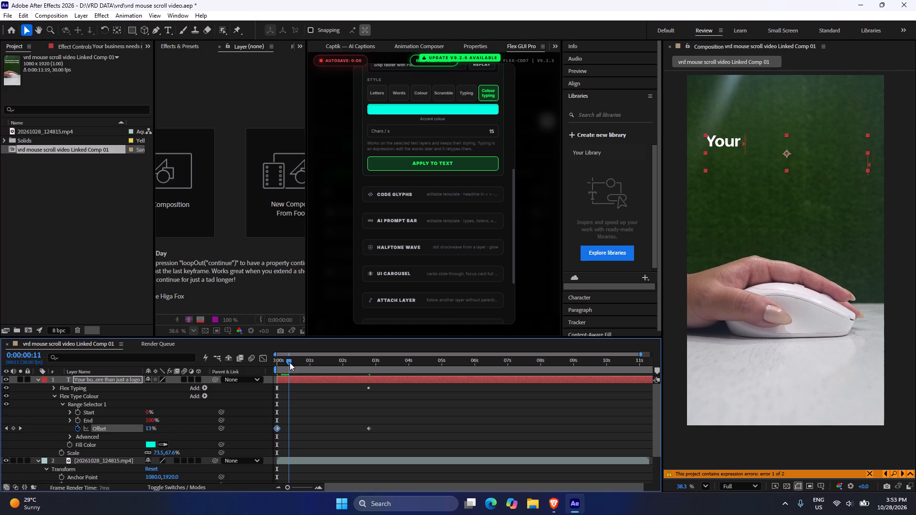
pyautogui.moveTo(290, 362); pyautogui.dragTo(308, 368)
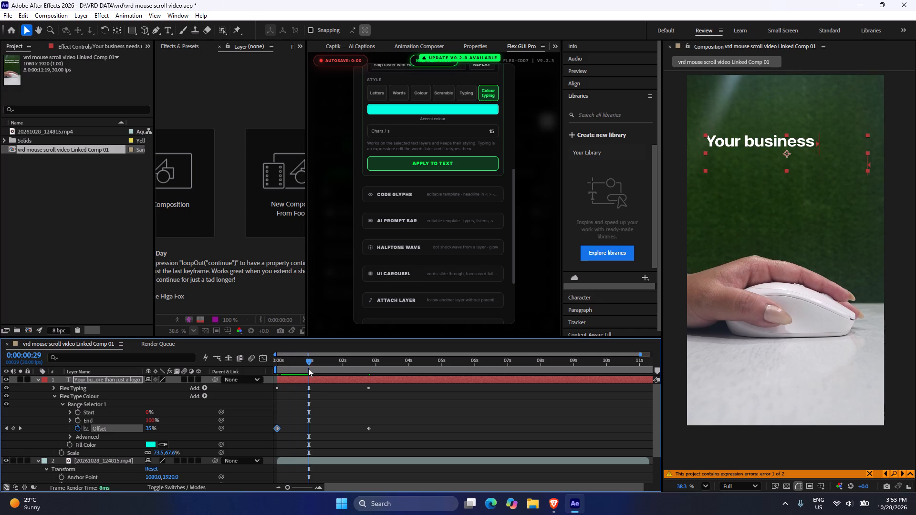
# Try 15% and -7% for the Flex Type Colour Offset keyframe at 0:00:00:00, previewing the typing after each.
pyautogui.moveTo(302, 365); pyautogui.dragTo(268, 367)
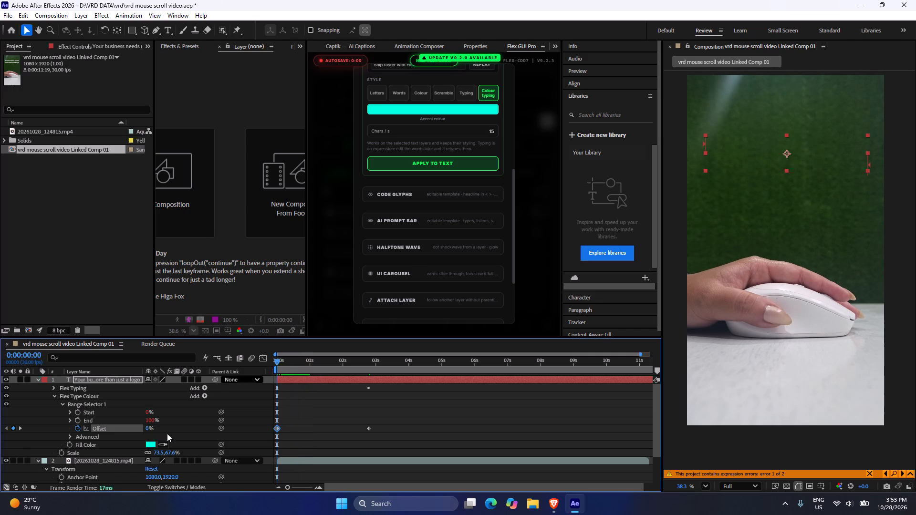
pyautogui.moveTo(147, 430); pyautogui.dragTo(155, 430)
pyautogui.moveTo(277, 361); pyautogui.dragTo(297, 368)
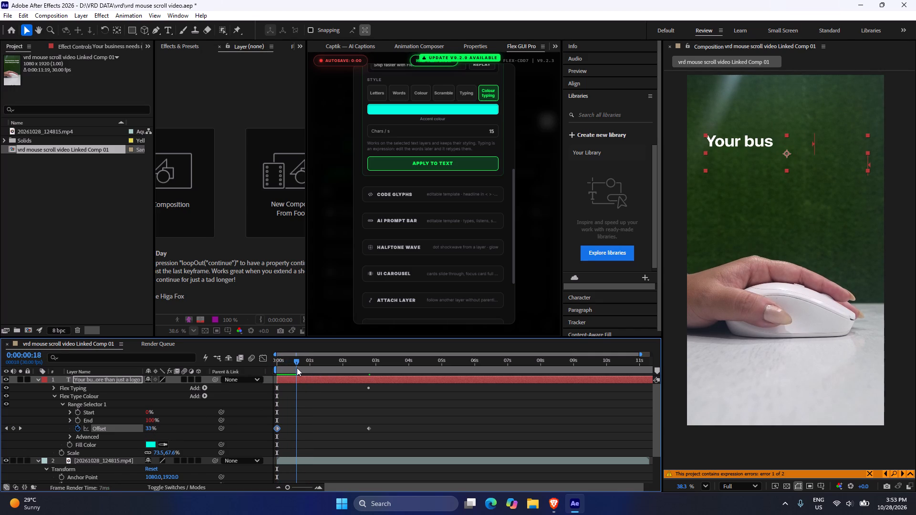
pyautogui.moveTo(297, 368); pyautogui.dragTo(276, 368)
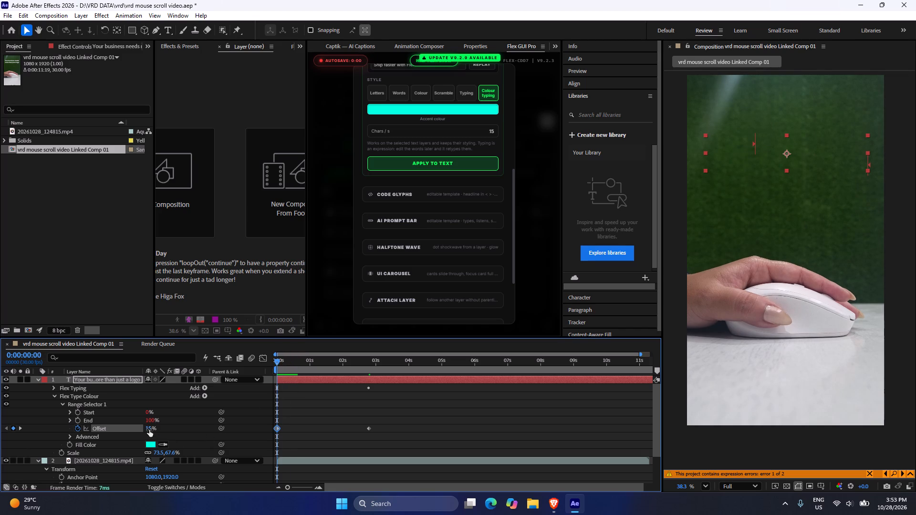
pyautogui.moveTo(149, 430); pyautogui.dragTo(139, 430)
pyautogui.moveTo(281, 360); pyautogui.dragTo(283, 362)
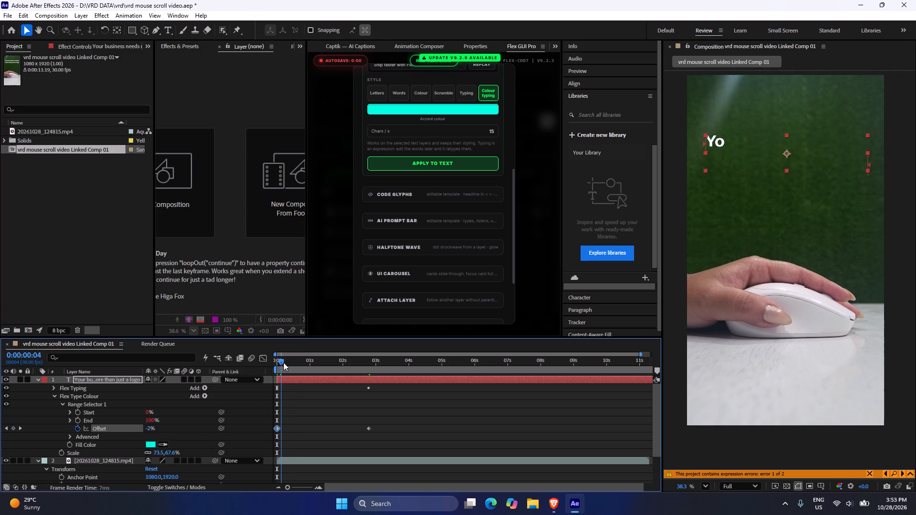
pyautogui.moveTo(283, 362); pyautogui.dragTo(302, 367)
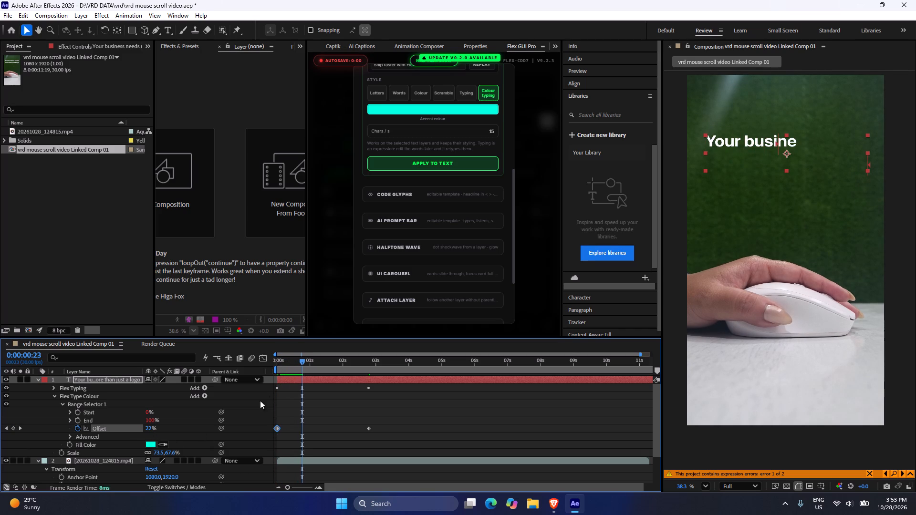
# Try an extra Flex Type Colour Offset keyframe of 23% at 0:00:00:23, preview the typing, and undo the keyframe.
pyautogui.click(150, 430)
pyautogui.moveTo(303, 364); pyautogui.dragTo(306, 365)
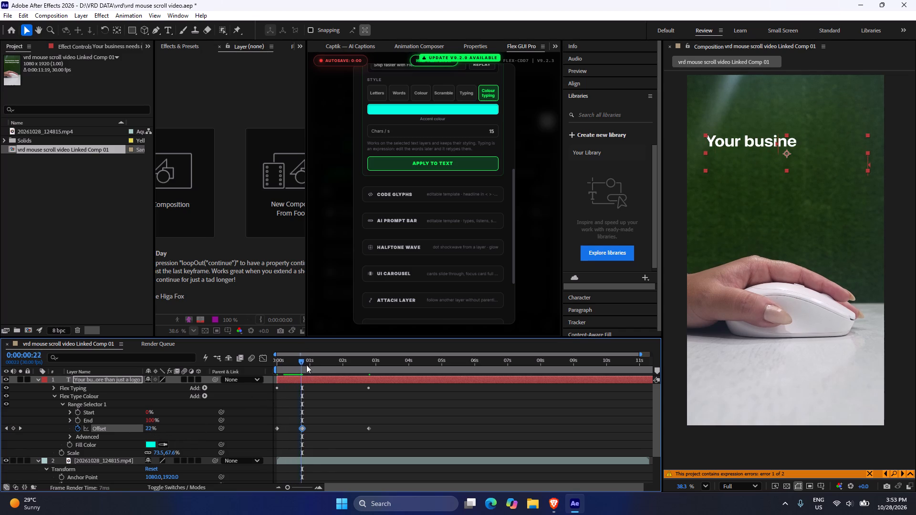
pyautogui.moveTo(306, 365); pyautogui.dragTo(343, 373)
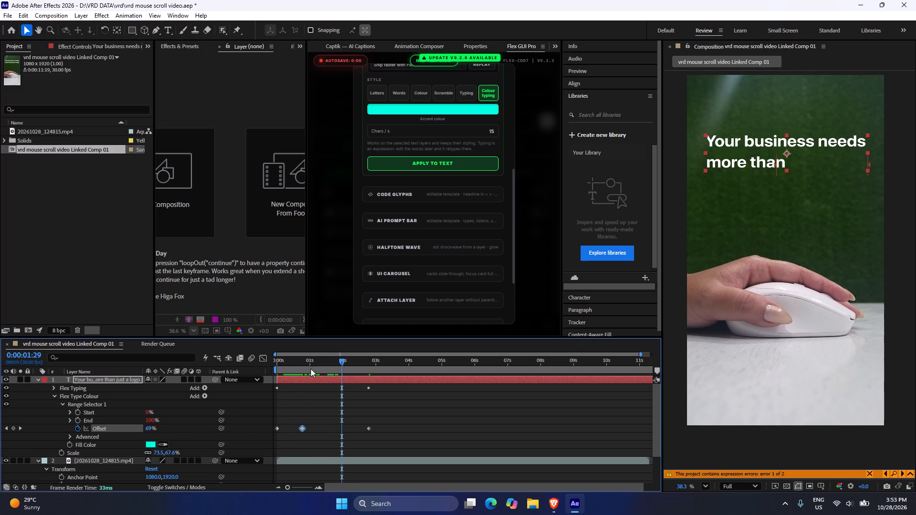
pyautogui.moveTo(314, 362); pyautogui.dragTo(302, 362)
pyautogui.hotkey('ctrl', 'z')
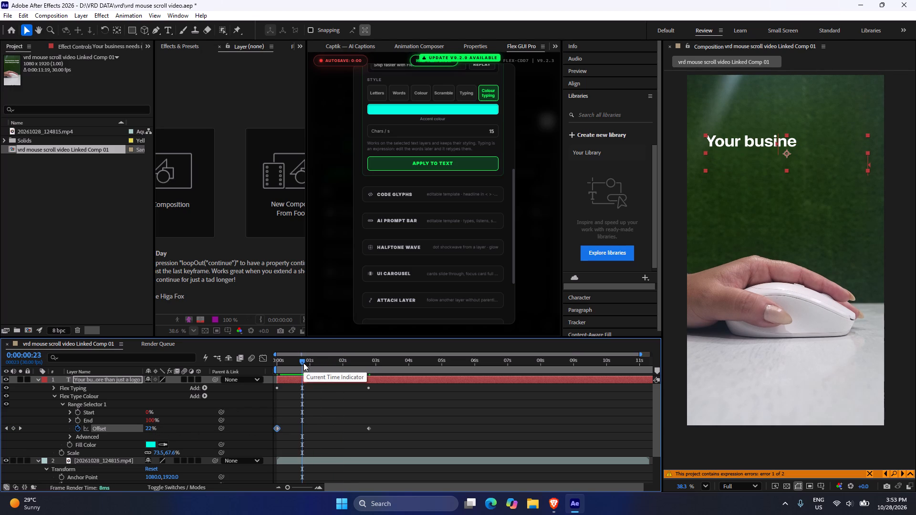
# Set the Flex Type Colour Offset keyframe at 0:00:00:00 to 1%.
pyautogui.moveTo(301, 363); pyautogui.dragTo(273, 364)
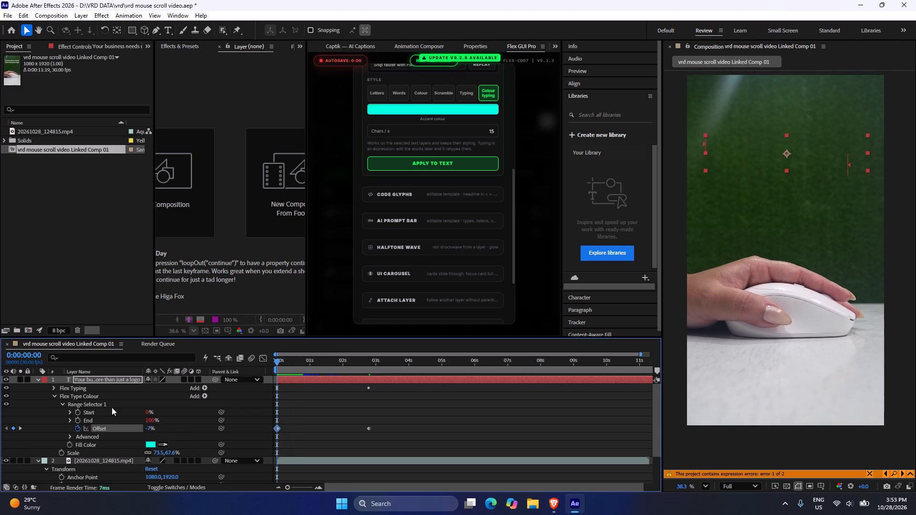
pyautogui.click(148, 429)
# Preview the headline's typing from 0:00:00:00 to about 0:00:02:22 and return to the first frame.
pyautogui.moveTo(284, 362); pyautogui.dragTo(320, 370)
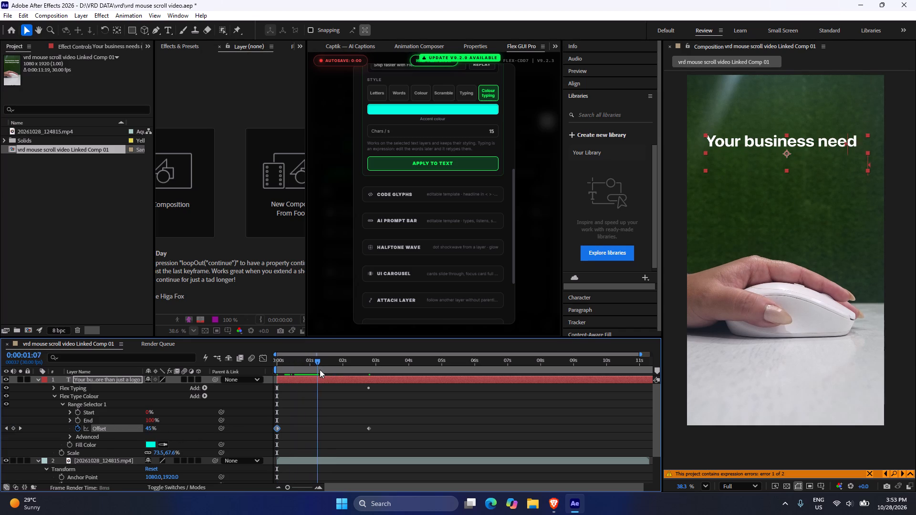
pyautogui.moveTo(320, 370); pyautogui.dragTo(366, 379)
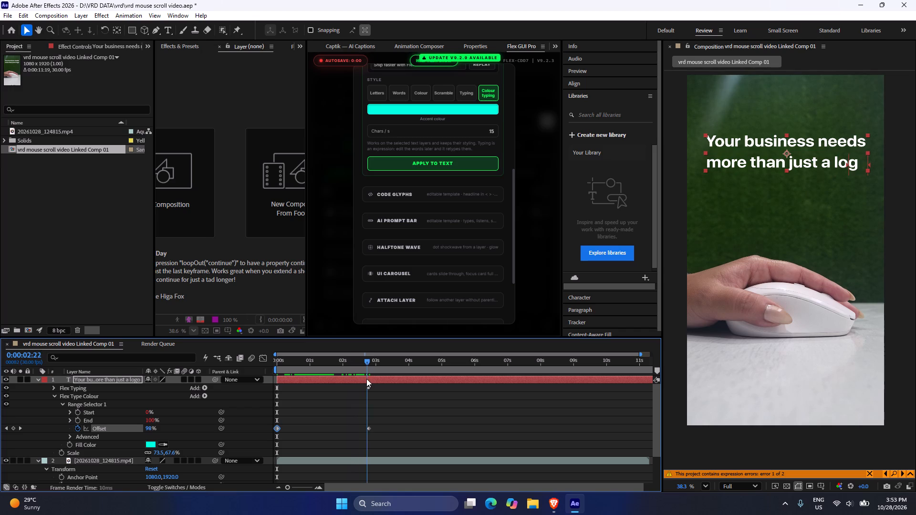
pyautogui.moveTo(366, 379); pyautogui.dragTo(274, 380)
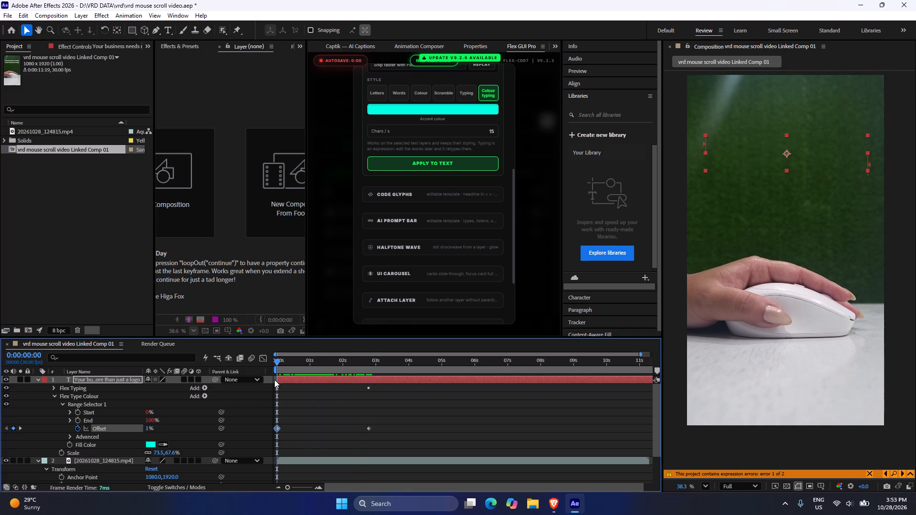
pyautogui.moveTo(274, 380); pyautogui.dragTo(272, 380)
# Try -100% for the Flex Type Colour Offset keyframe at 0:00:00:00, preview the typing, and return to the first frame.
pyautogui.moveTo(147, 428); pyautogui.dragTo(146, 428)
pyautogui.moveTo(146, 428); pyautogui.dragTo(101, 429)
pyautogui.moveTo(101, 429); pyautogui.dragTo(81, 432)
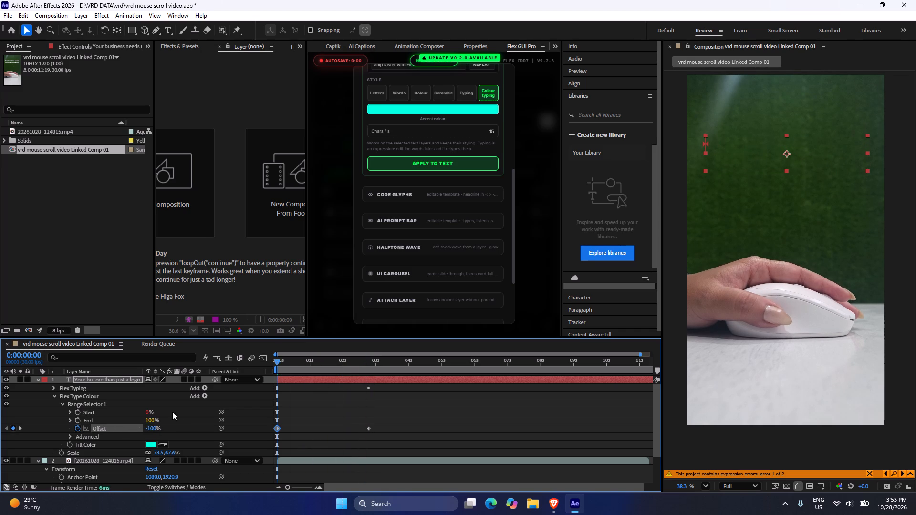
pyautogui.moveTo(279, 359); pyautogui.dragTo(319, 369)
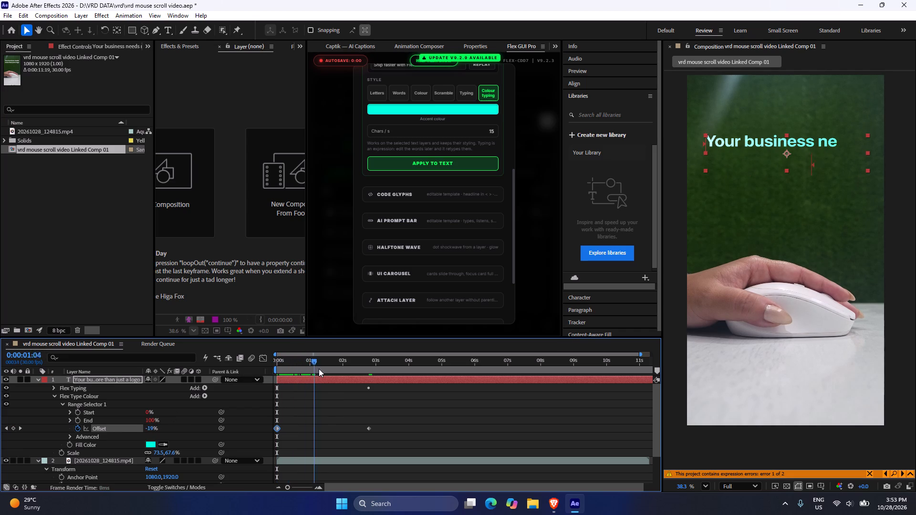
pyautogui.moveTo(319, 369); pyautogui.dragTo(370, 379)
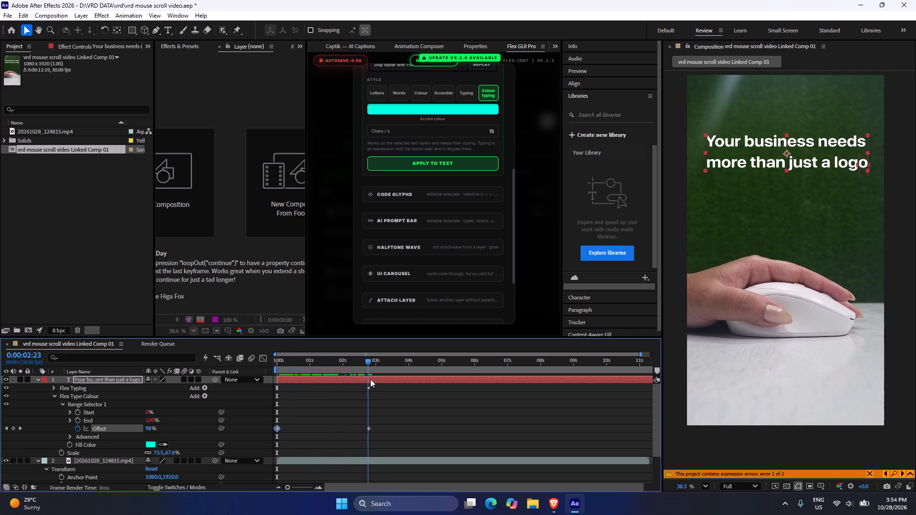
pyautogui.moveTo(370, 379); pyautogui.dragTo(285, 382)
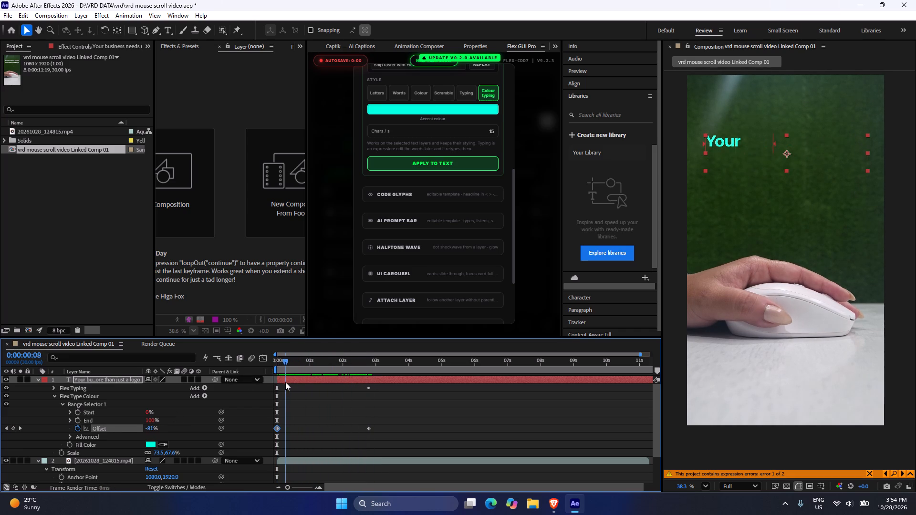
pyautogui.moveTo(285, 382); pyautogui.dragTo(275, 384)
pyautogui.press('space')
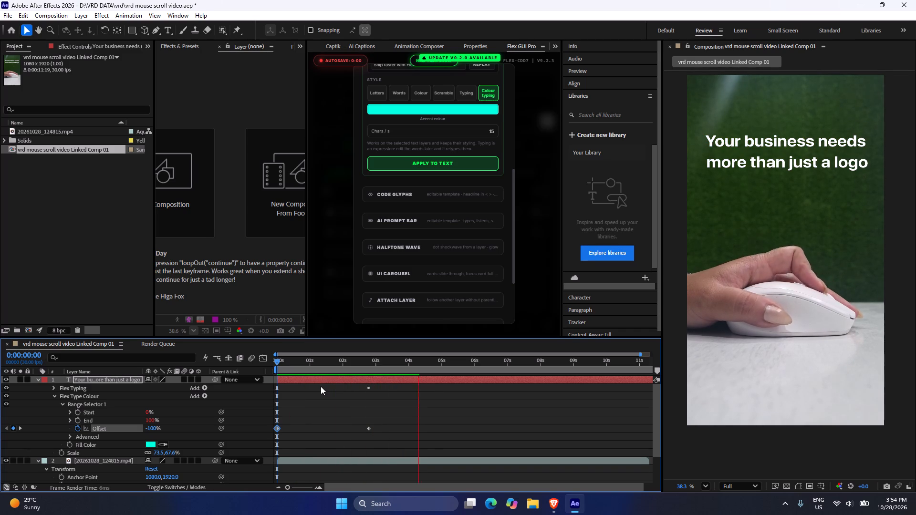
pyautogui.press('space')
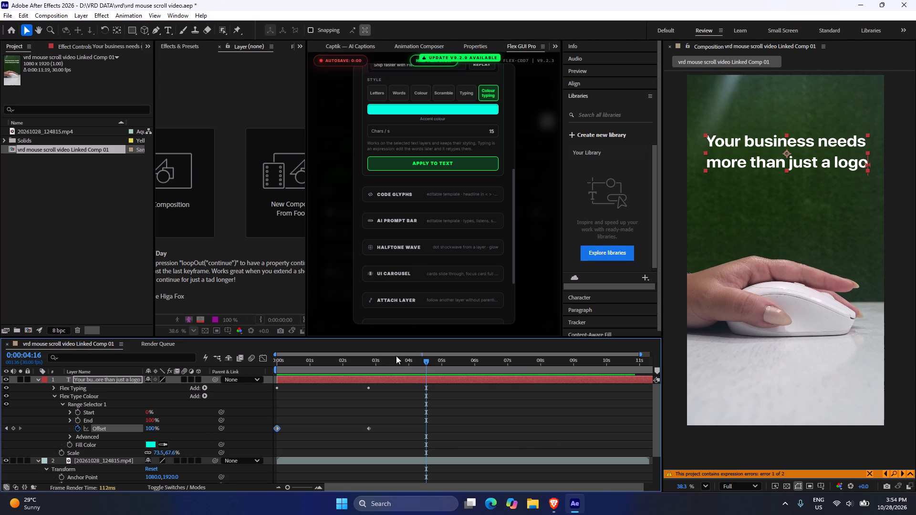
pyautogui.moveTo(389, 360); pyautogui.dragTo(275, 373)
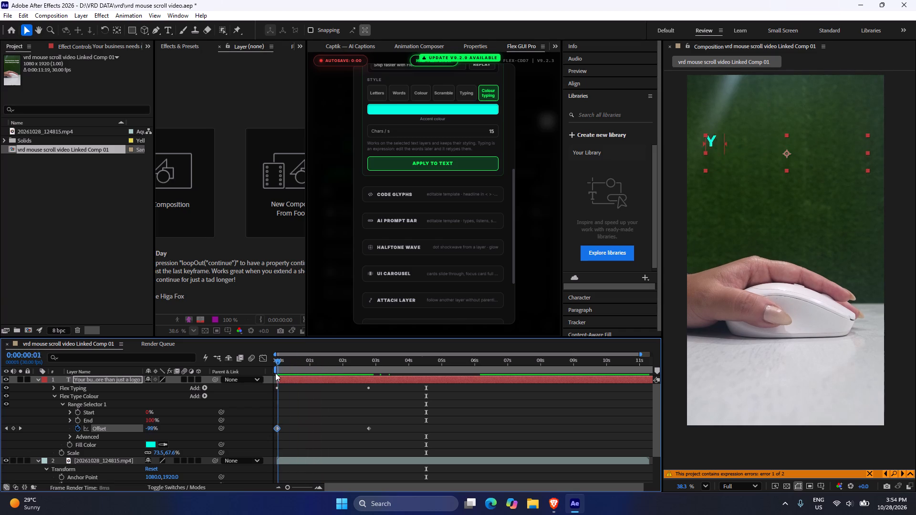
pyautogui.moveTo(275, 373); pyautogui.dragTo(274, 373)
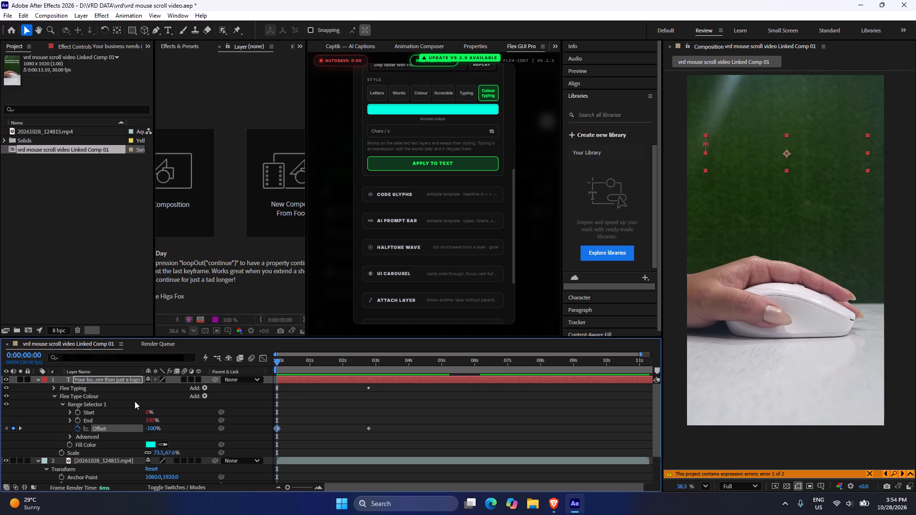
# Set the Flex Type Colour Offset keyframe at 0:00:00:00 to -56% and preview the typing from the start.
pyautogui.click(279, 362)
pyautogui.moveTo(152, 429); pyautogui.dragTo(175, 431)
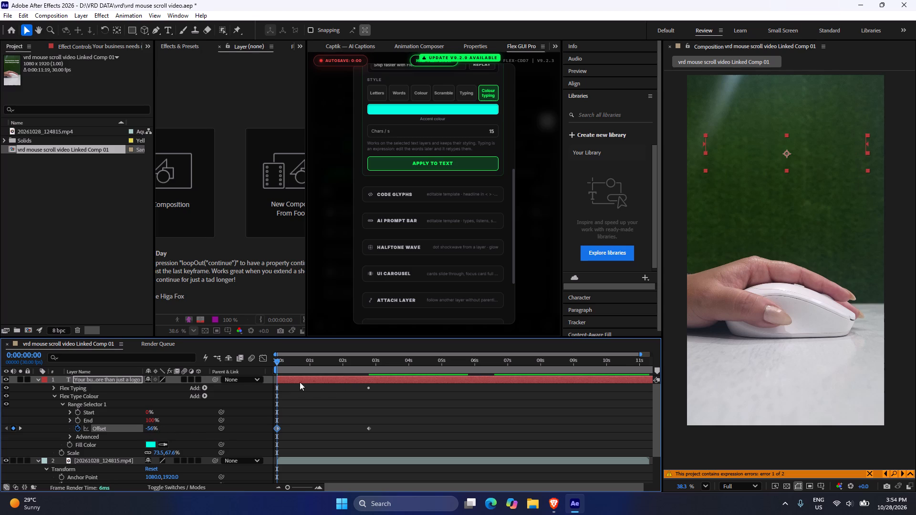
pyautogui.moveTo(282, 362); pyautogui.dragTo(314, 372)
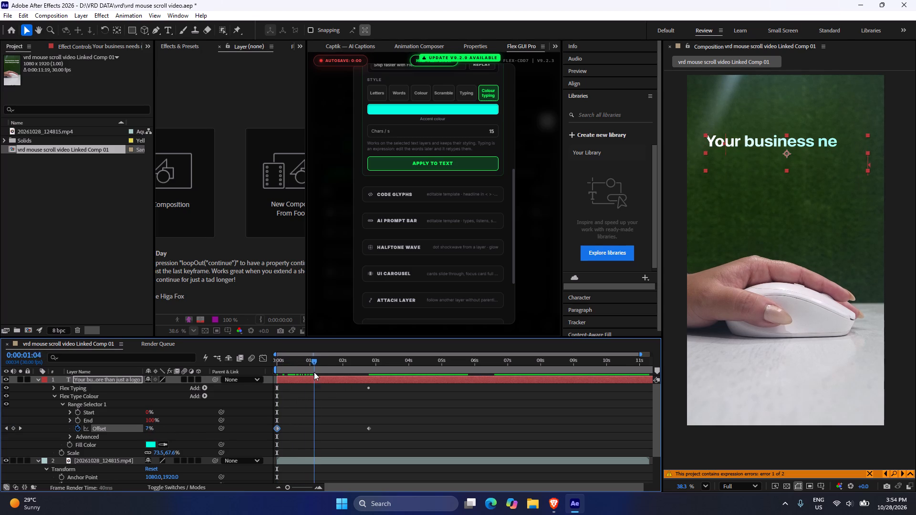
pyautogui.moveTo(314, 372); pyautogui.dragTo(378, 384)
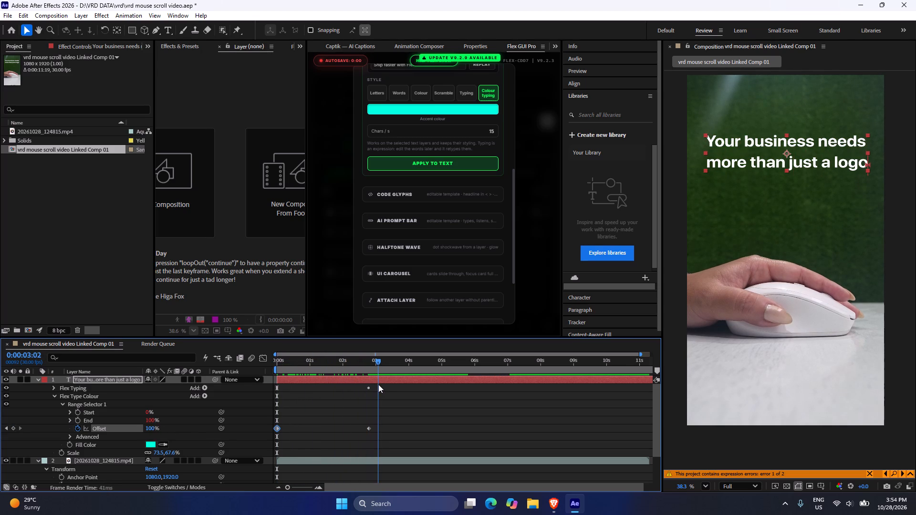
pyautogui.moveTo(378, 384); pyautogui.dragTo(277, 372)
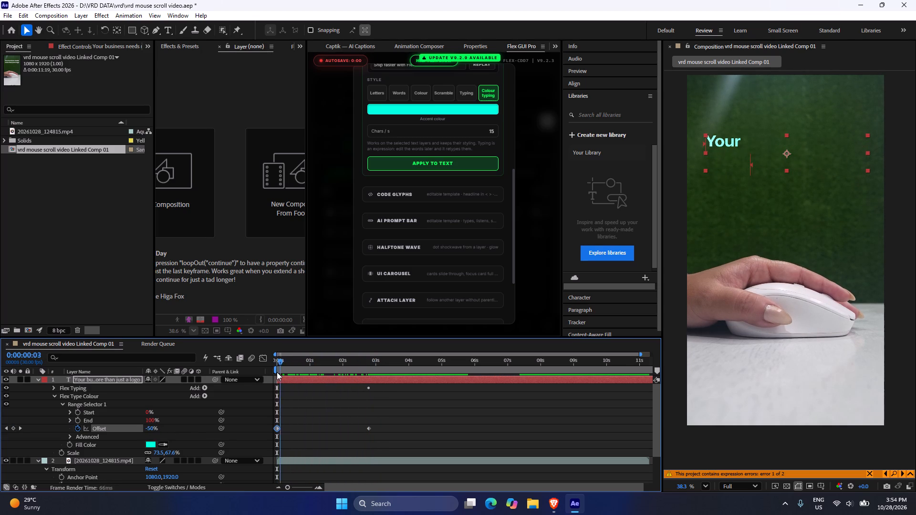
pyautogui.moveTo(277, 372); pyautogui.dragTo(269, 371)
pyautogui.press('space')
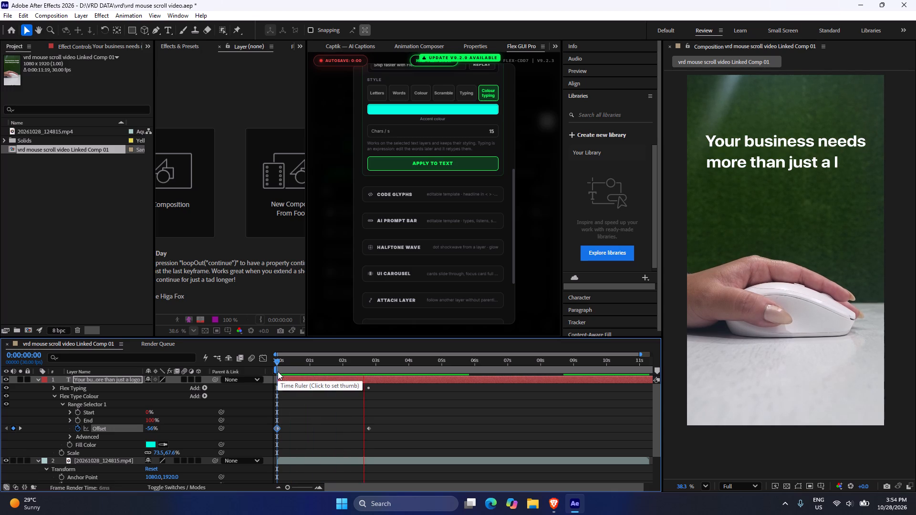
pyautogui.press('space')
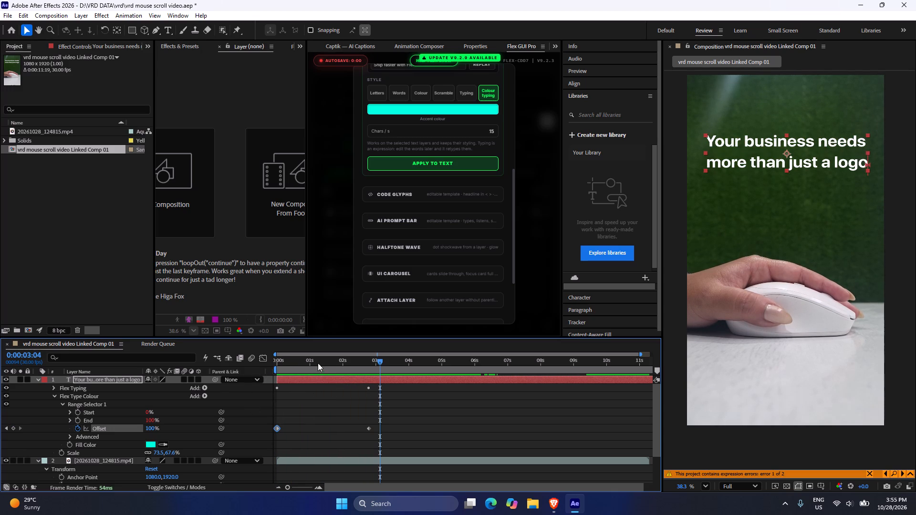
pyautogui.moveTo(318, 363); pyautogui.dragTo(270, 360)
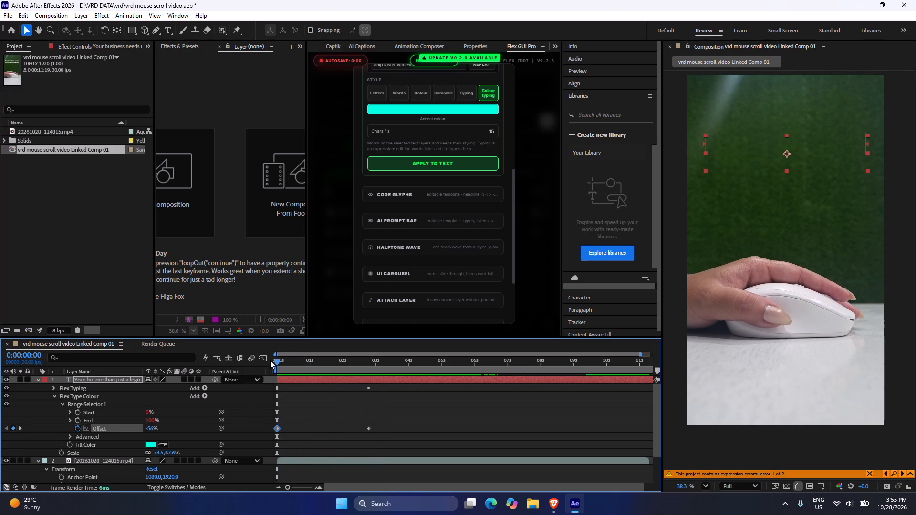
# Enable motion blur on the headline text layer and preview the typing from the start.
pyautogui.click(184, 380)
pyautogui.moveTo(297, 362); pyautogui.dragTo(273, 363)
pyautogui.press('space')
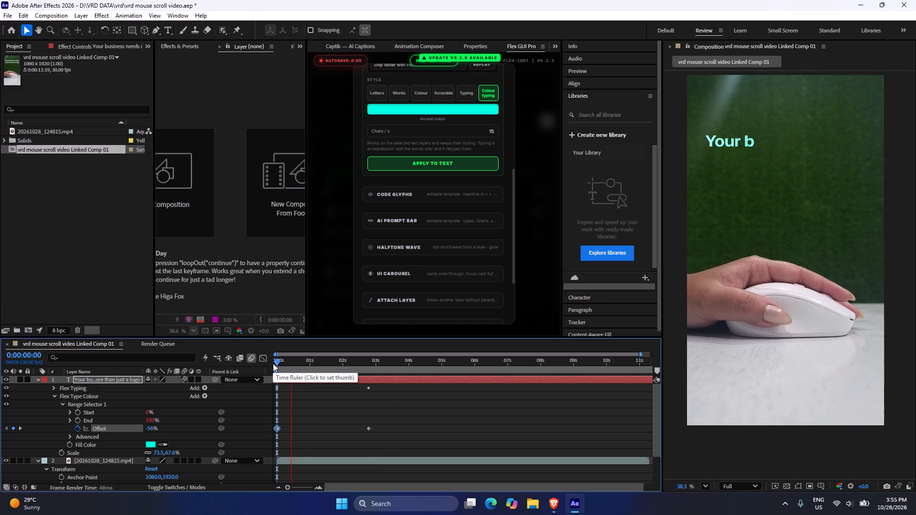
pyautogui.press('space')
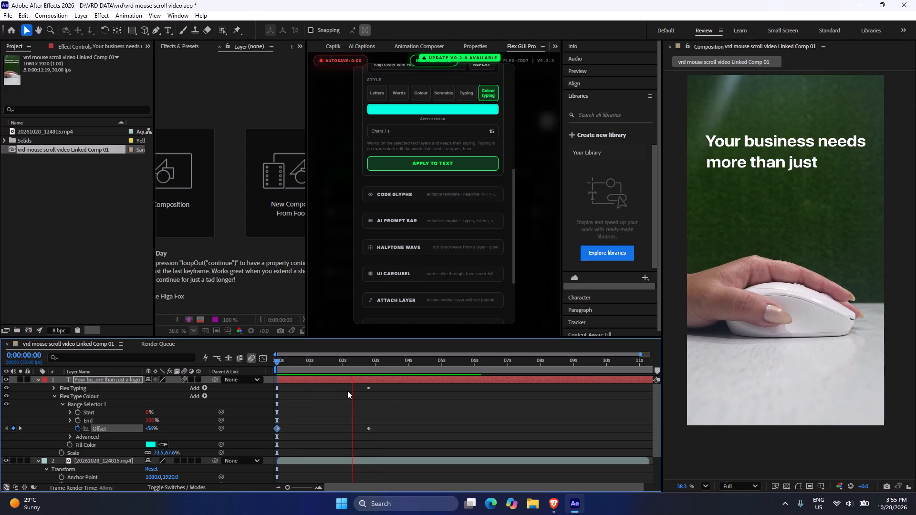
pyautogui.moveTo(316, 361); pyautogui.dragTo(258, 365)
pyautogui.press('space')
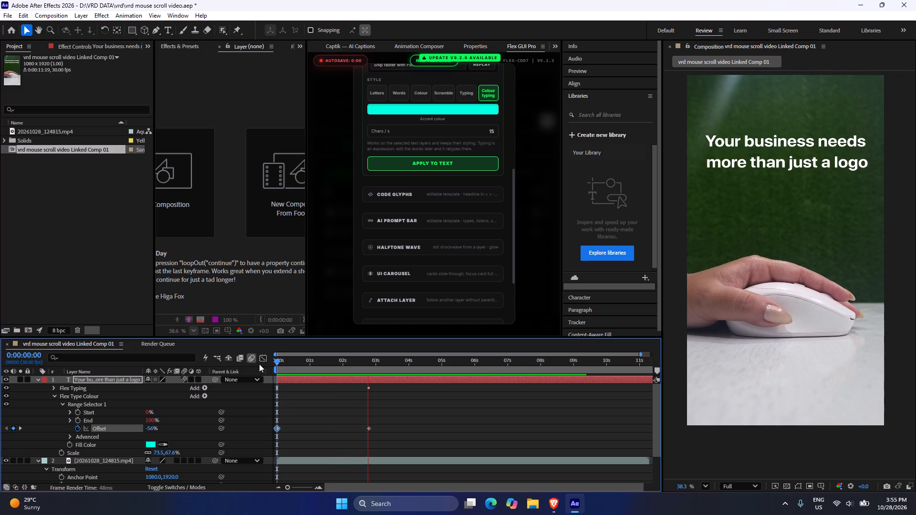
pyautogui.press('space')
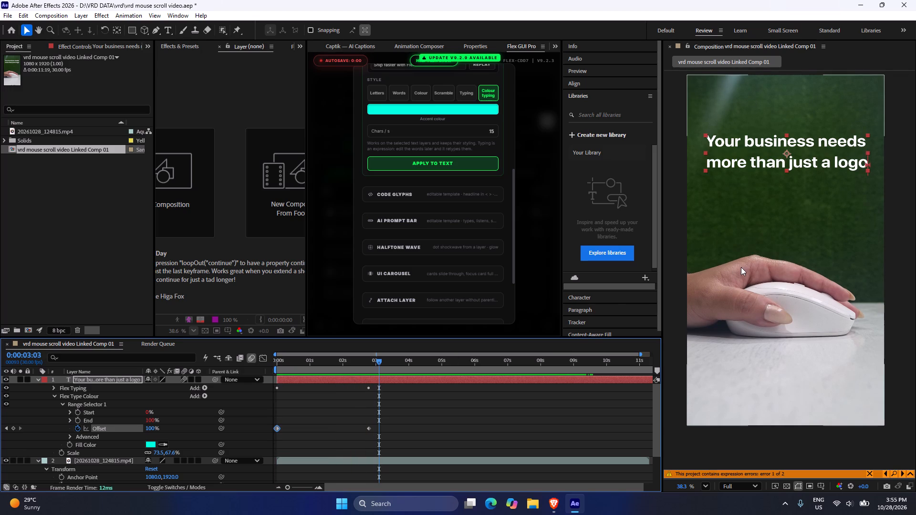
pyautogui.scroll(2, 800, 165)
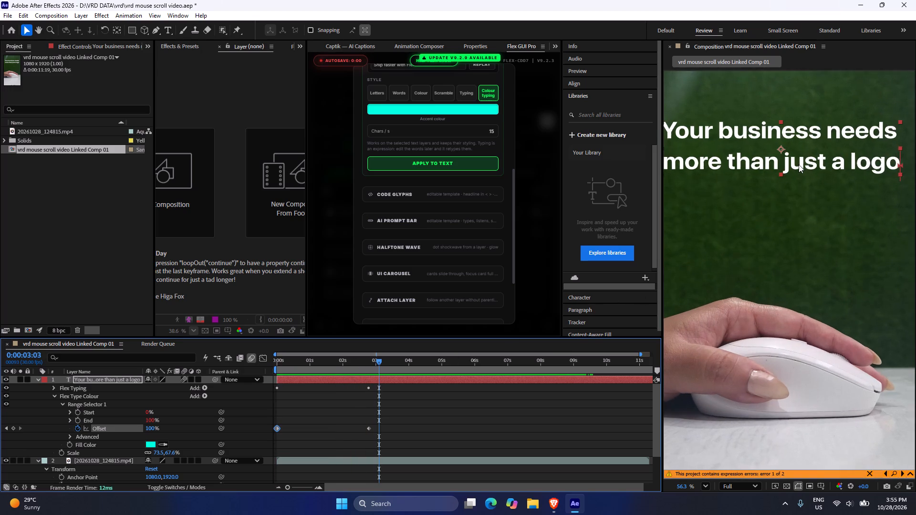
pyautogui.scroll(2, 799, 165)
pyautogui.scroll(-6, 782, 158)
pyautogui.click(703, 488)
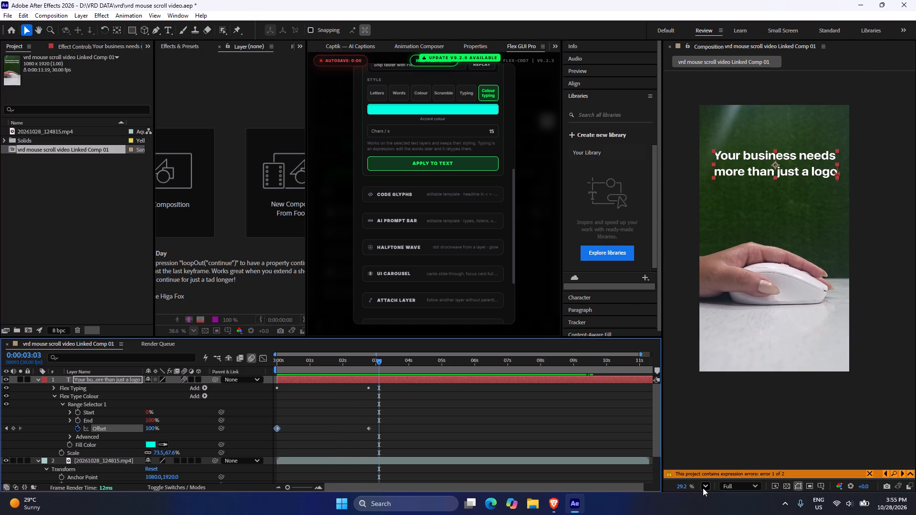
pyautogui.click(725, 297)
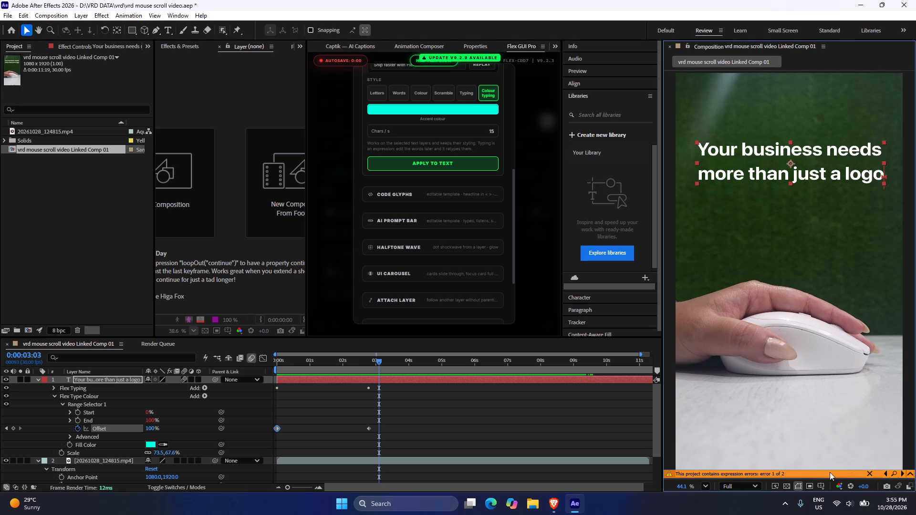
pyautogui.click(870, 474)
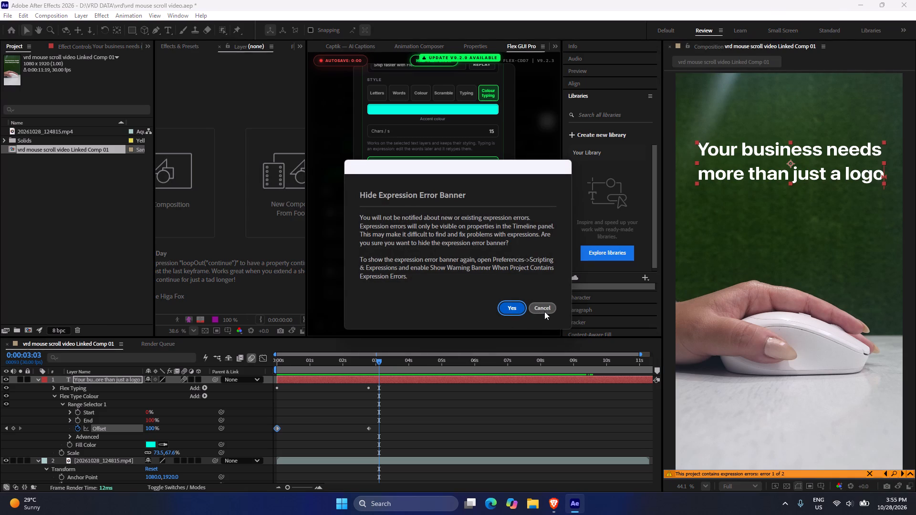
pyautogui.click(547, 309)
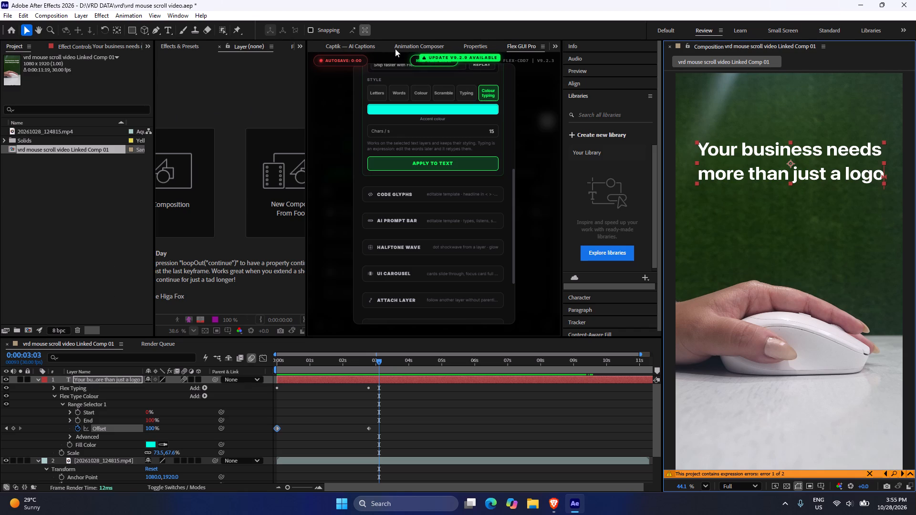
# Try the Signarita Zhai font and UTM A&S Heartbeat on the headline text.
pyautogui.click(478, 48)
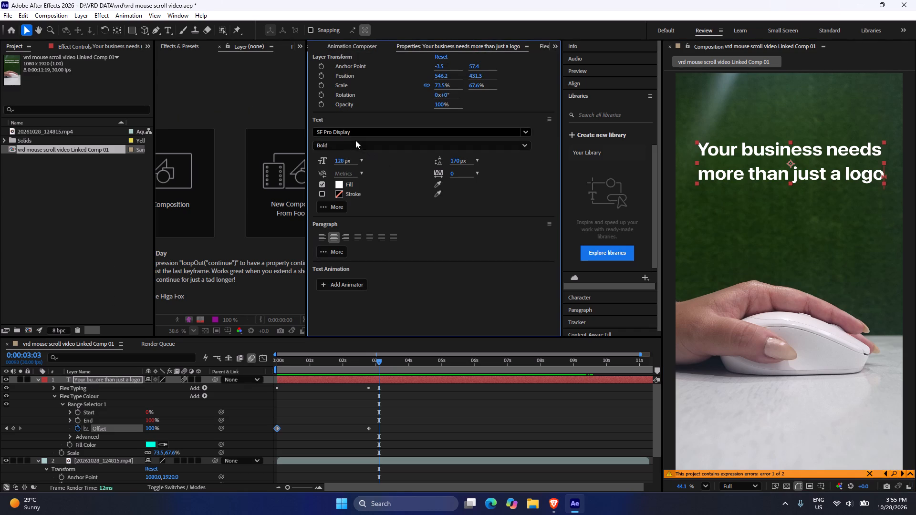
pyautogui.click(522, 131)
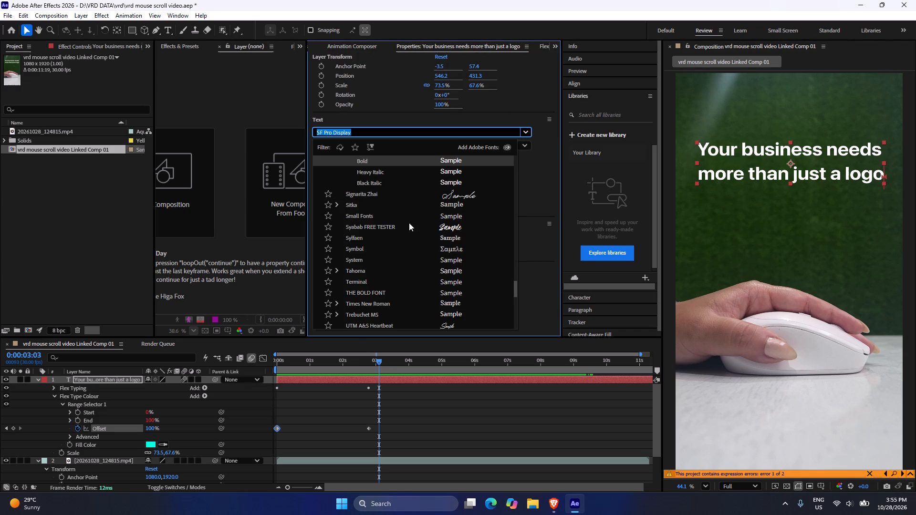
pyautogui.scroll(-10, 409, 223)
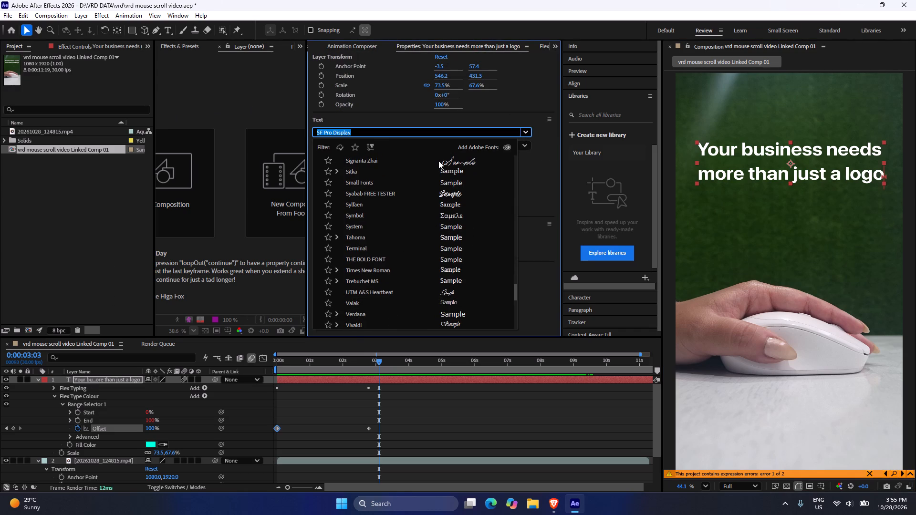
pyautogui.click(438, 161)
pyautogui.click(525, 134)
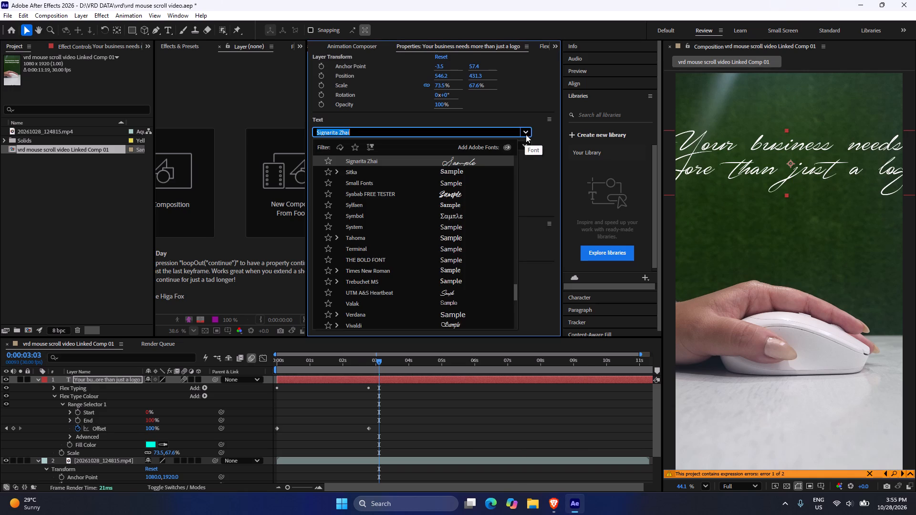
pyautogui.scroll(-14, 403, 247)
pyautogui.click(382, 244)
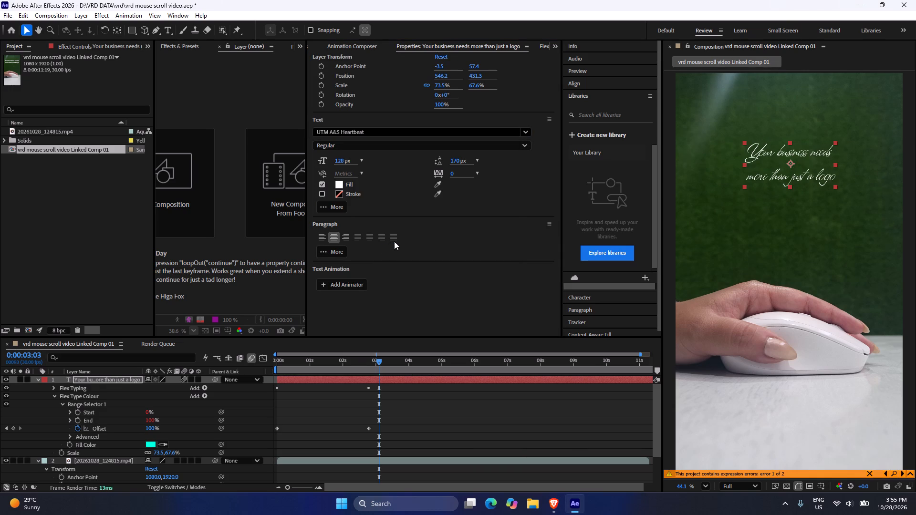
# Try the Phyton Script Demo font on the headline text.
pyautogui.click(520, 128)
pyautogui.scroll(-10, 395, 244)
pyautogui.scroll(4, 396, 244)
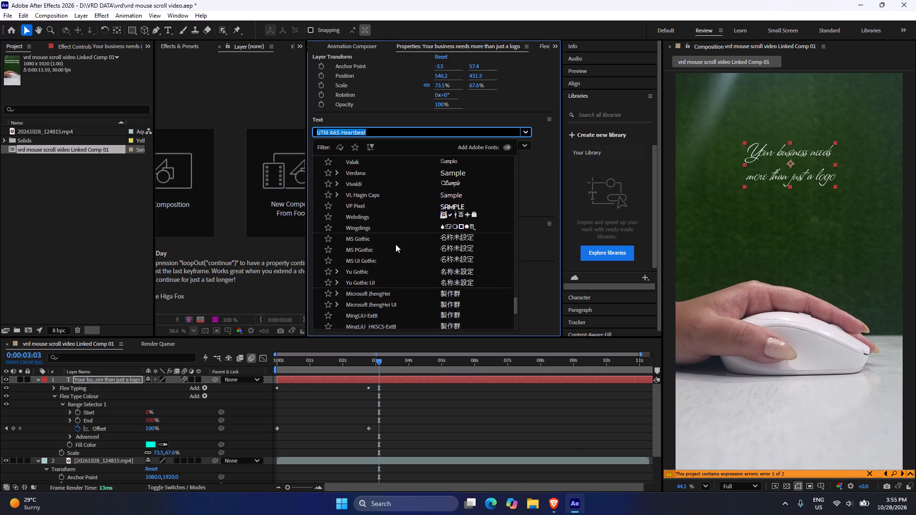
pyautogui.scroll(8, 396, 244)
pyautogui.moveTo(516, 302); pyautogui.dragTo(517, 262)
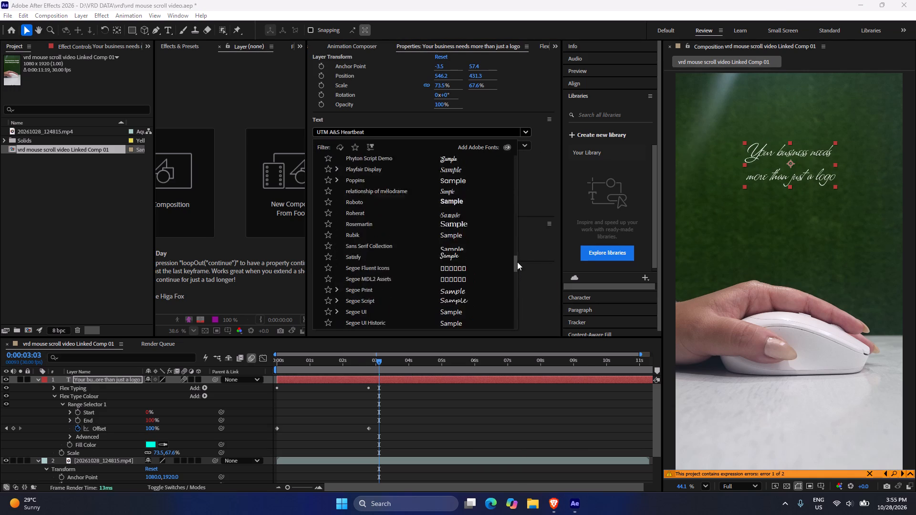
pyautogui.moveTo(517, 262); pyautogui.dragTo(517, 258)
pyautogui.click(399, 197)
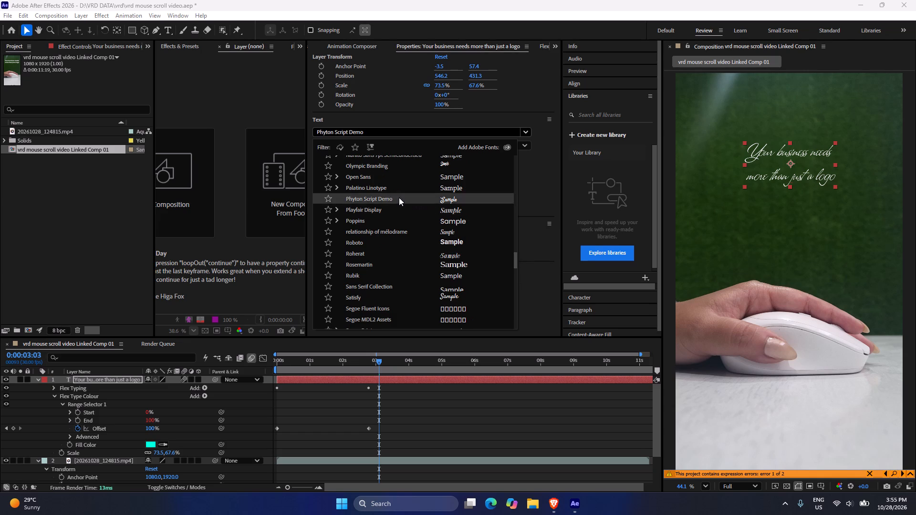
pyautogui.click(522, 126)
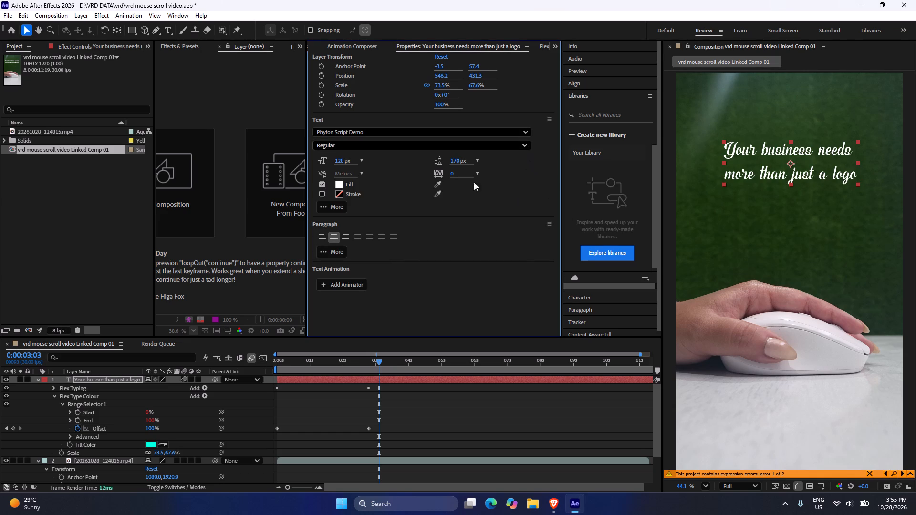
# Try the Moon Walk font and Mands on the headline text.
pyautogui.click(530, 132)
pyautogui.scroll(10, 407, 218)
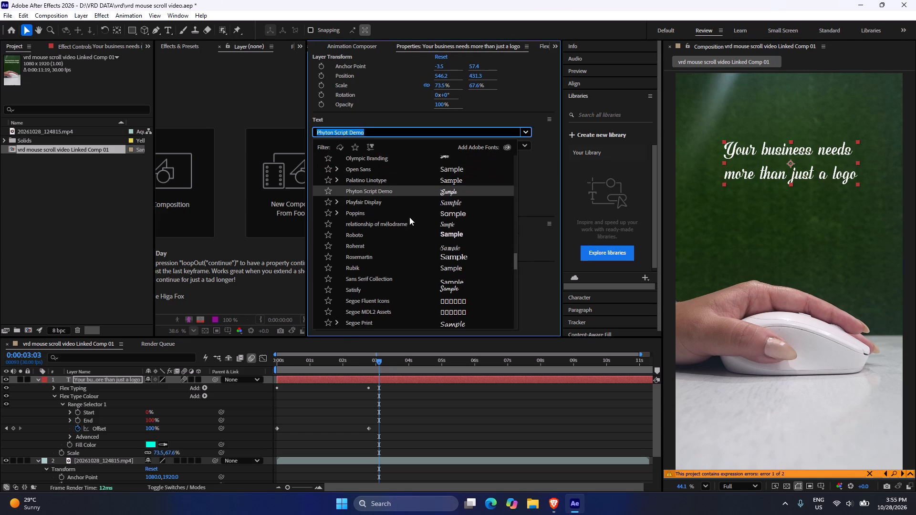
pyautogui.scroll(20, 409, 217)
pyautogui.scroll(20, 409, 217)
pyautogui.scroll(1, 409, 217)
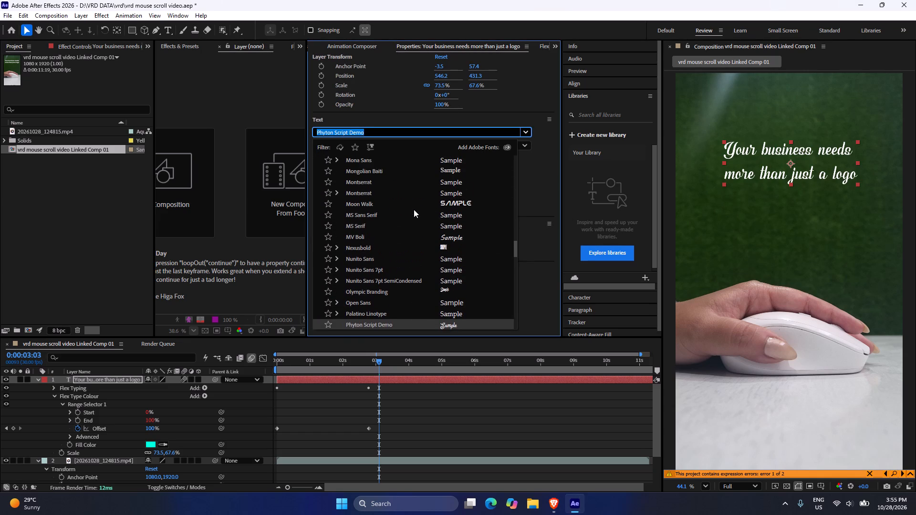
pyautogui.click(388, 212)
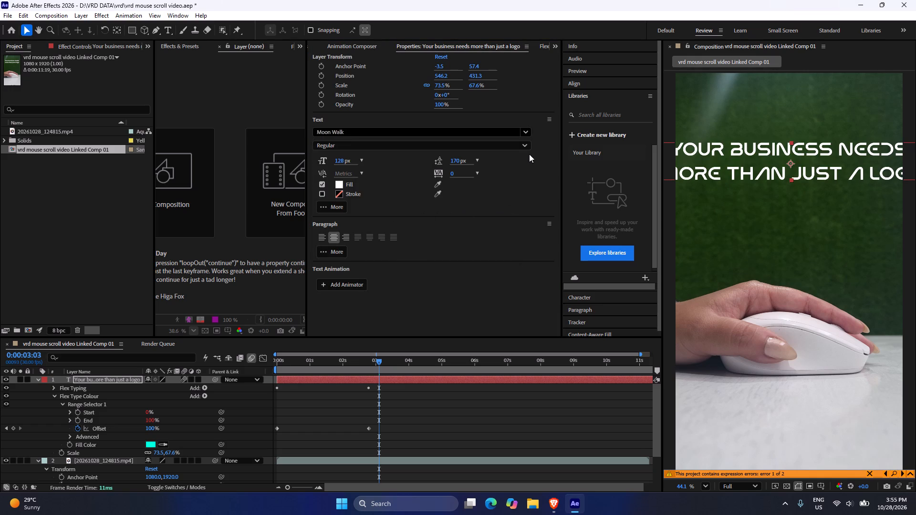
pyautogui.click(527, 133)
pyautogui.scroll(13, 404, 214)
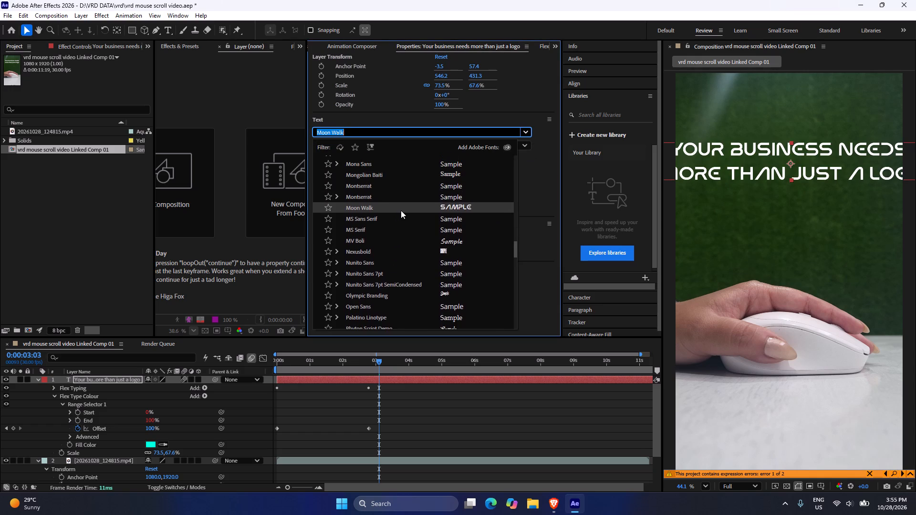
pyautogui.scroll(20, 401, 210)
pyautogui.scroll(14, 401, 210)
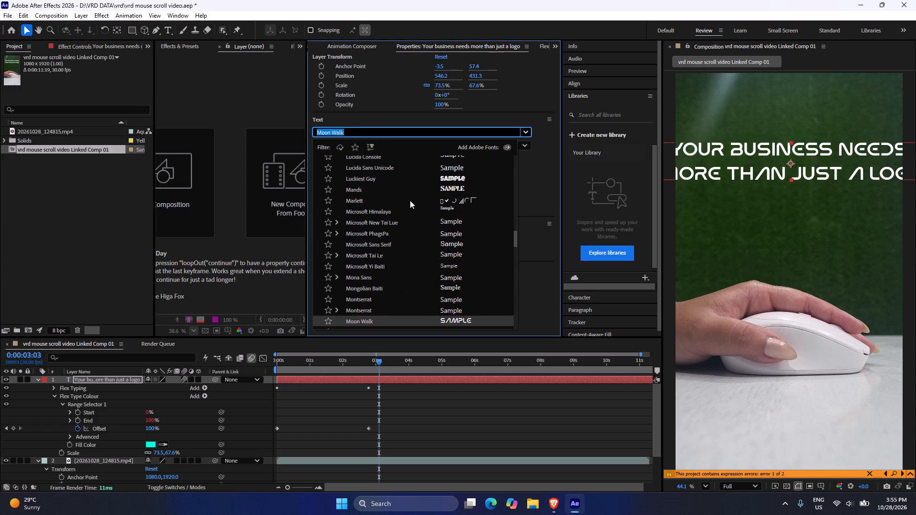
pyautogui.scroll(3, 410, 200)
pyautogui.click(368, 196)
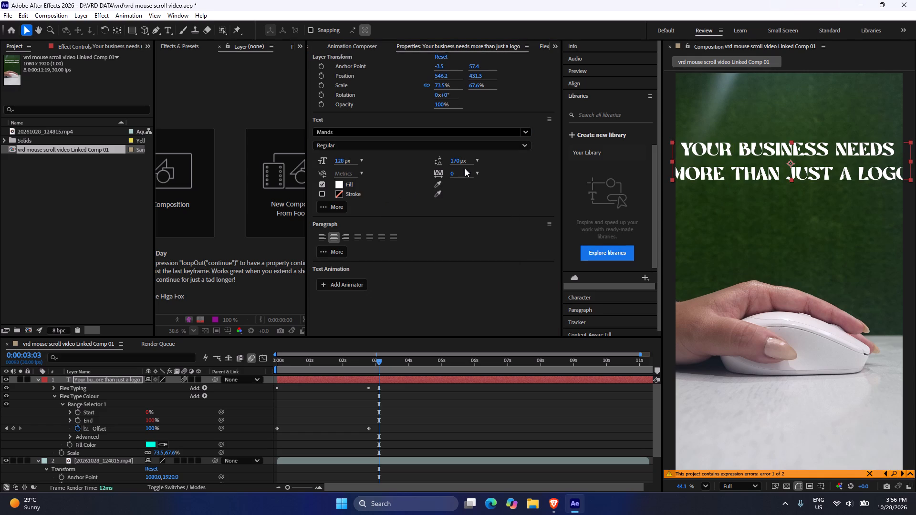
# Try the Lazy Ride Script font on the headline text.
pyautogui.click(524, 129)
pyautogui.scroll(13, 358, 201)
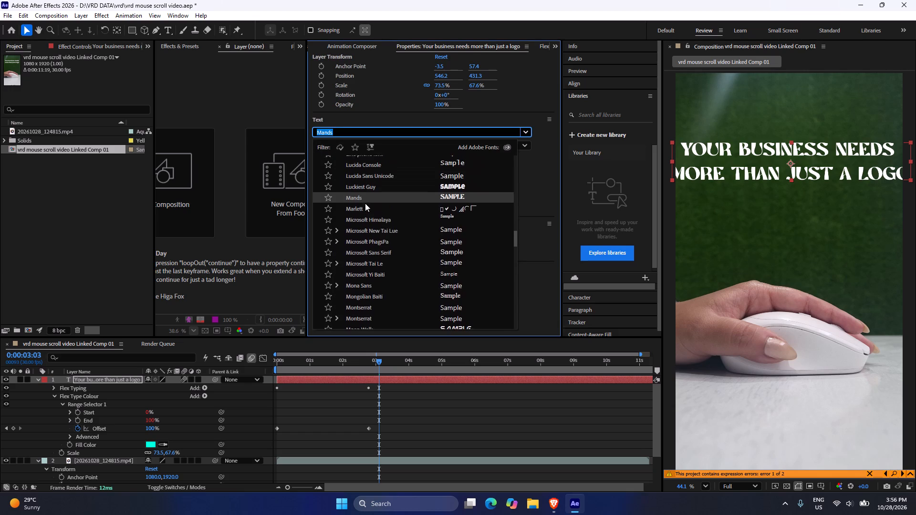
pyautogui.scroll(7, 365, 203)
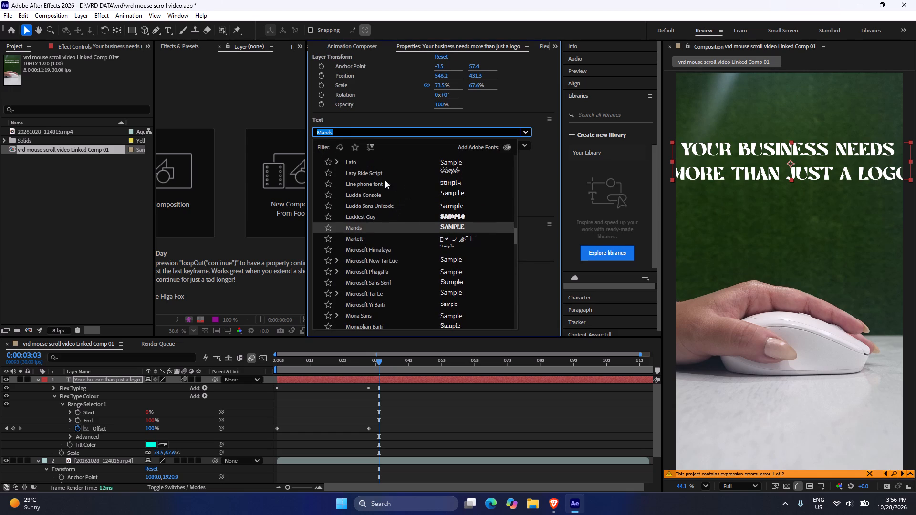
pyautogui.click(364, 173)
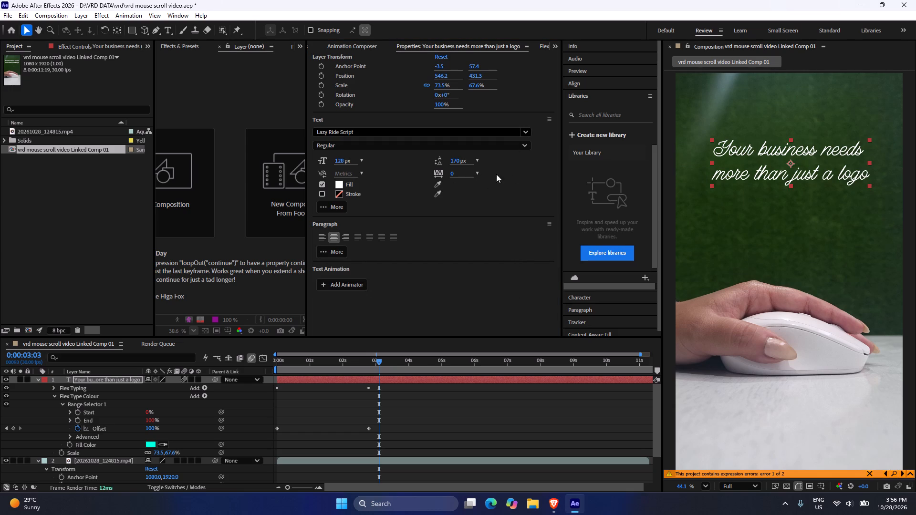
# Set the headline's font to Kaushan Script and preview the typing from the first frame.
pyautogui.click(524, 134)
pyautogui.scroll(20, 434, 247)
pyautogui.scroll(9, 434, 247)
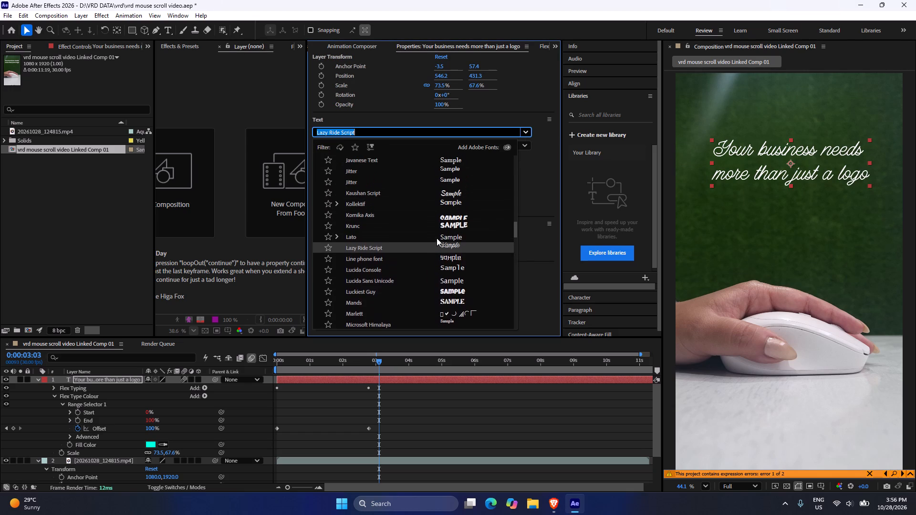
pyautogui.scroll(3, 437, 238)
pyautogui.click(446, 213)
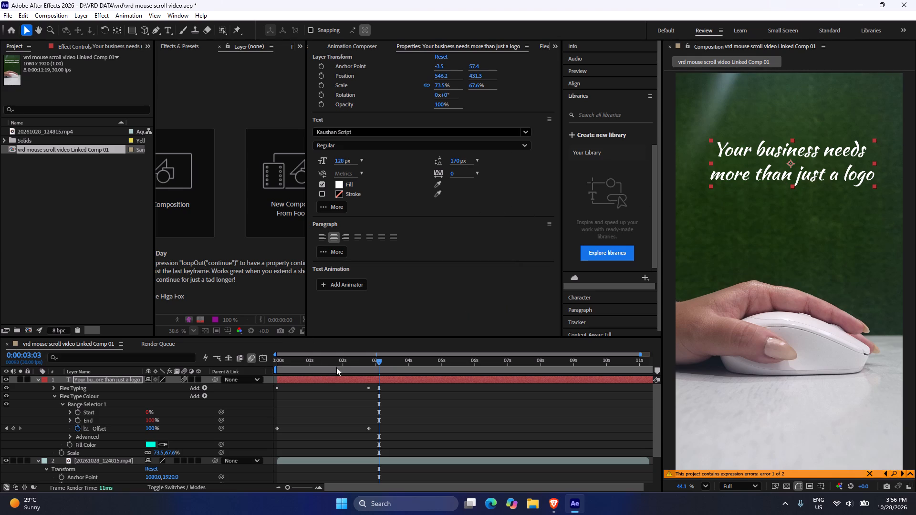
pyautogui.moveTo(337, 367); pyautogui.dragTo(257, 354)
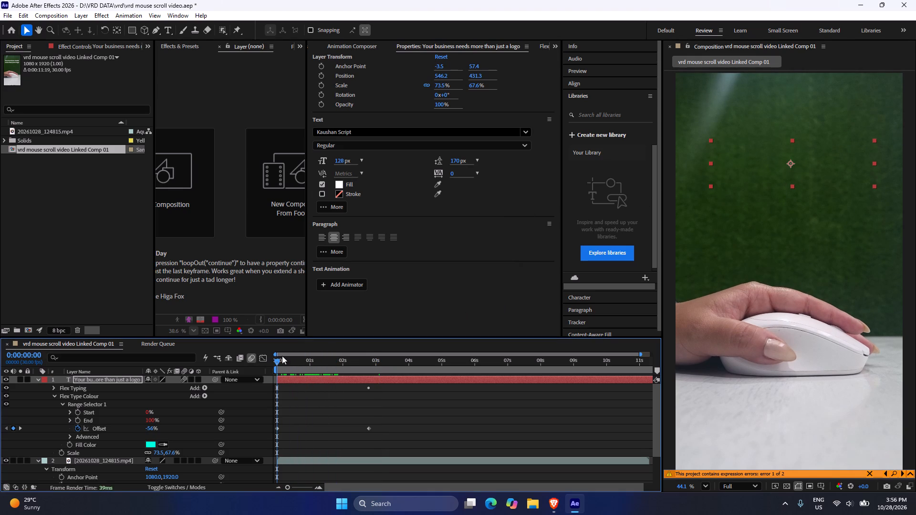
pyautogui.press('space')
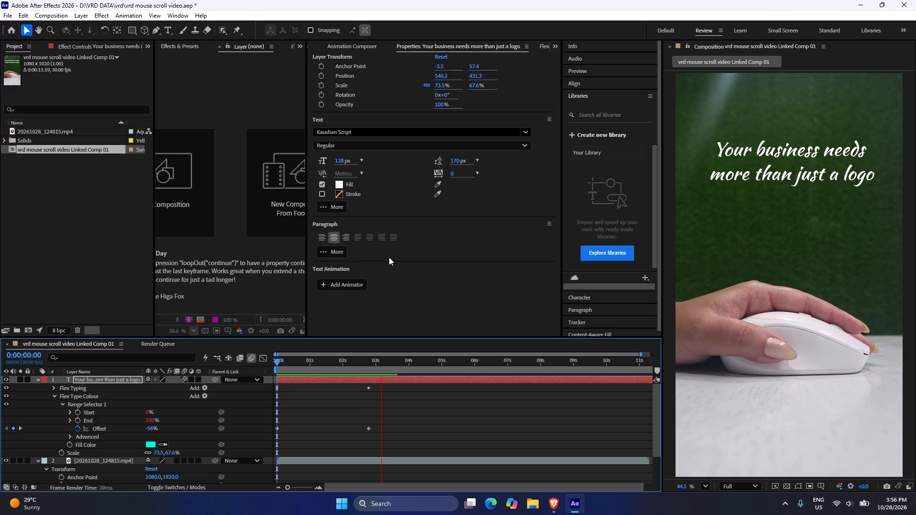
pyautogui.press('space')
pyautogui.moveTo(362, 370); pyautogui.dragTo(354, 371)
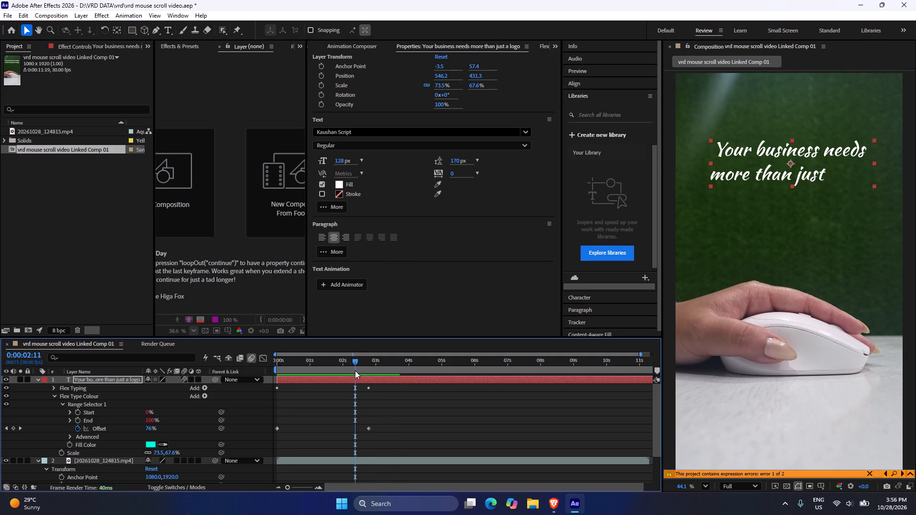
# Move the Flex Typing Start end keyframe earlier to about 0:00:01:20 and preview the typing from the first frame.
pyautogui.click(52, 383)
pyautogui.click(52, 388)
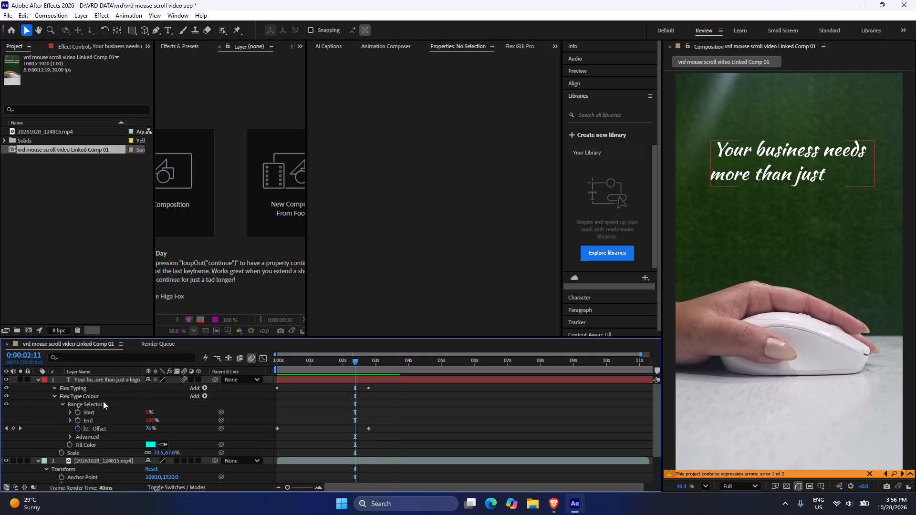
pyautogui.moveTo(370, 404); pyautogui.dragTo(333, 408)
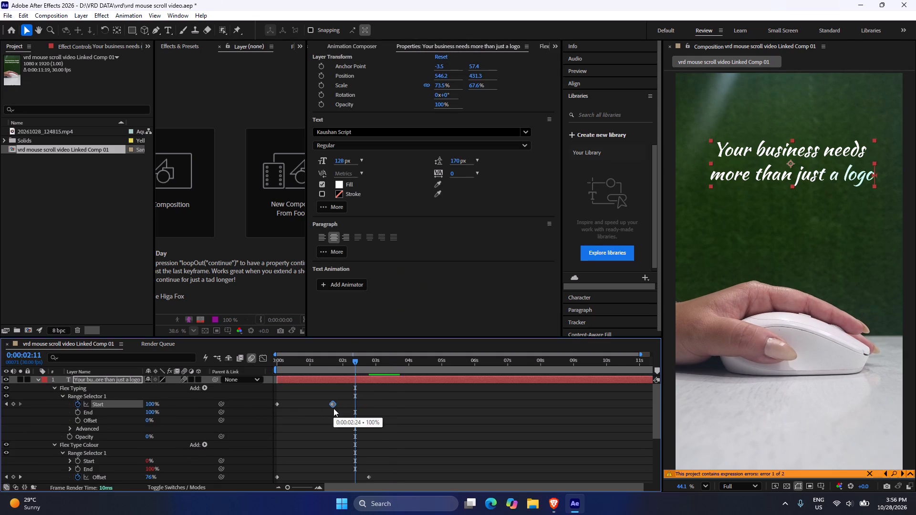
pyautogui.moveTo(333, 408); pyautogui.dragTo(333, 408)
pyautogui.moveTo(330, 365); pyautogui.dragTo(254, 365)
pyautogui.press('space')
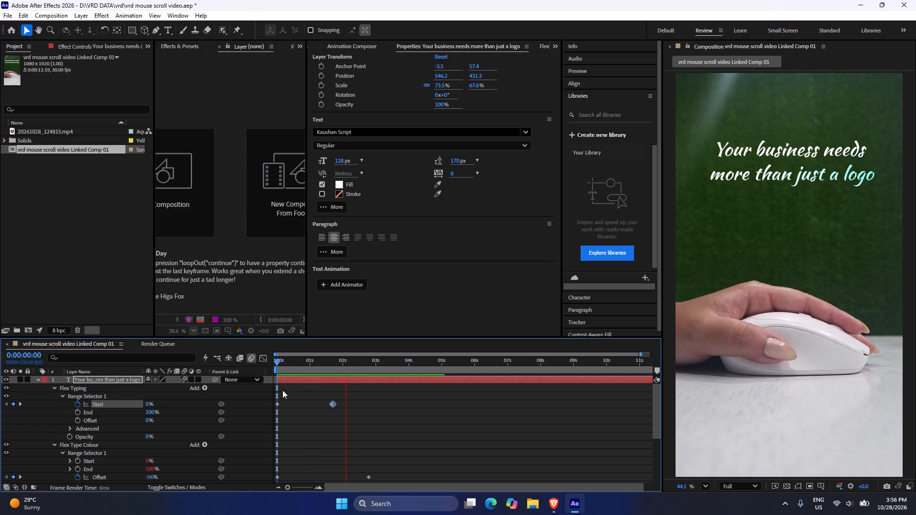
pyautogui.press('space')
# Scrub between about 0:00:00:13 and 0:00:02:28 to examine how the cyan colour trails the headline's typing.
pyautogui.moveTo(350, 362); pyautogui.dragTo(364, 366)
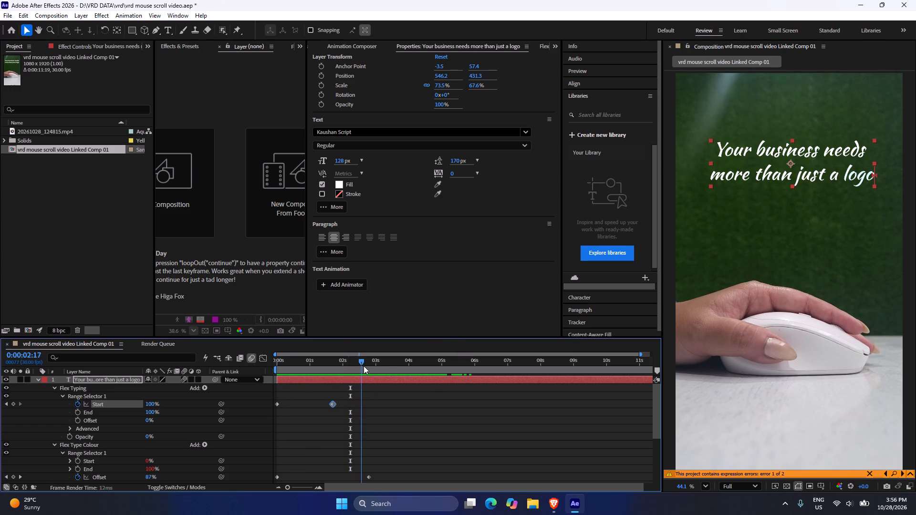
pyautogui.moveTo(364, 366); pyautogui.dragTo(317, 368)
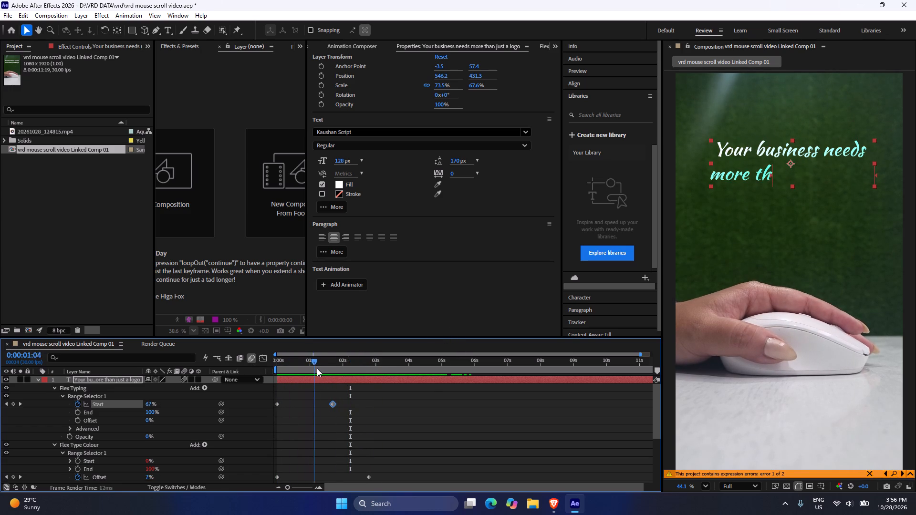
pyautogui.moveTo(317, 368); pyautogui.dragTo(293, 374)
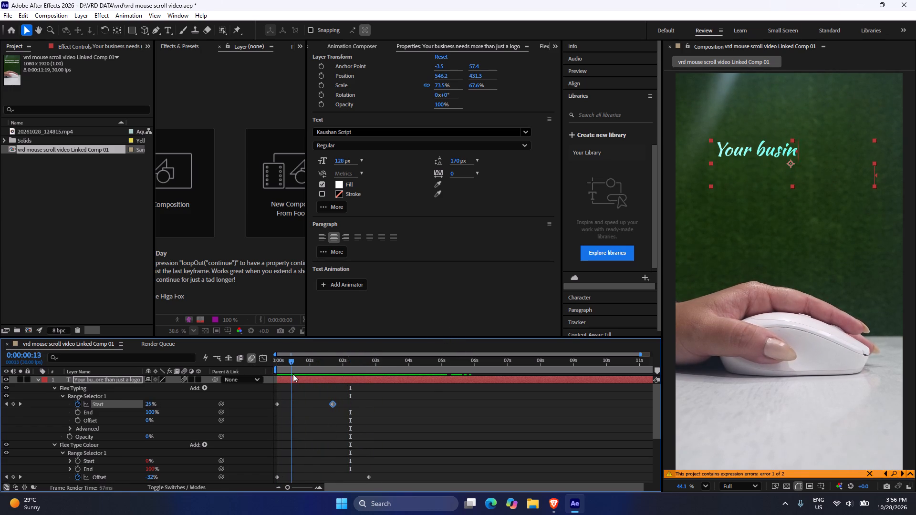
pyautogui.moveTo(293, 374); pyautogui.dragTo(366, 387)
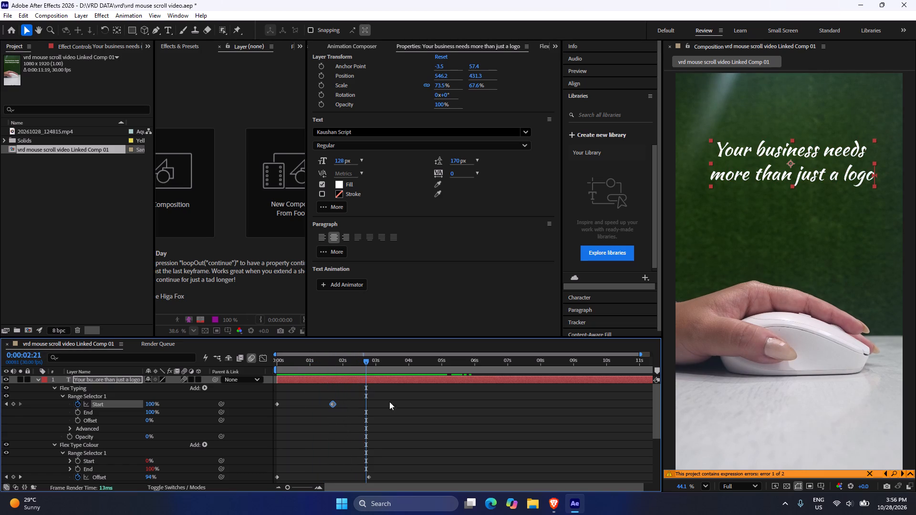
pyautogui.moveTo(369, 359); pyautogui.dragTo(307, 354)
pyautogui.click(389, 402)
pyautogui.scroll(-2, 400, 407)
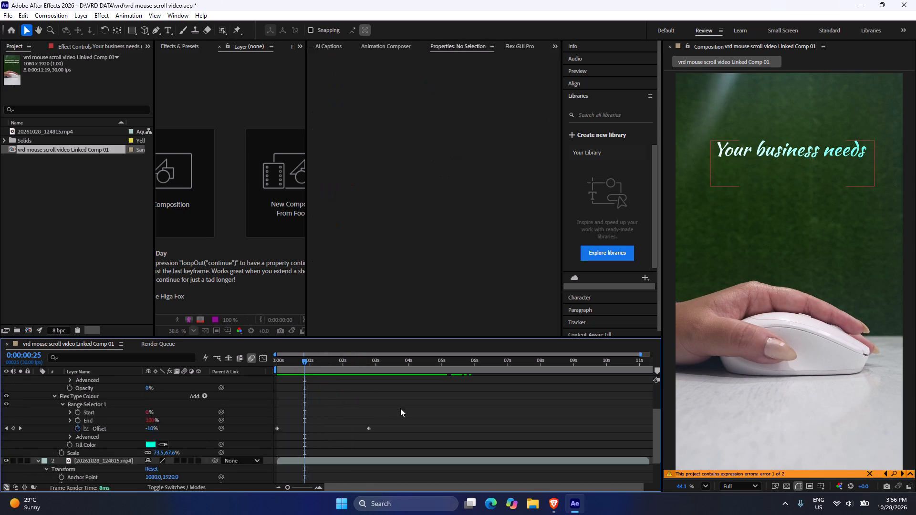
pyautogui.scroll(-6, 400, 408)
pyautogui.moveTo(302, 360); pyautogui.dragTo(333, 370)
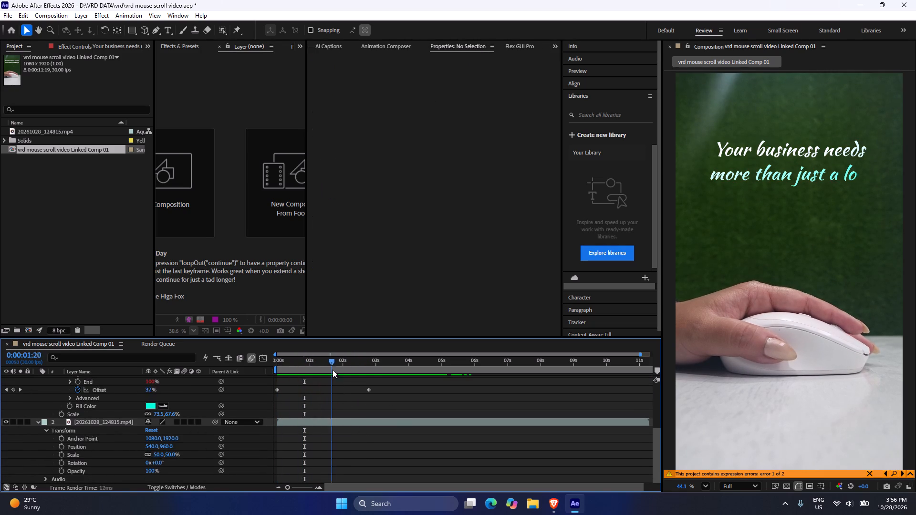
pyautogui.moveTo(333, 370); pyautogui.dragTo(371, 374)
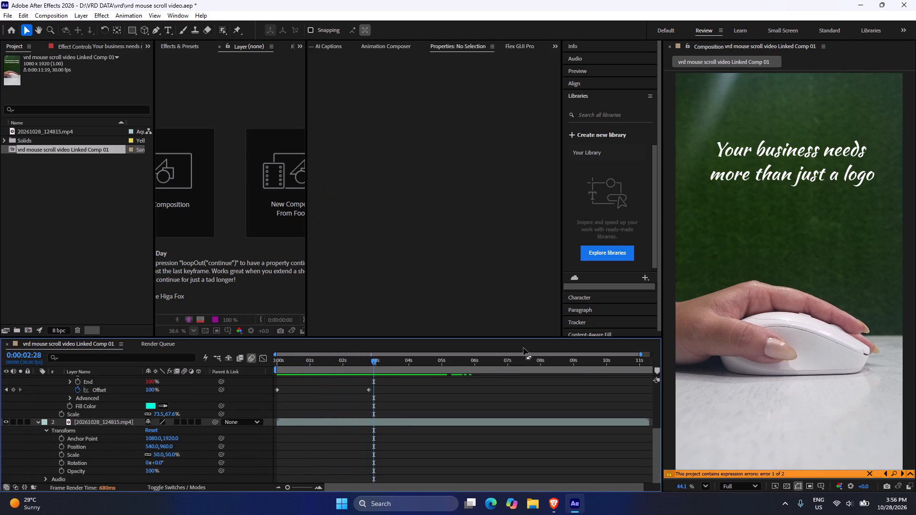
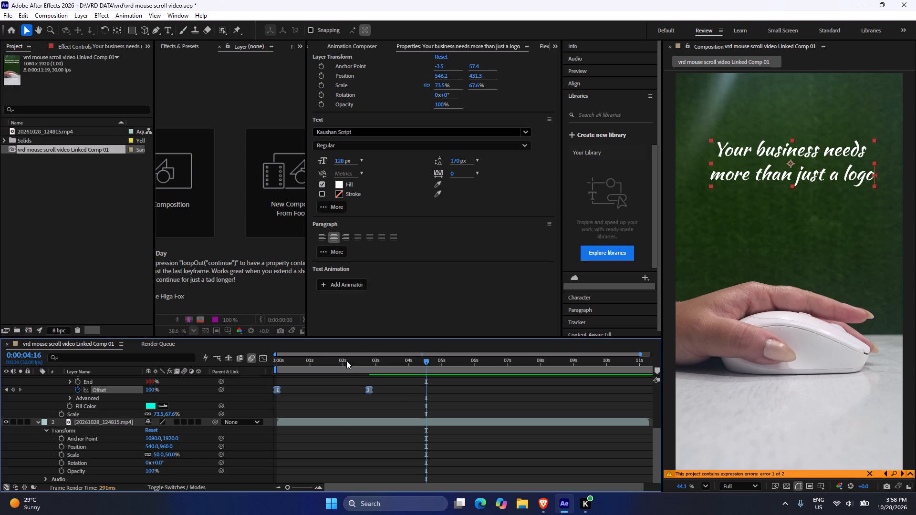
# Preview the headline's typing from the first frame and examine the cyan trail around 0:00:01:23 to 0:00:01:26.
pyautogui.moveTo(346, 360); pyautogui.dragTo(265, 362)
pyautogui.press('space')
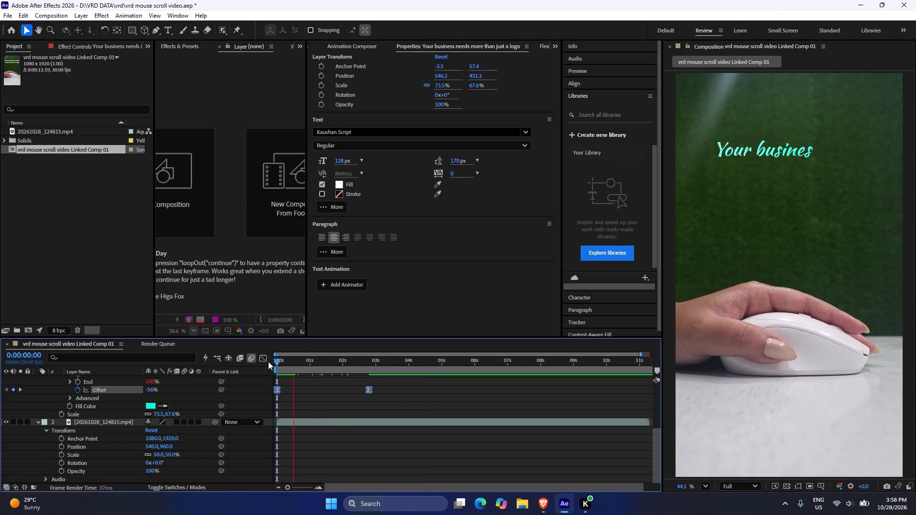
pyautogui.press('space')
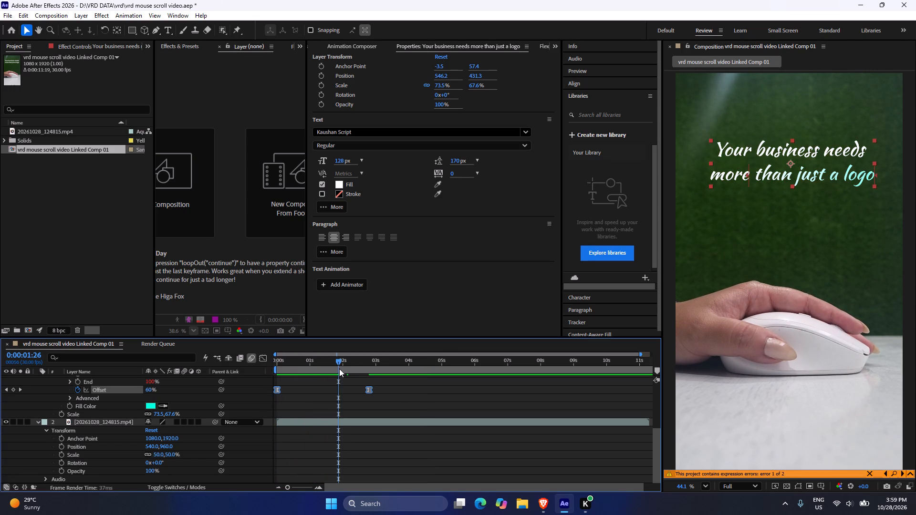
pyautogui.moveTo(328, 360); pyautogui.dragTo(338, 369)
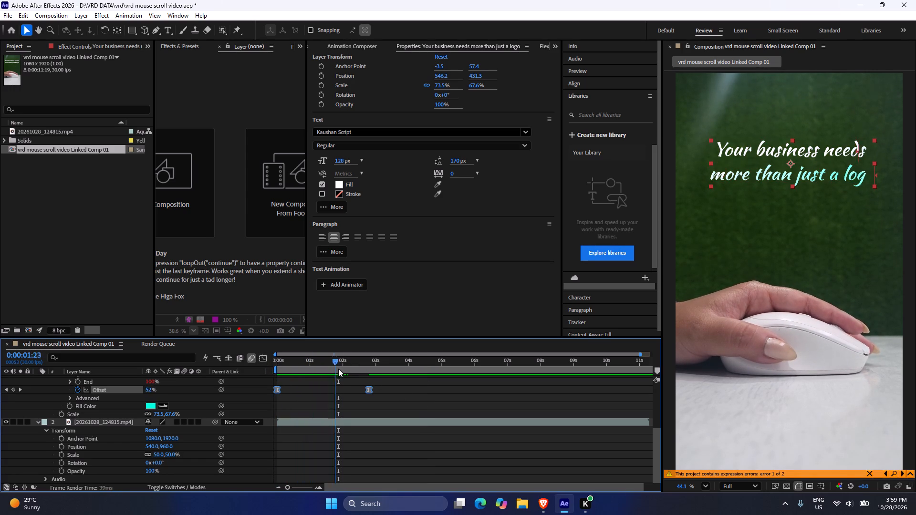
pyautogui.moveTo(338, 369); pyautogui.dragTo(338, 371)
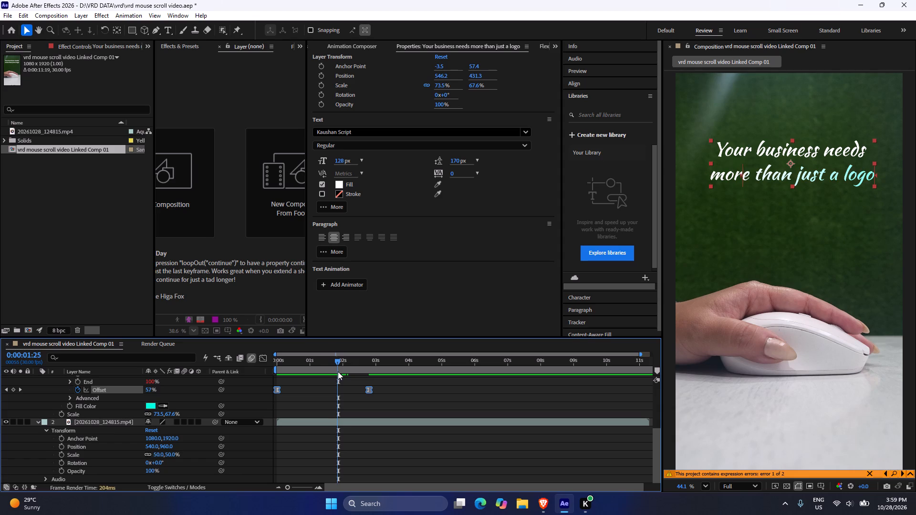
pyautogui.moveTo(338, 371); pyautogui.dragTo(338, 371)
pyautogui.click(304, 397)
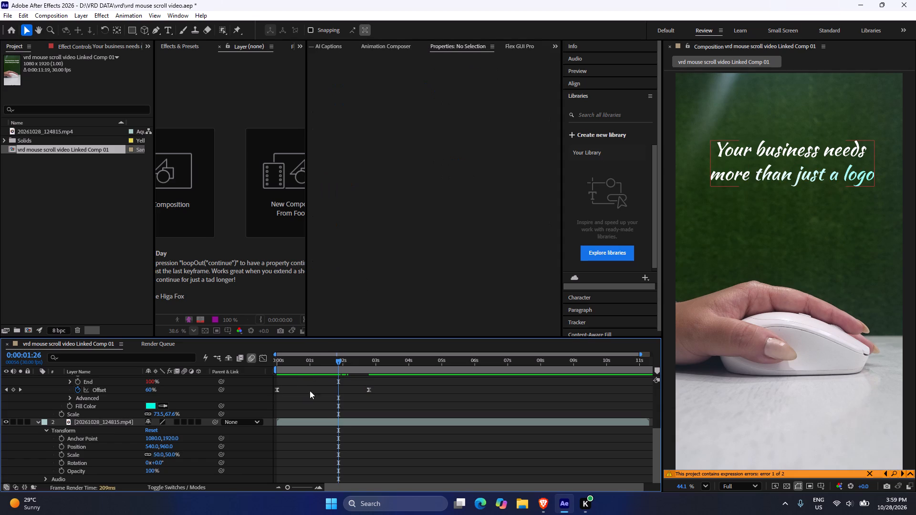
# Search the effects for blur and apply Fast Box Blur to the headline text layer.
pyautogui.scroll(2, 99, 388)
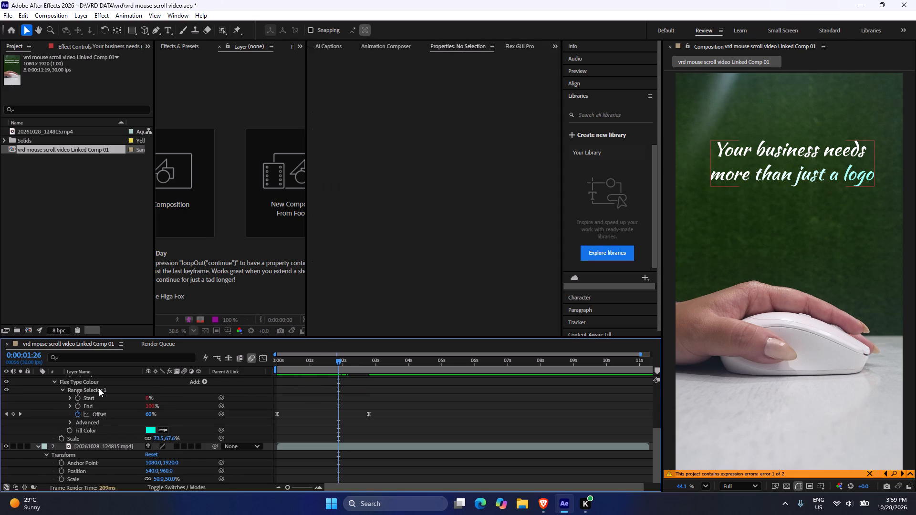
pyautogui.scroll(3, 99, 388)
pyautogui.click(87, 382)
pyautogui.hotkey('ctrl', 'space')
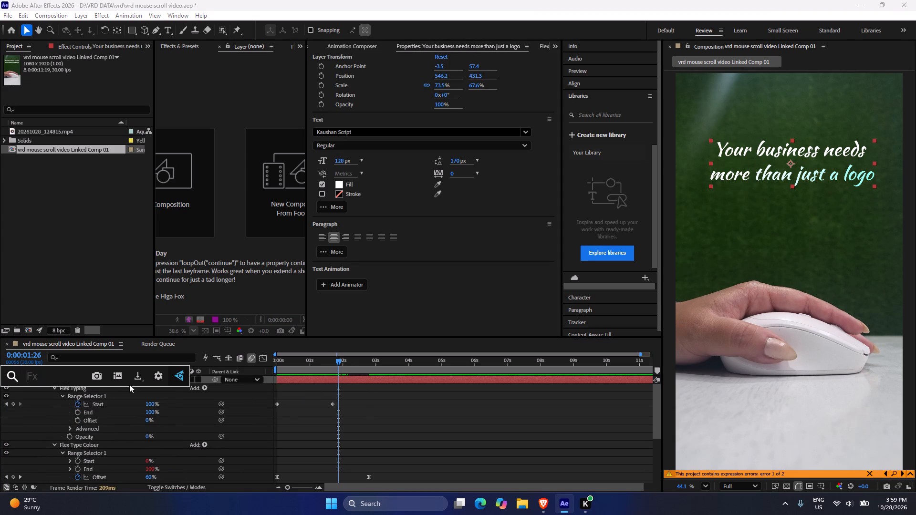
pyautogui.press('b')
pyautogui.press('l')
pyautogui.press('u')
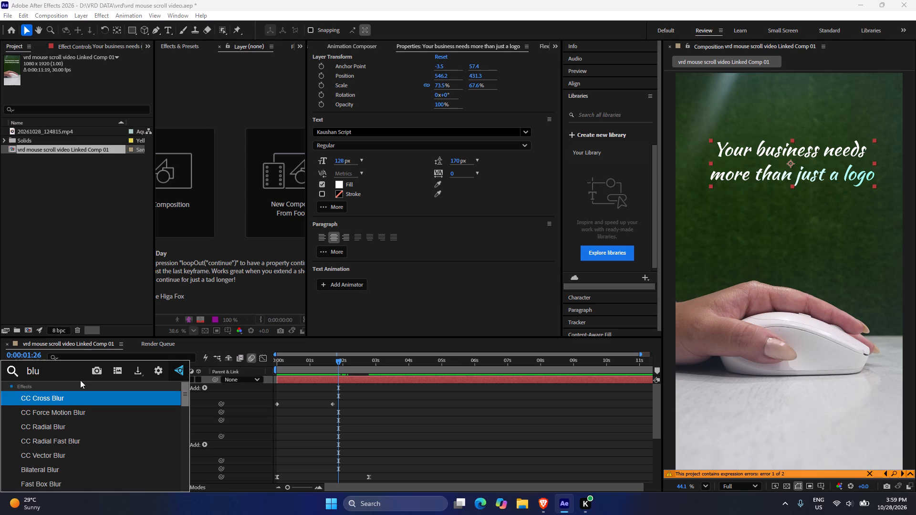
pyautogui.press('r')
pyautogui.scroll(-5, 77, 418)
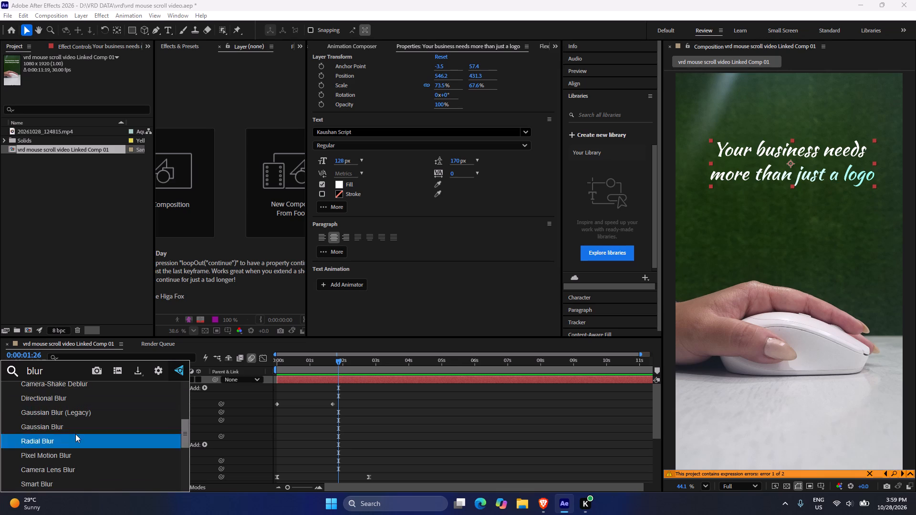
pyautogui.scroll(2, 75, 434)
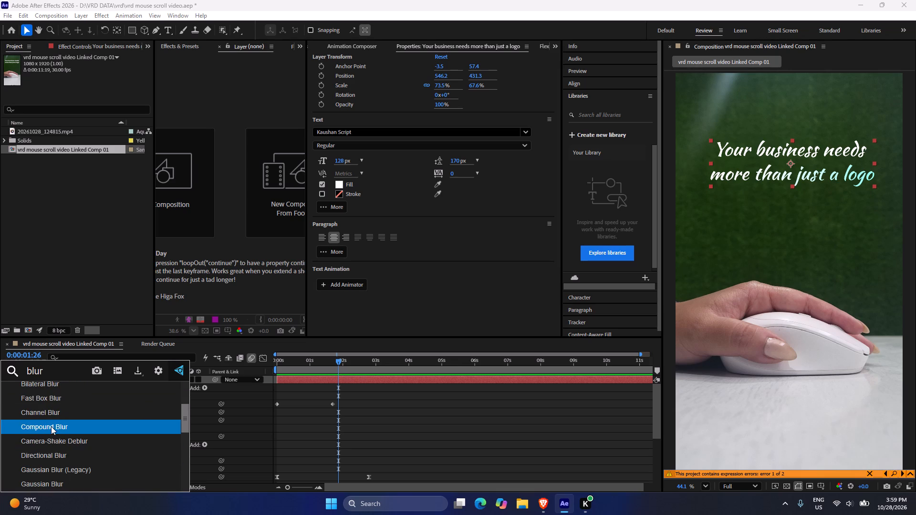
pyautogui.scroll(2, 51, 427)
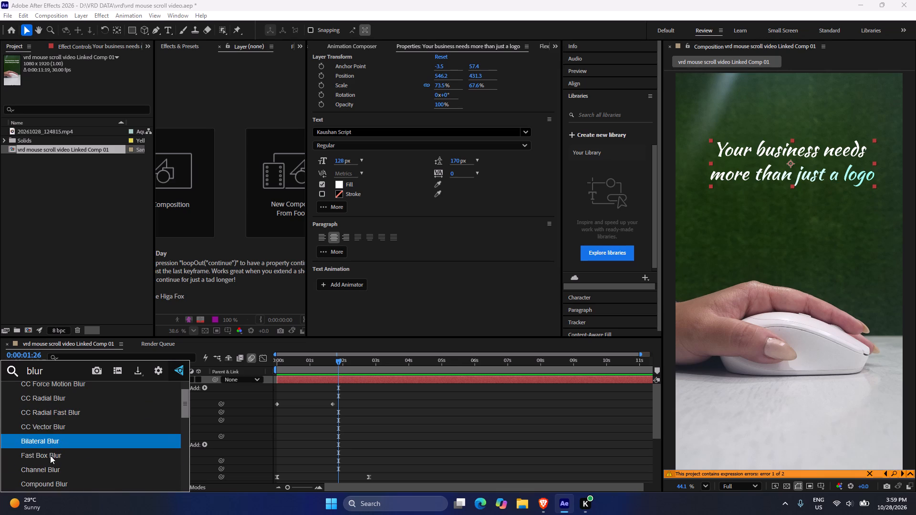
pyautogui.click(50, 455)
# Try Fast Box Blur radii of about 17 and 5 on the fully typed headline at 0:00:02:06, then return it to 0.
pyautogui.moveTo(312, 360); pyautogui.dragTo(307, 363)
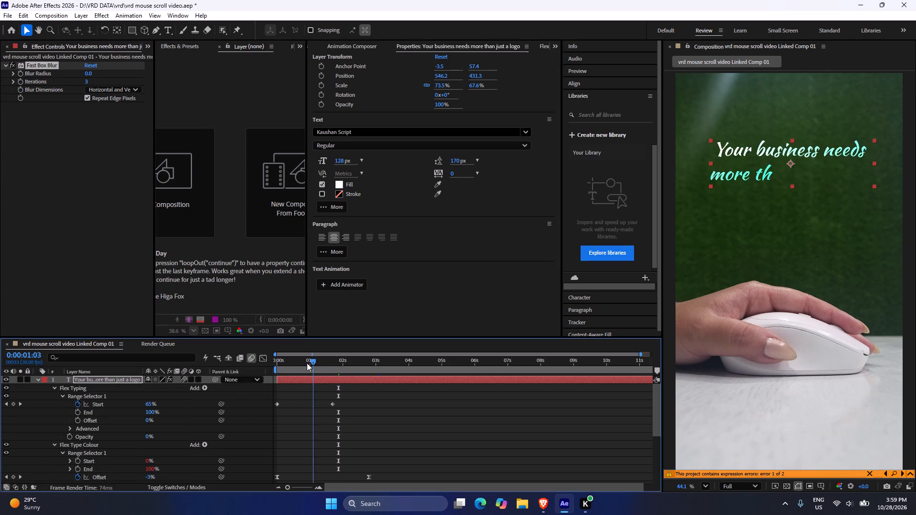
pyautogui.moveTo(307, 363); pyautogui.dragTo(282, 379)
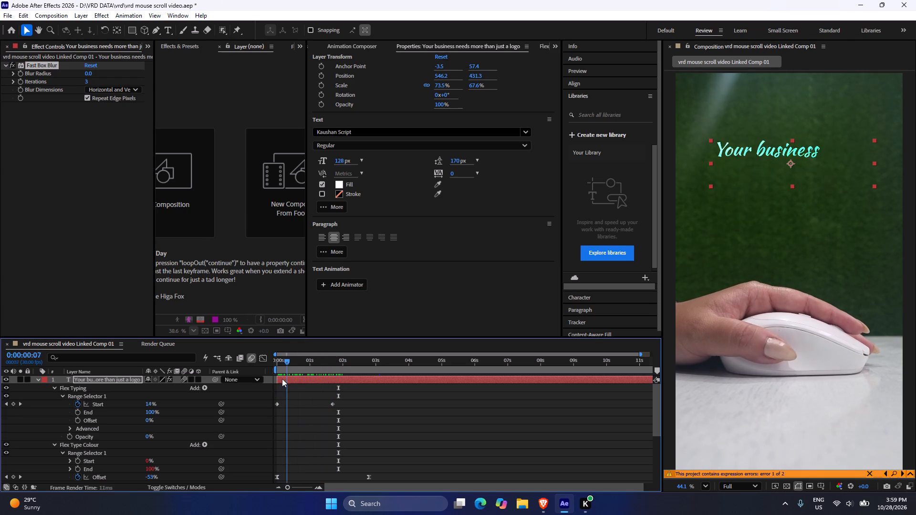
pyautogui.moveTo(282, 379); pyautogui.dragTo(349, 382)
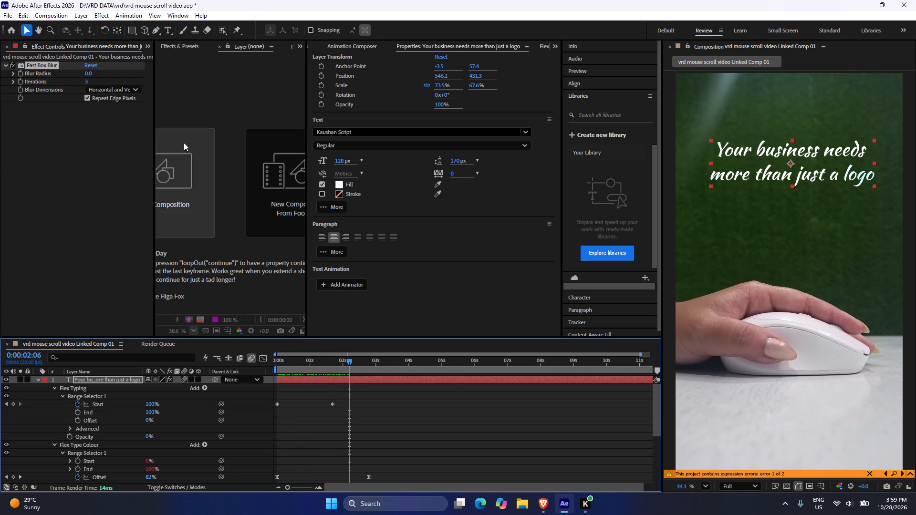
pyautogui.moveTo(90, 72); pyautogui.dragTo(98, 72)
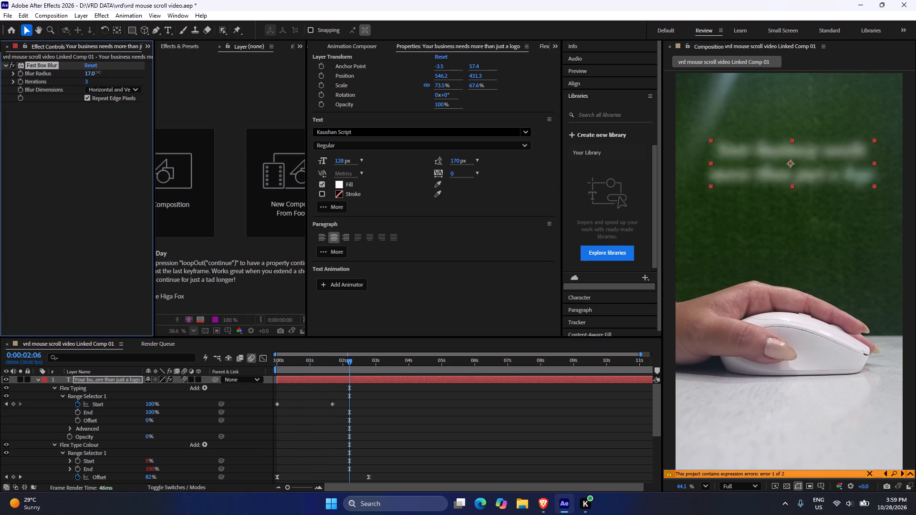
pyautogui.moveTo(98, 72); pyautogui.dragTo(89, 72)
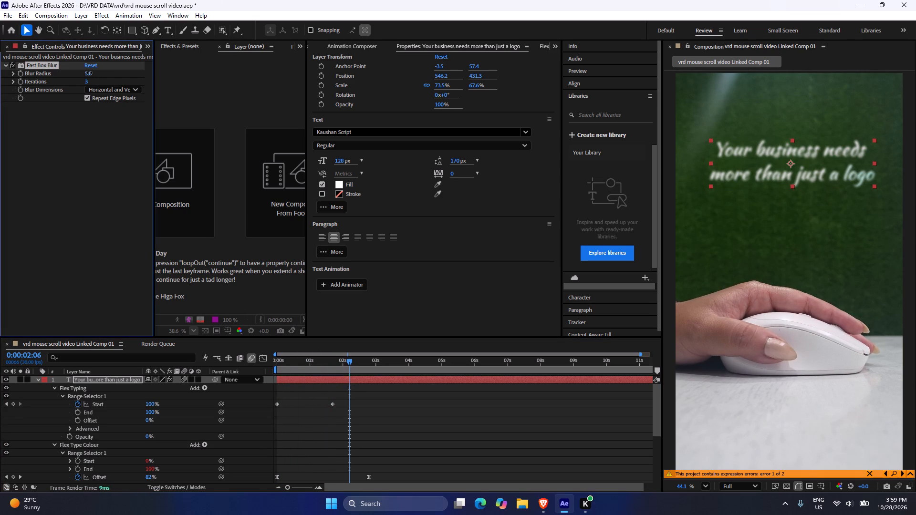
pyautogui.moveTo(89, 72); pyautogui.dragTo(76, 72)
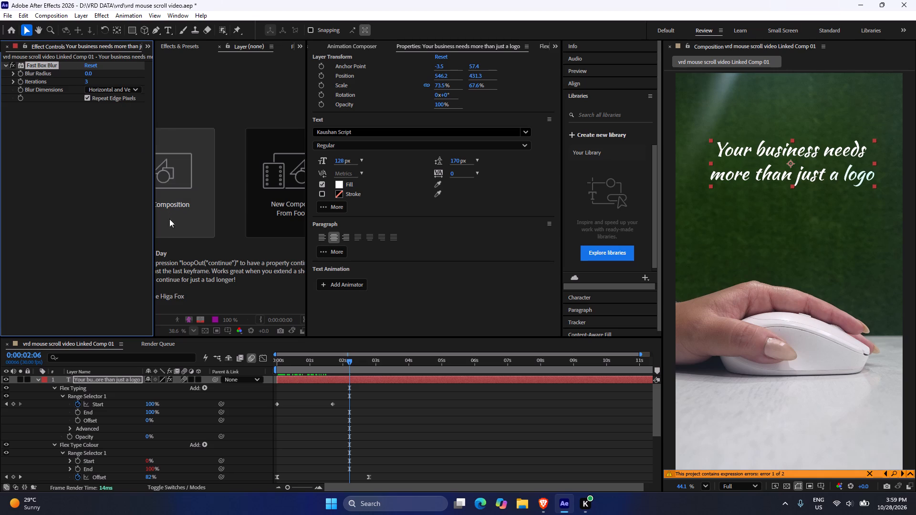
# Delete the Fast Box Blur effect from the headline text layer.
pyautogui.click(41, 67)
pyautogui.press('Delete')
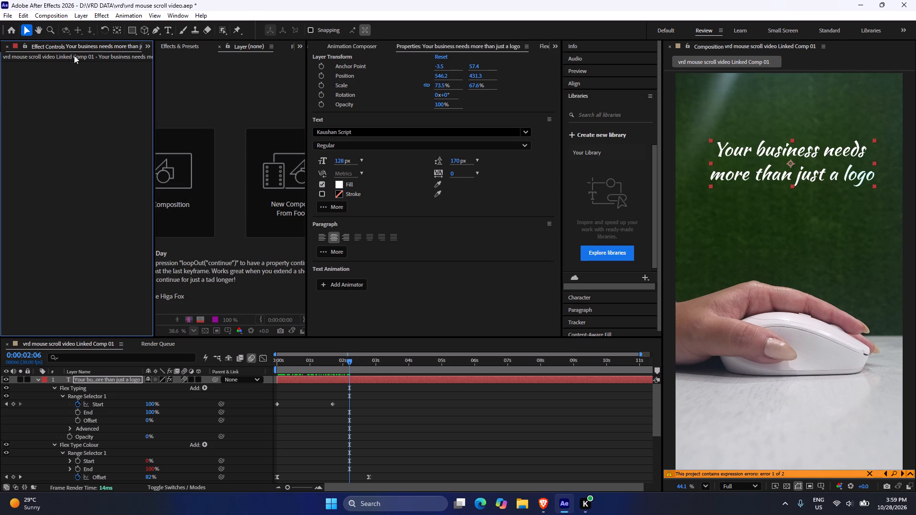
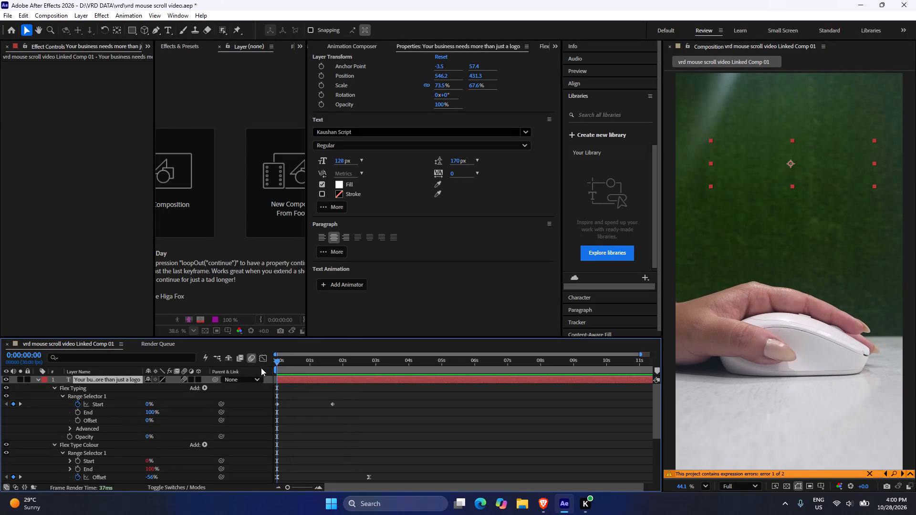
# Preview the headline's typing animation from the first frame until the full text is typed.
pyautogui.press('space')
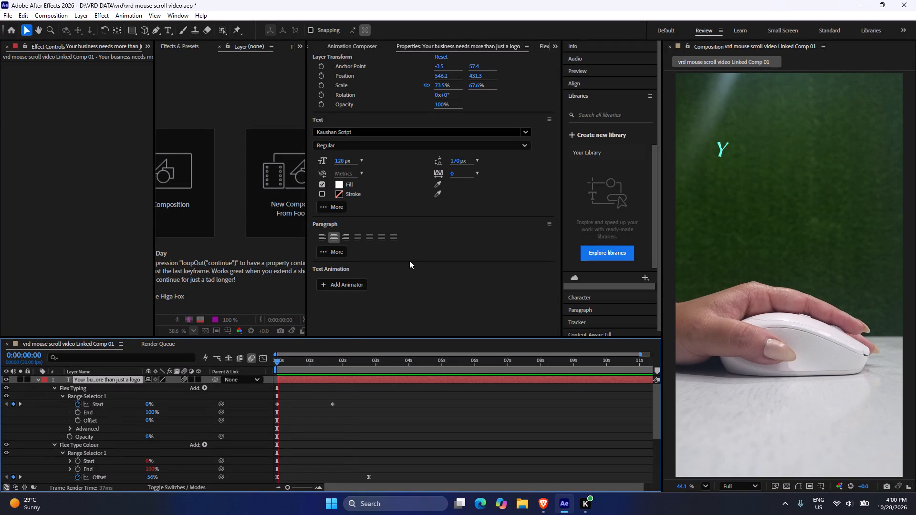
pyautogui.press('space')
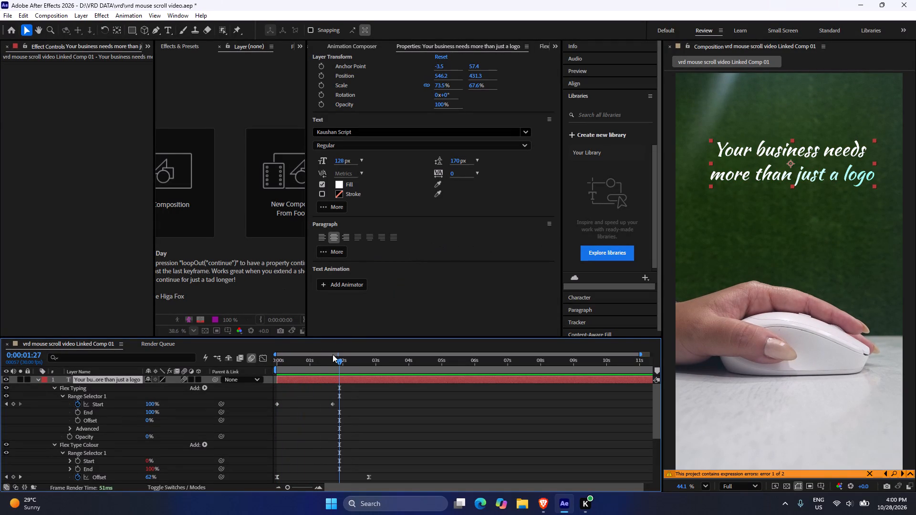
# Shift the headline text layer to start at about 0:00:01:08, so its typing ends just before the 0:00:03:06 hand-movement frame.
pyautogui.moveTo(340, 363); pyautogui.dragTo(363, 369)
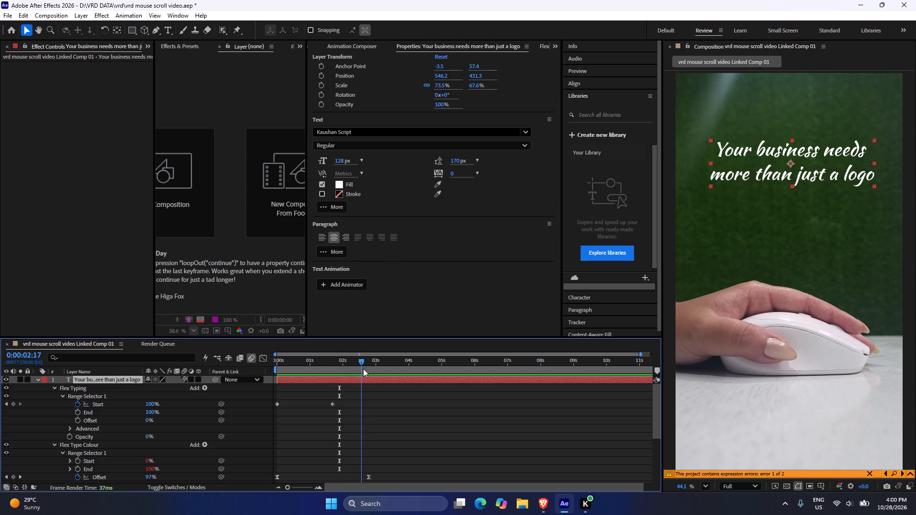
pyautogui.moveTo(363, 369); pyautogui.dragTo(391, 374)
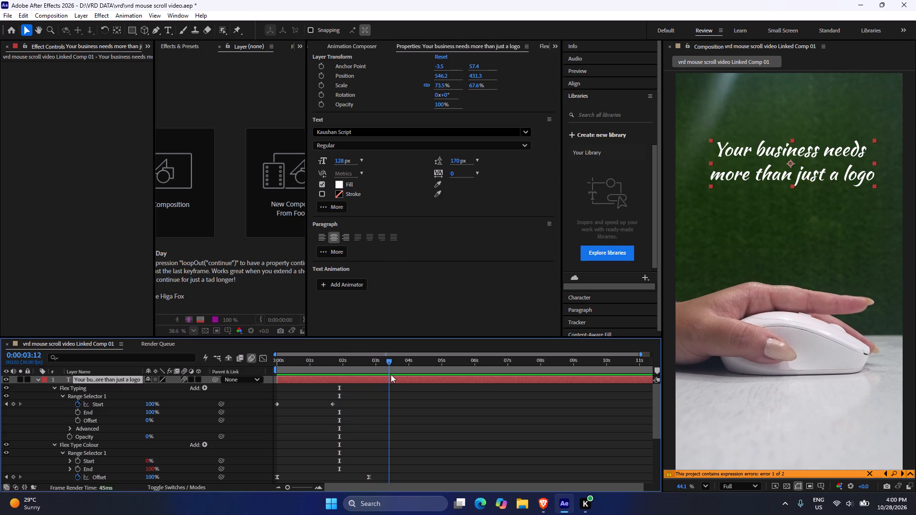
pyautogui.moveTo(391, 374); pyautogui.dragTo(383, 375)
pyautogui.moveTo(335, 379); pyautogui.dragTo(363, 384)
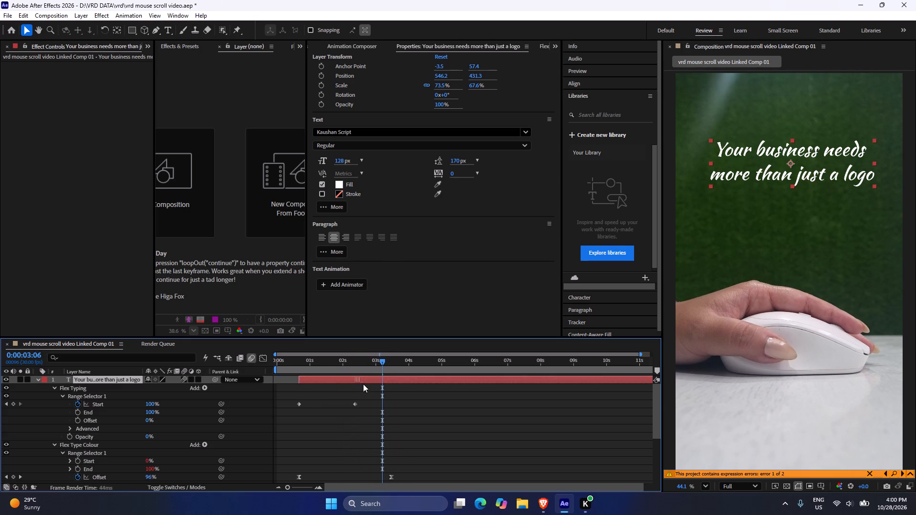
pyautogui.moveTo(363, 384); pyautogui.dragTo(377, 383)
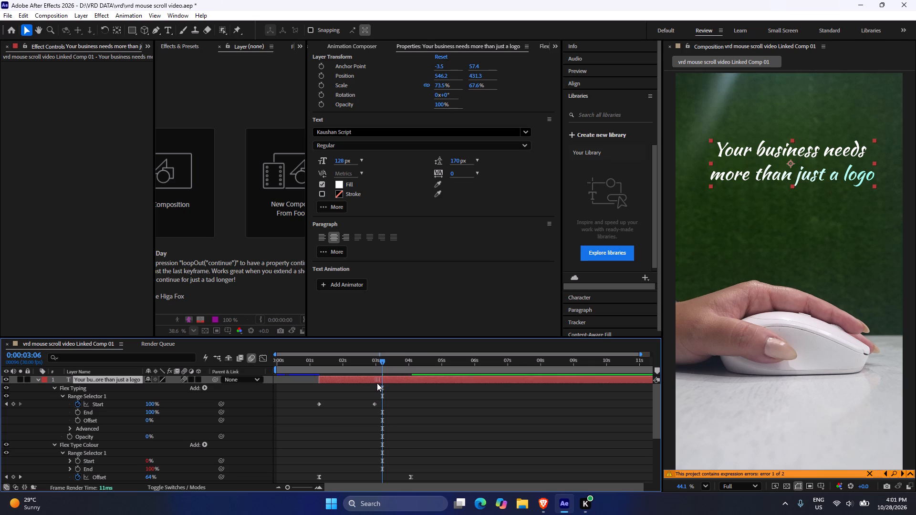
pyautogui.moveTo(377, 383); pyautogui.dragTo(375, 382)
pyautogui.moveTo(375, 382); pyautogui.dragTo(376, 382)
# Trim the end of the headline text layer to 0:00:03:06.
pyautogui.moveTo(300, 489); pyautogui.dragTo(273, 489)
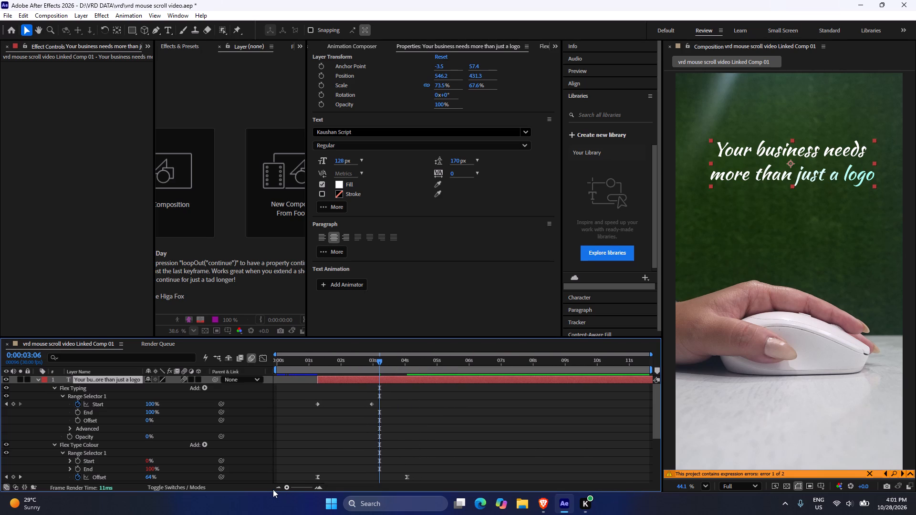
pyautogui.moveTo(273, 489); pyautogui.dragTo(273, 489)
pyautogui.hotkey('alt', ']')
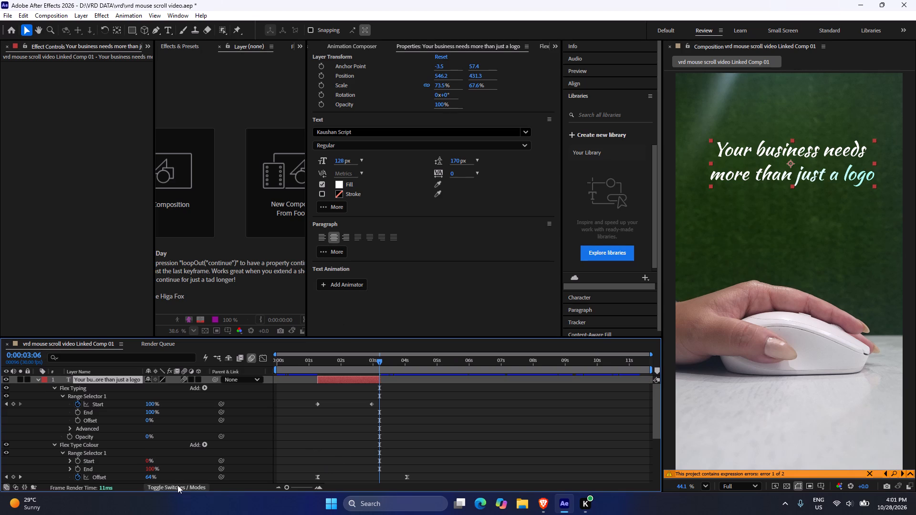
# Review the shifted headline typing against the hand footage from the first frame through its trimmed end around 0:00:03:06.
pyautogui.moveTo(286, 488); pyautogui.dragTo(302, 491)
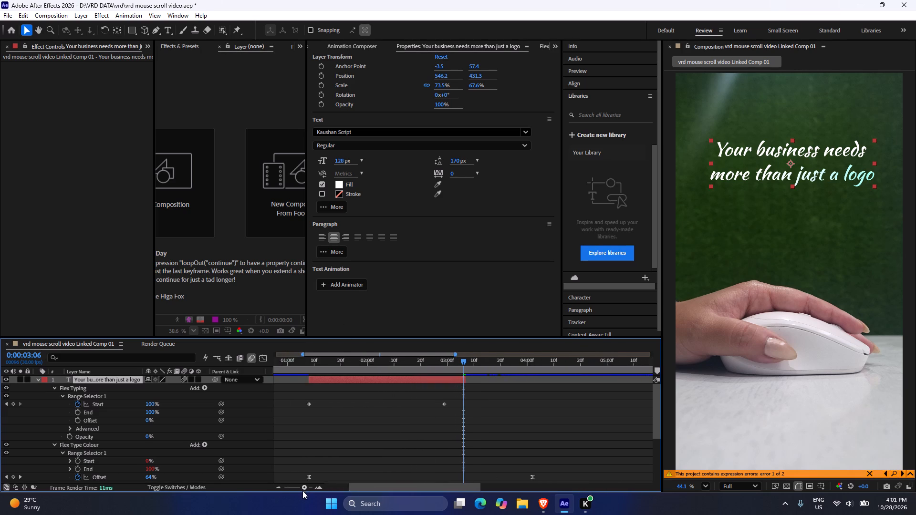
pyautogui.moveTo(302, 491); pyautogui.dragTo(304, 491)
pyautogui.moveTo(464, 363); pyautogui.dragTo(265, 376)
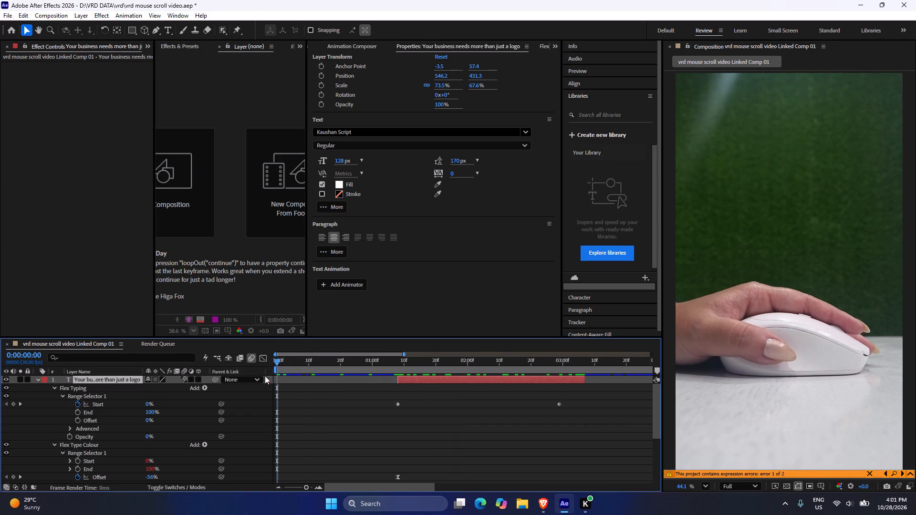
pyautogui.moveTo(265, 376); pyautogui.dragTo(405, 383)
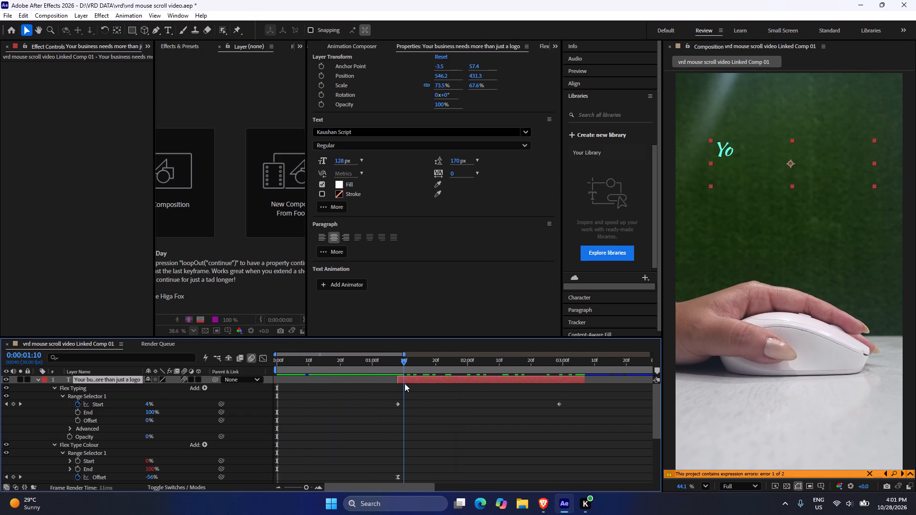
pyautogui.moveTo(405, 383); pyautogui.dragTo(474, 394)
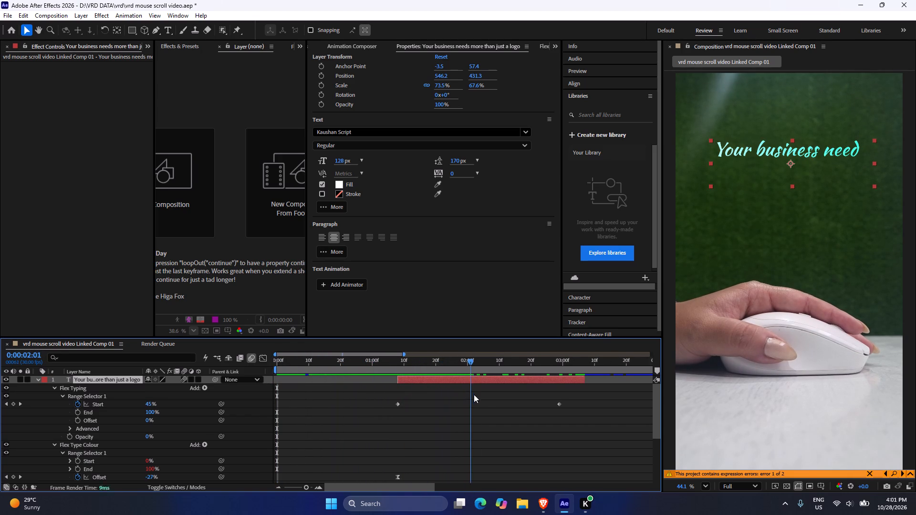
pyautogui.moveTo(474, 394); pyautogui.dragTo(518, 400)
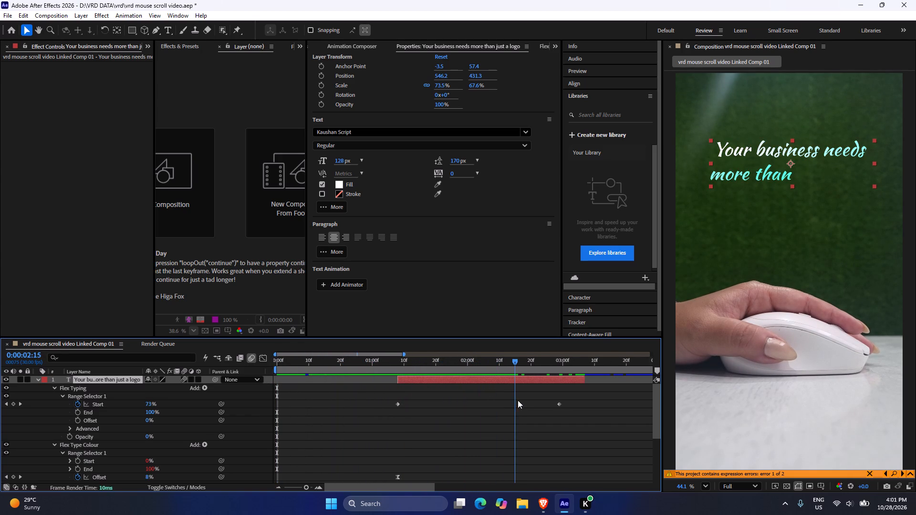
pyautogui.moveTo(518, 400); pyautogui.dragTo(573, 393)
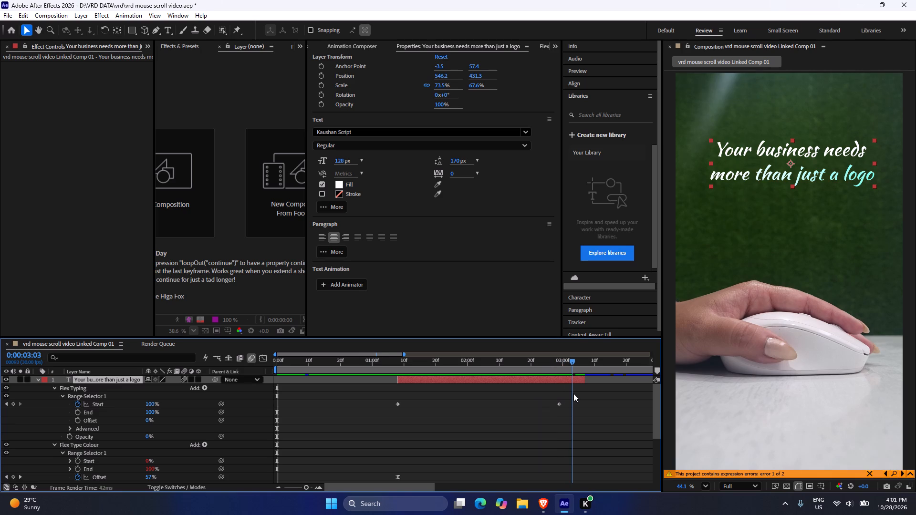
pyautogui.moveTo(573, 393); pyautogui.dragTo(574, 393)
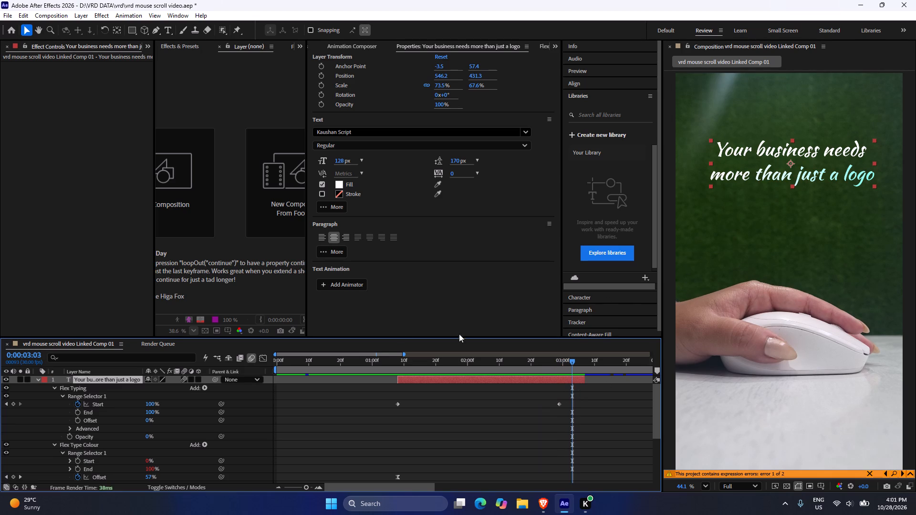
pyautogui.moveTo(574, 361); pyautogui.dragTo(587, 362)
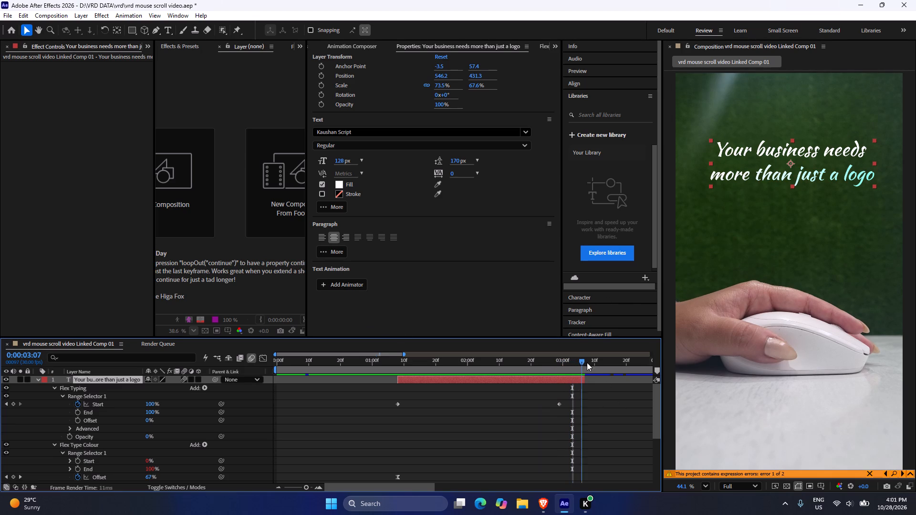
pyautogui.moveTo(587, 362); pyautogui.dragTo(583, 361)
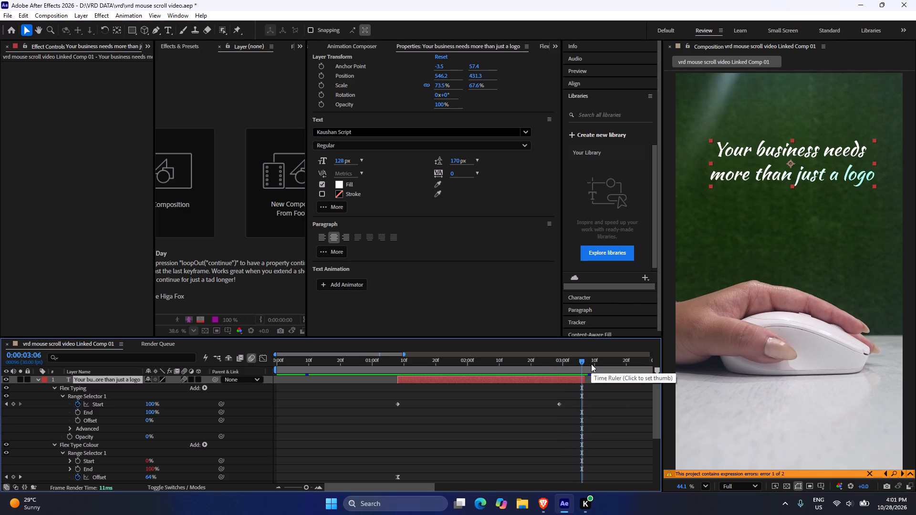
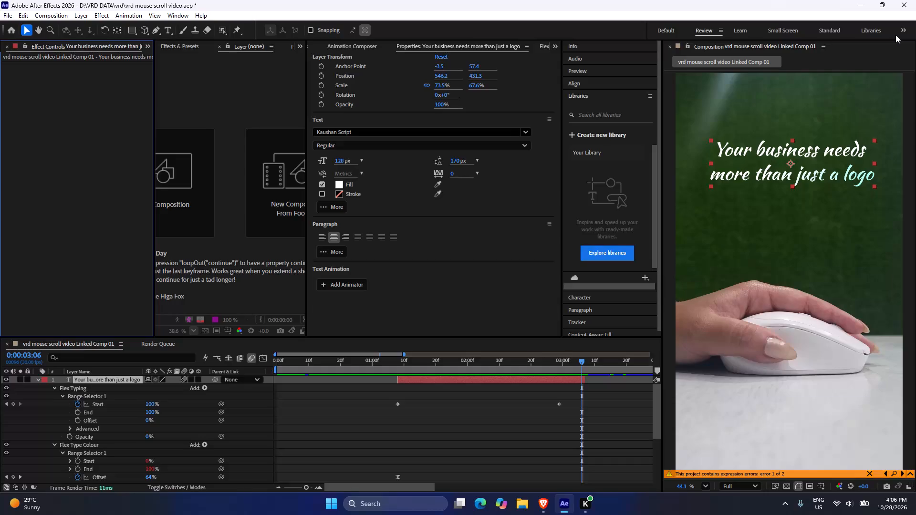
# Review the headline's typing timing against the hand footage between about 0:00:01:08 and 0:00:03:21, especially around the text layer's end.
pyautogui.scroll(1, 893, 15)
pyautogui.moveTo(432, 368); pyautogui.dragTo(402, 374)
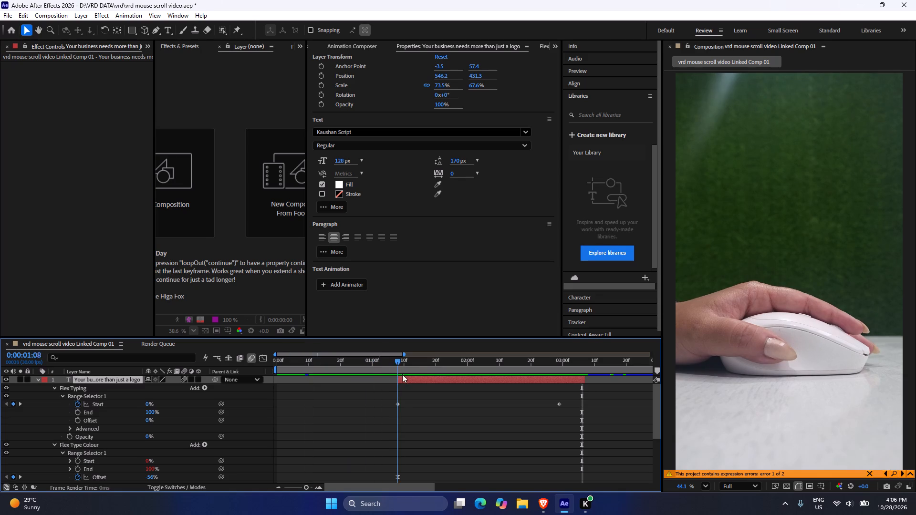
pyautogui.moveTo(402, 374); pyautogui.dragTo(544, 369)
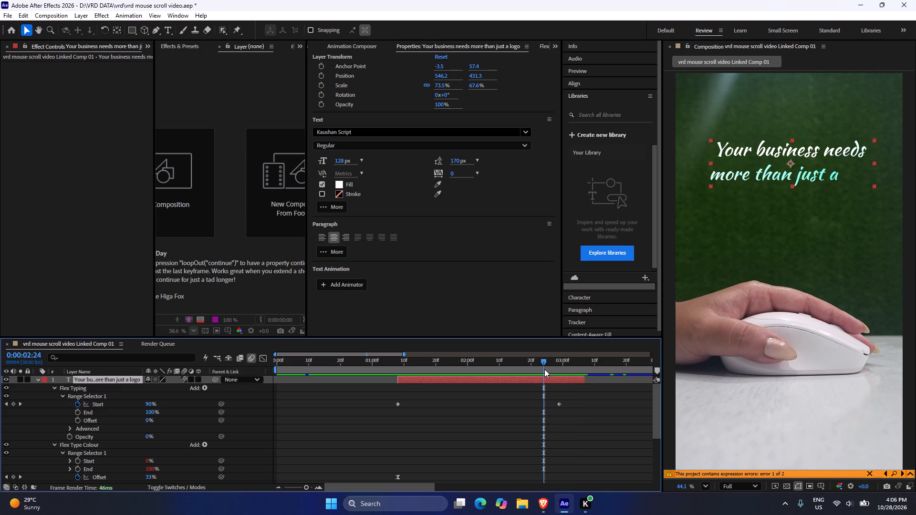
pyautogui.click(159, 344)
pyautogui.click(86, 340)
pyautogui.moveTo(517, 362); pyautogui.dragTo(481, 357)
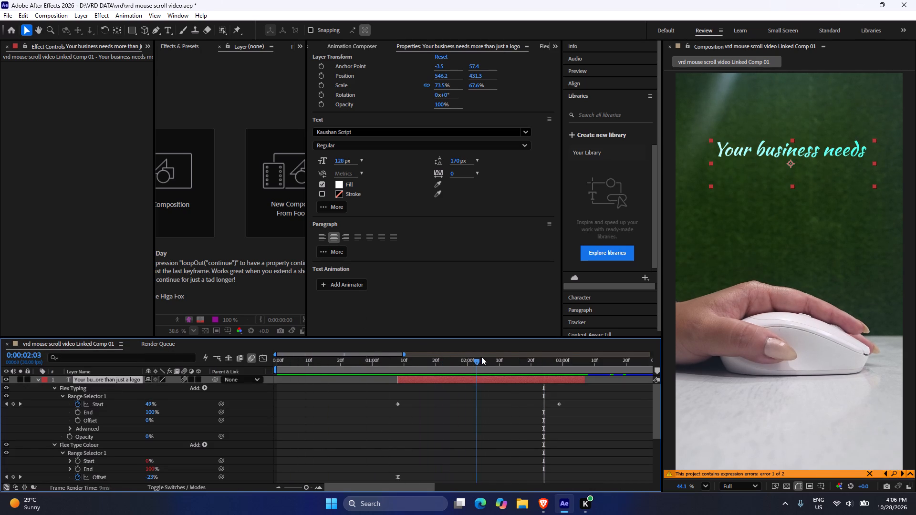
pyautogui.moveTo(481, 357); pyautogui.dragTo(582, 367)
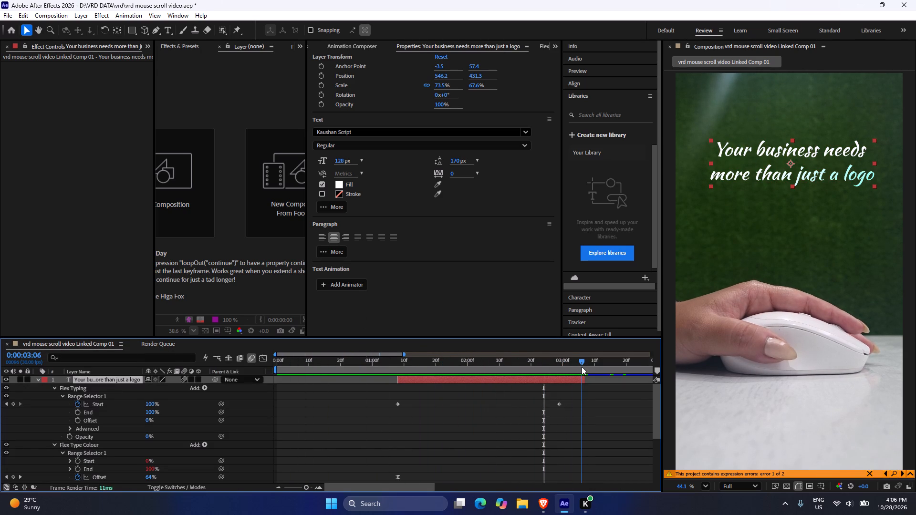
pyautogui.moveTo(582, 367); pyautogui.dragTo(597, 373)
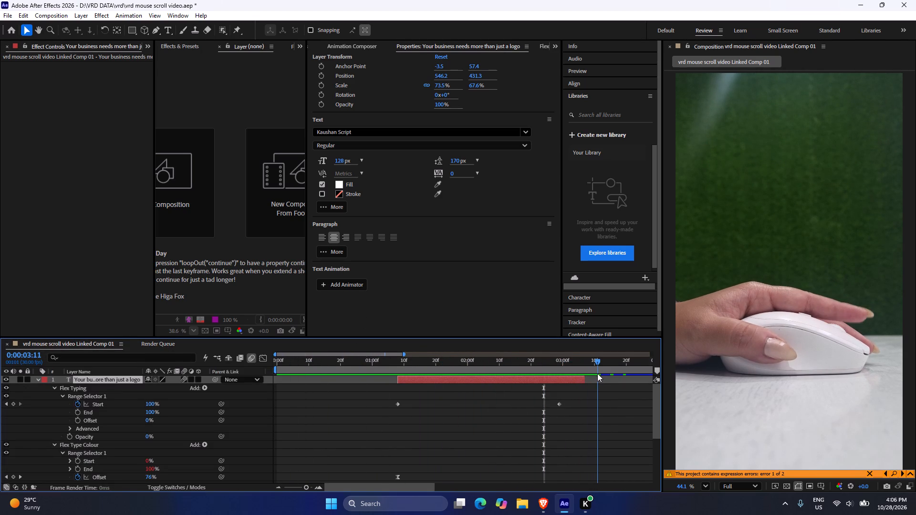
pyautogui.moveTo(597, 373); pyautogui.dragTo(628, 378)
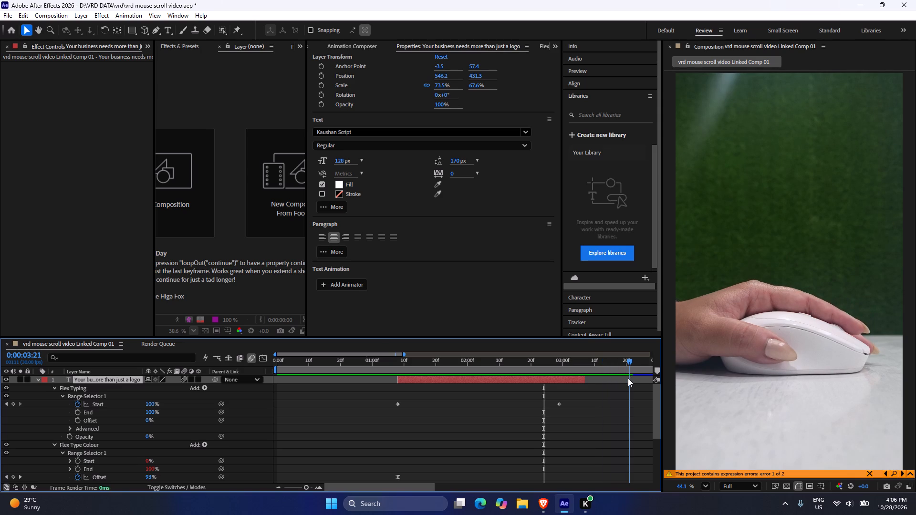
pyautogui.moveTo(628, 378); pyautogui.dragTo(579, 381)
pyautogui.scroll(-5, 835, 208)
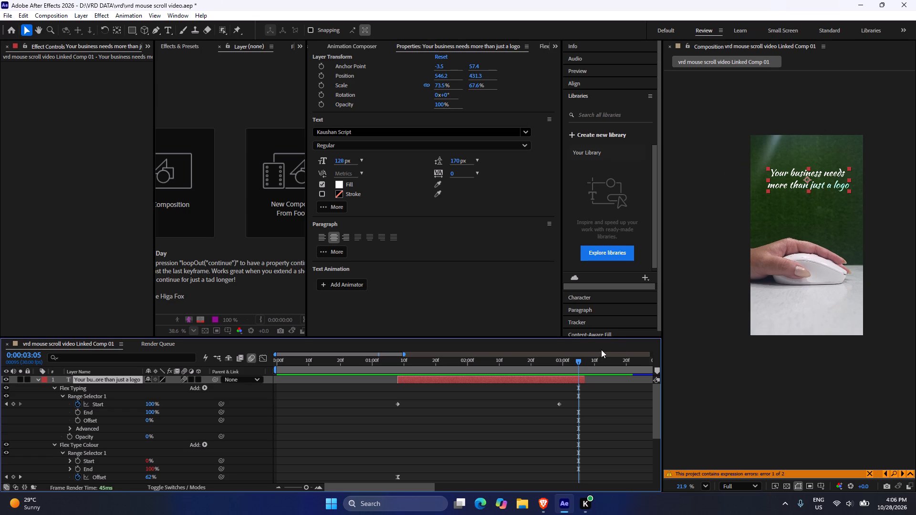
# Enable Position keyframing on the hand footage layer, with a first keyframe at 0:00:03:07 where the headline ends.
pyautogui.moveTo(580, 360); pyautogui.dragTo(586, 359)
pyautogui.scroll(-2, 92, 408)
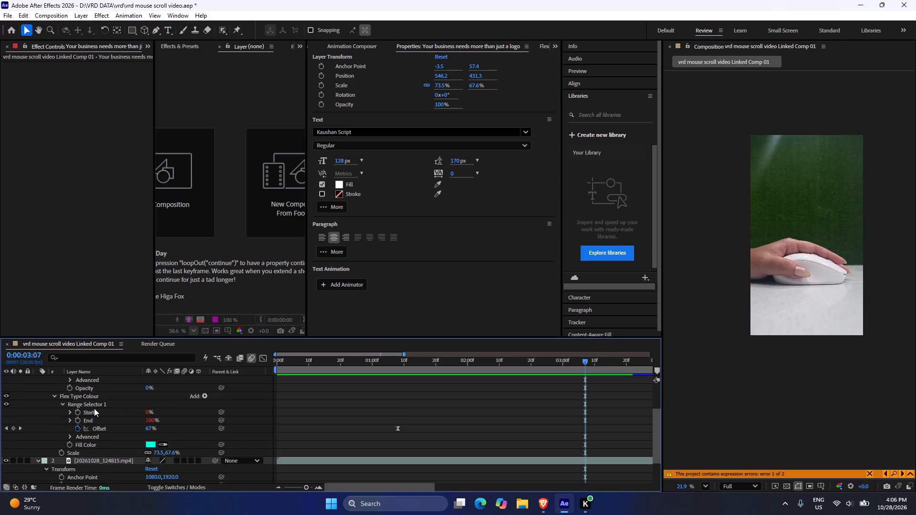
pyautogui.scroll(-2, 90, 409)
pyautogui.scroll(6, 90, 408)
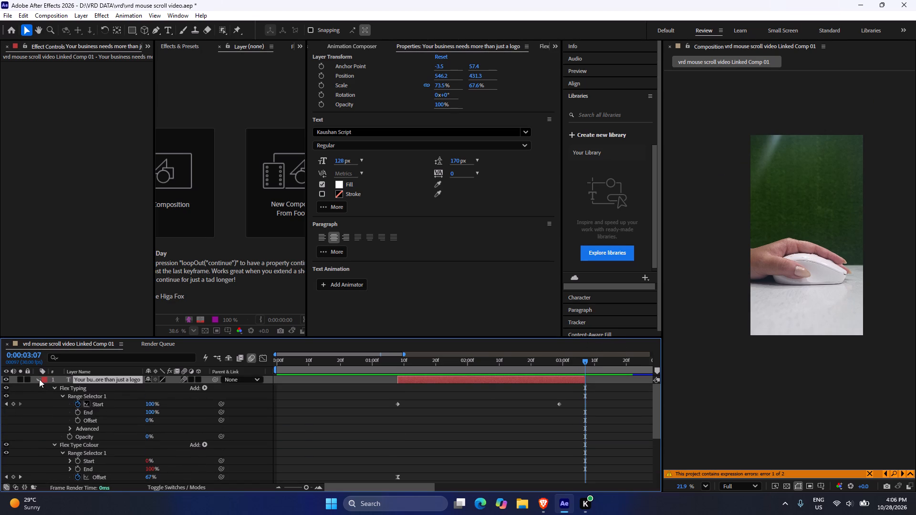
pyautogui.click(39, 379)
pyautogui.click(59, 414)
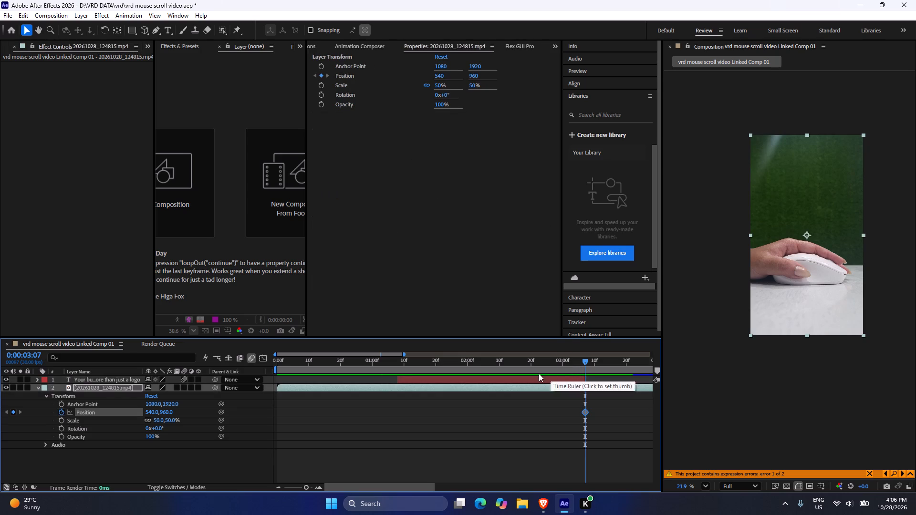
# Add Position keyframes to the hand footage at 0:00:03:00 and 0:00:03:05, both at 540, 960.
pyautogui.moveTo(580, 361); pyautogui.dragTo(563, 365)
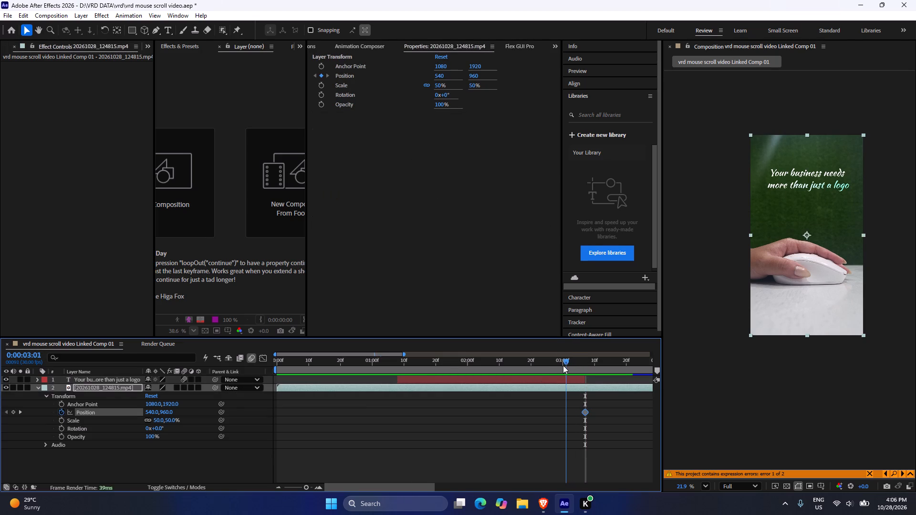
pyautogui.moveTo(563, 365); pyautogui.dragTo(561, 367)
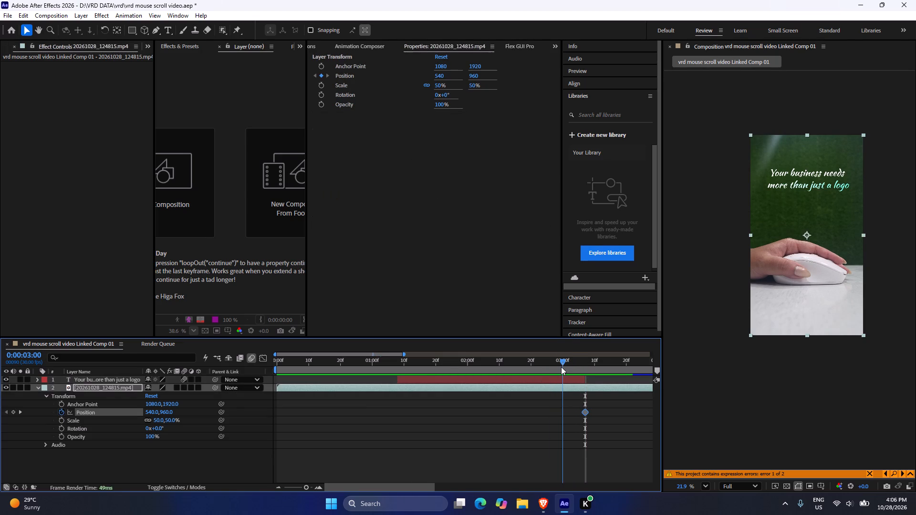
pyautogui.moveTo(561, 367); pyautogui.dragTo(563, 367)
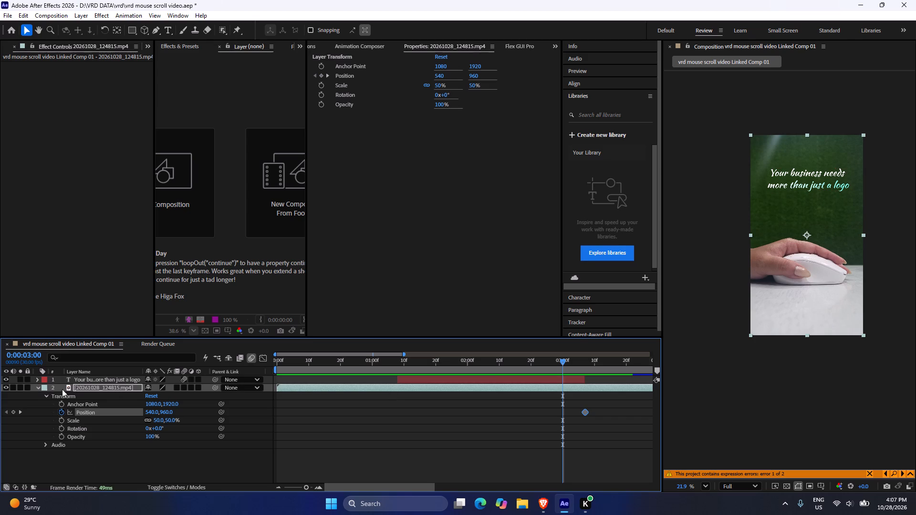
pyautogui.click(13, 412)
pyautogui.click(18, 413)
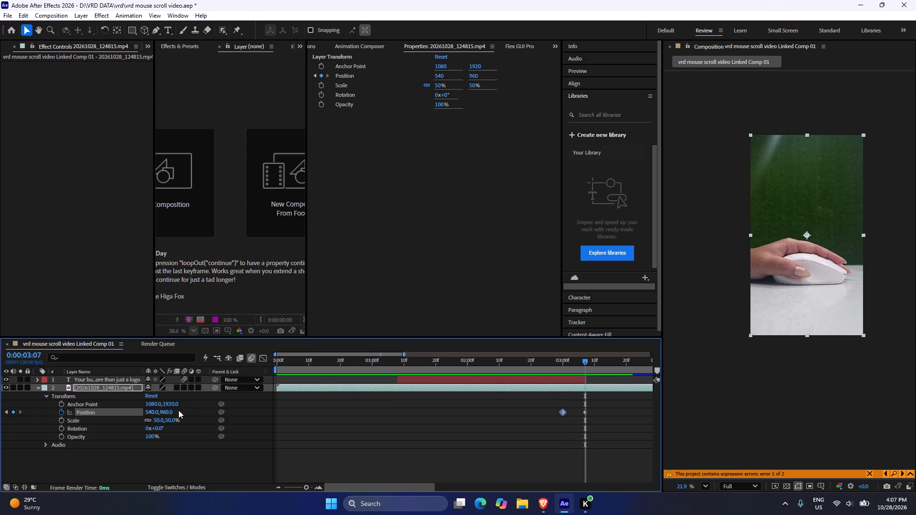
pyautogui.moveTo(584, 359); pyautogui.dragTo(574, 360)
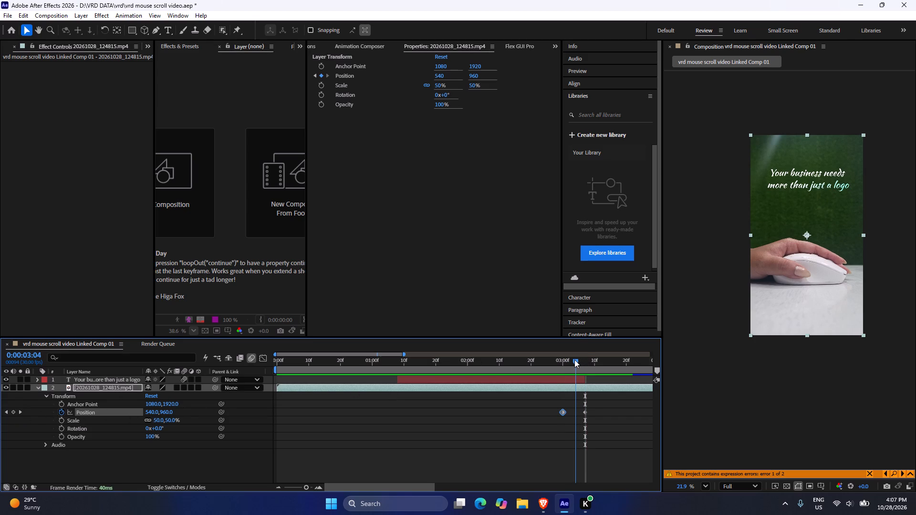
pyautogui.moveTo(574, 360); pyautogui.dragTo(576, 360)
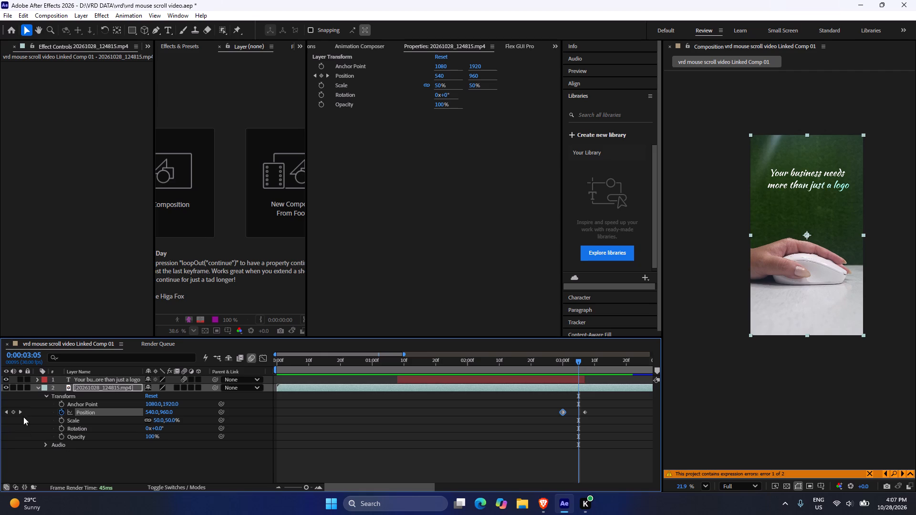
pyautogui.click(13, 411)
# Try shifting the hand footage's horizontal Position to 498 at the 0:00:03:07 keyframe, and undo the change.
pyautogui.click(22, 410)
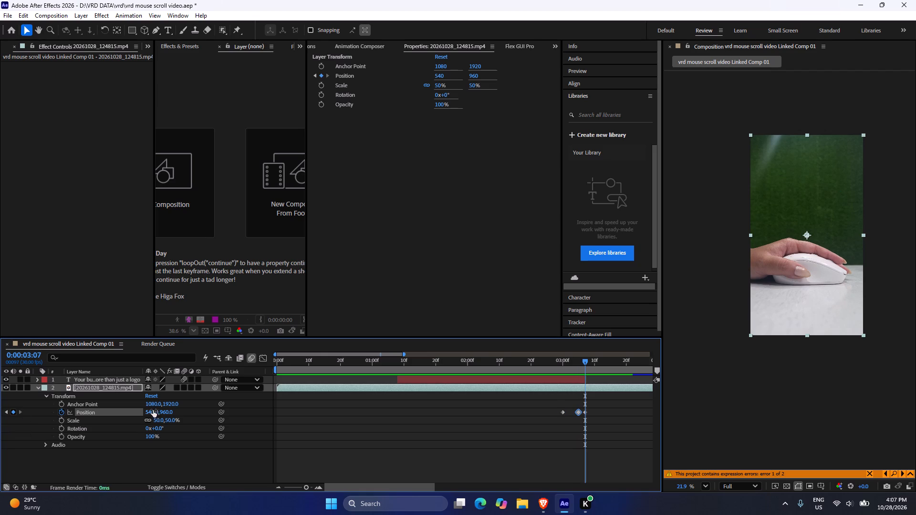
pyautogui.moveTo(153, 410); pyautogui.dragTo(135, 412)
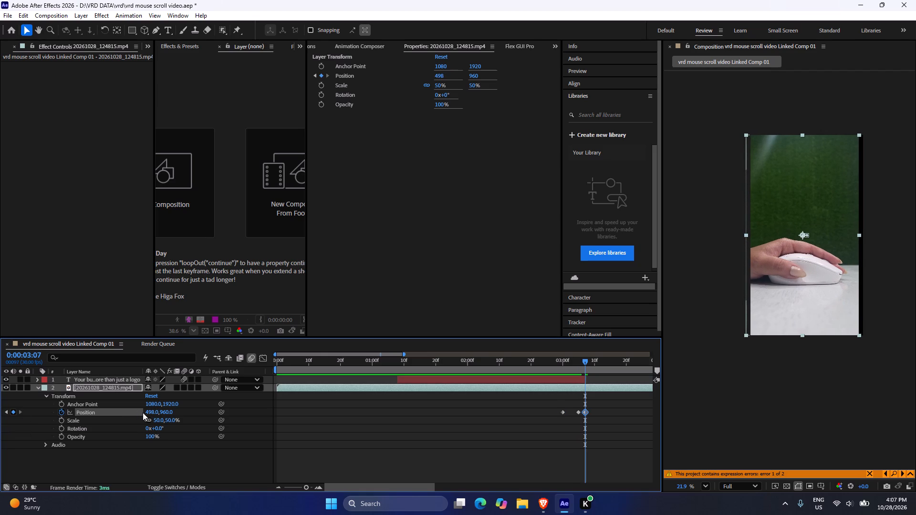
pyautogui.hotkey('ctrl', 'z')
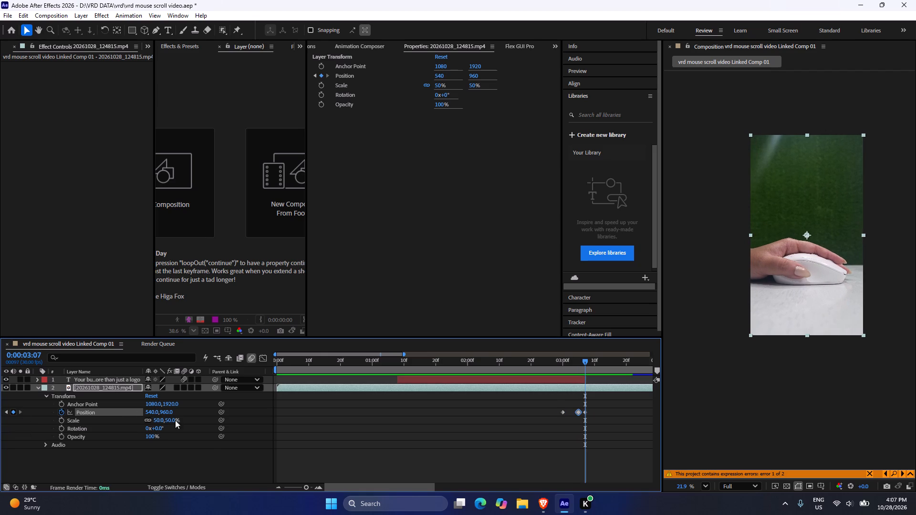
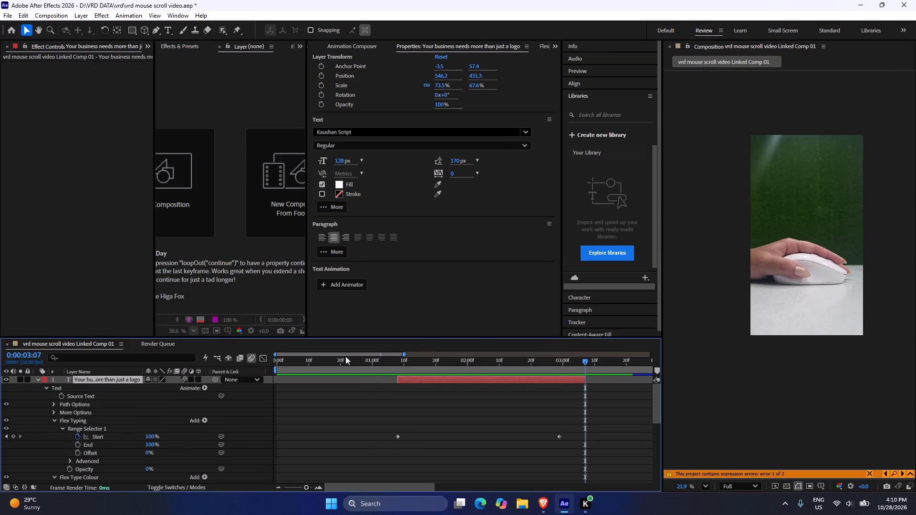
# Enable Position keyframing on the headline text layer at 0:00:03:01, and add a second Position keyframe at 0:00:03:04, both at 546.2, 431.3.
pyautogui.moveTo(557, 360); pyautogui.dragTo(448, 360)
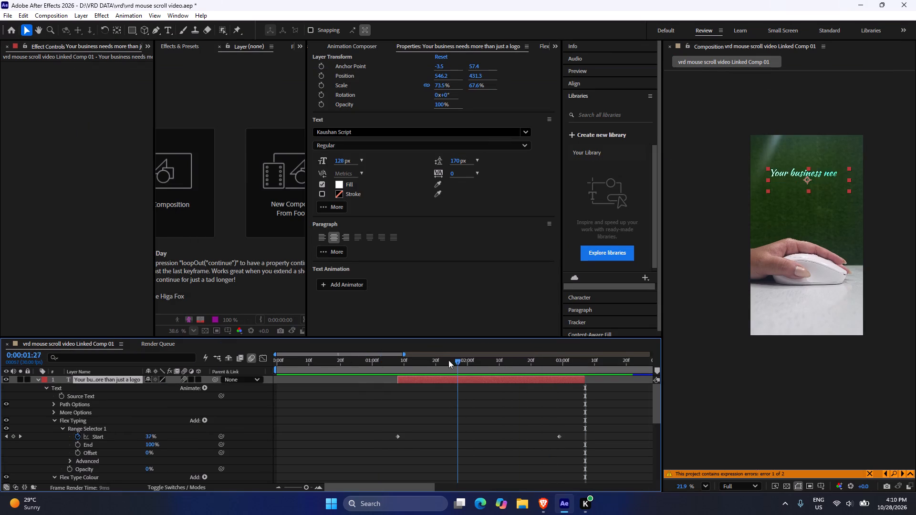
pyautogui.moveTo(448, 360); pyautogui.dragTo(548, 360)
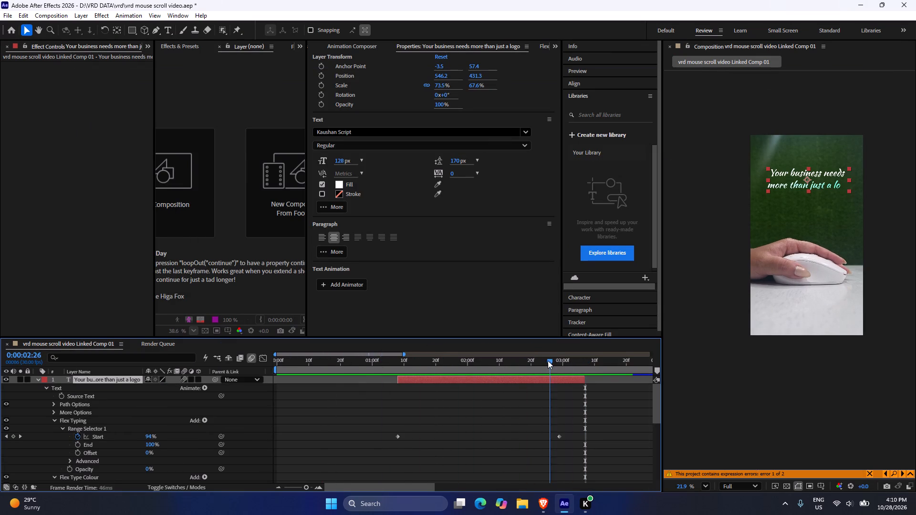
pyautogui.moveTo(548, 360); pyautogui.dragTo(569, 363)
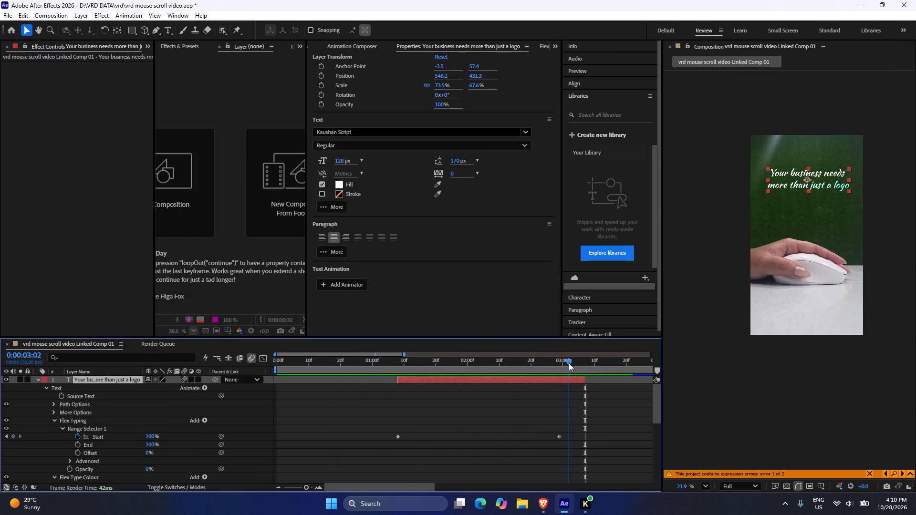
pyautogui.moveTo(569, 363); pyautogui.dragTo(565, 367)
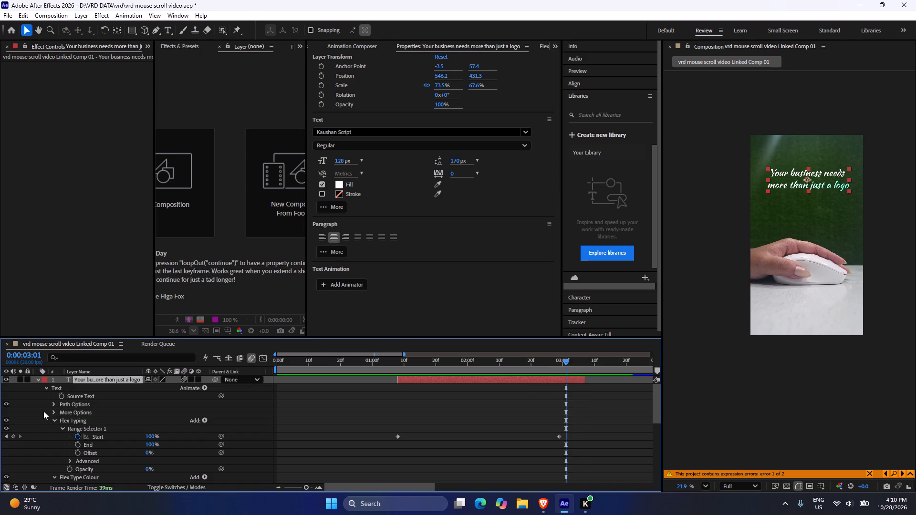
pyautogui.scroll(-2, 48, 407)
pyautogui.scroll(4, 43, 406)
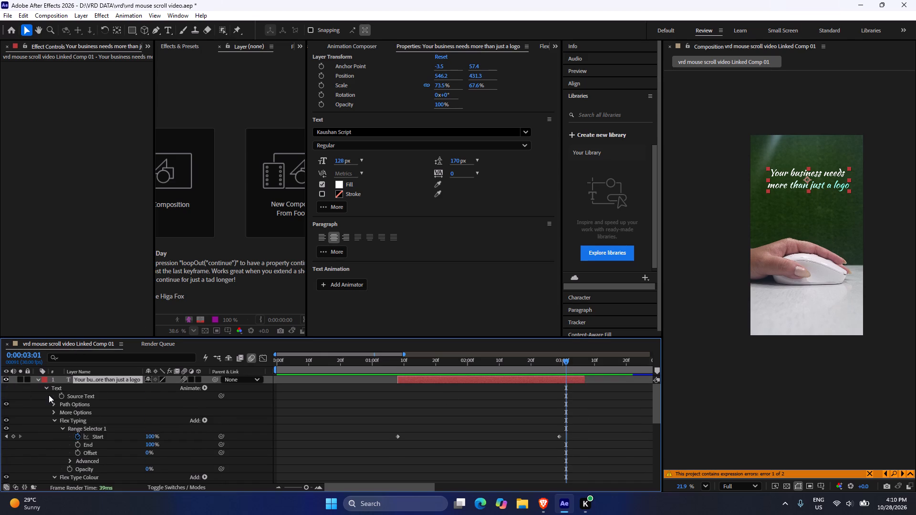
pyautogui.click(46, 390)
pyautogui.click(61, 412)
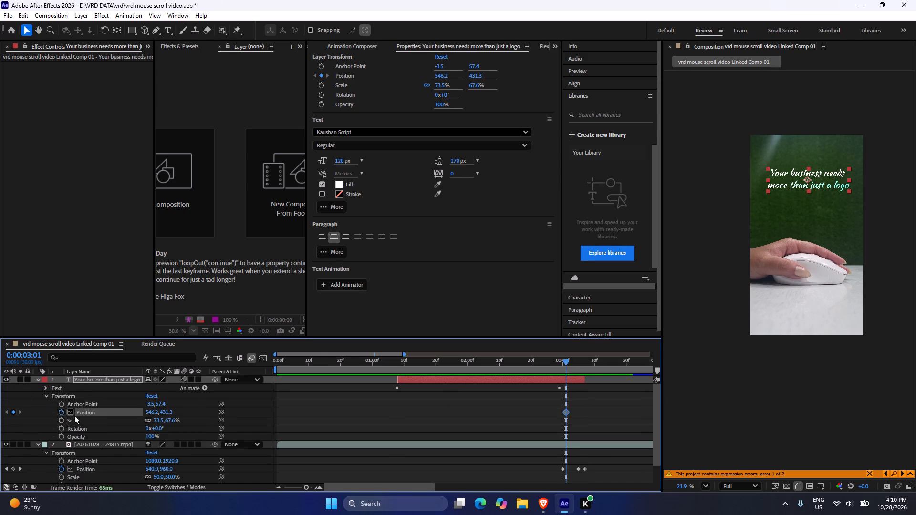
pyautogui.moveTo(565, 360); pyautogui.dragTo(575, 361)
pyautogui.click(12, 412)
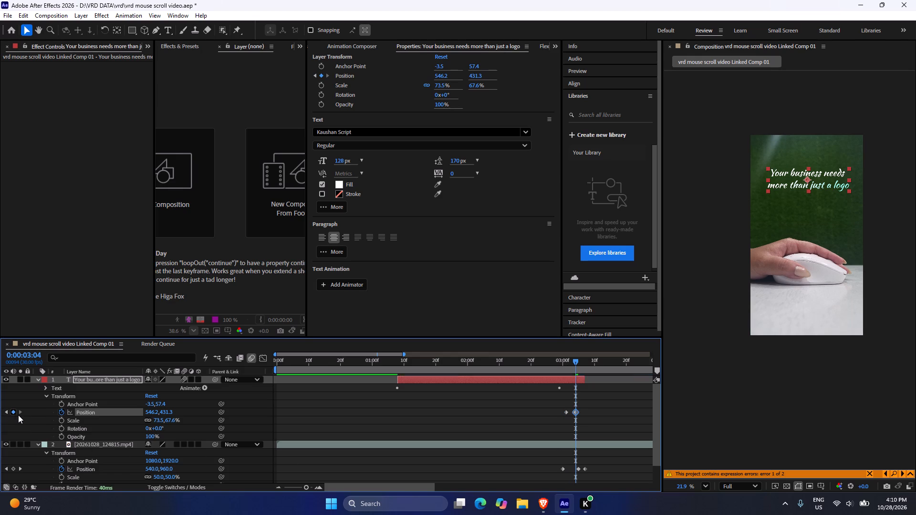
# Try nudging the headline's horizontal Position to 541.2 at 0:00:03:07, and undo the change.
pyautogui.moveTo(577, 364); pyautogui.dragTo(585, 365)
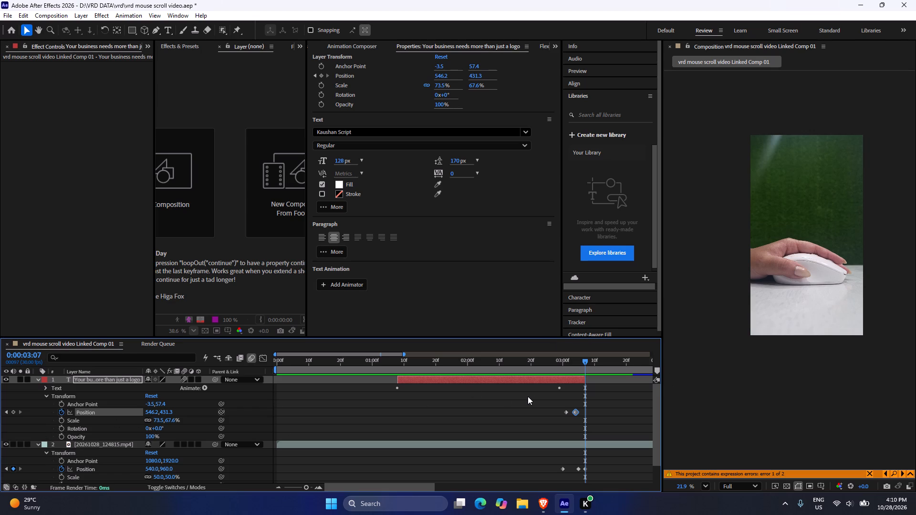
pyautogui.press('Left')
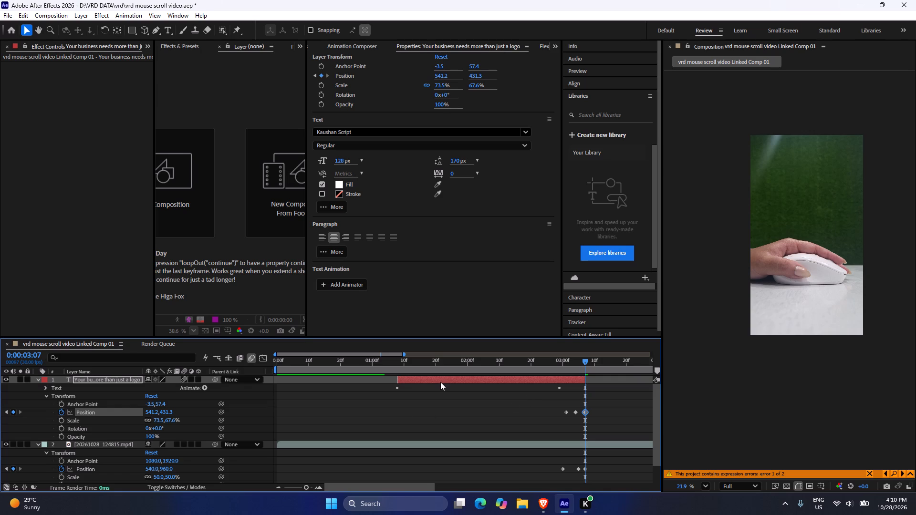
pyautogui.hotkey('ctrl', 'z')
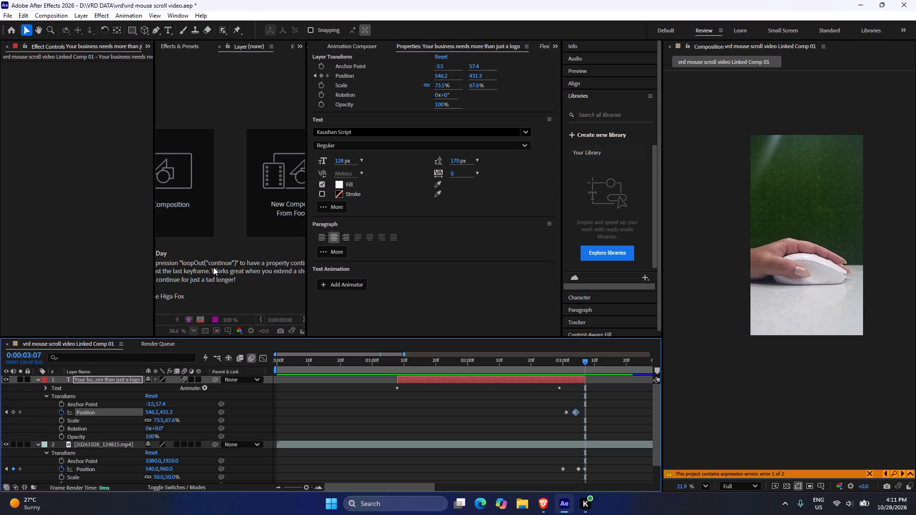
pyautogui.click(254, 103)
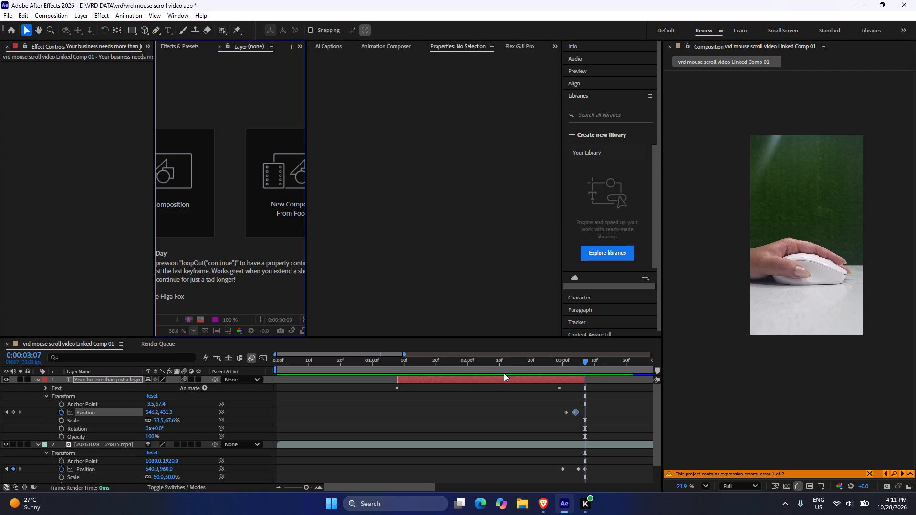
# Add a headline Position keyframe at 0:00:03:06 with a horizontal value of -439.8, placing the text fully outside the frame.
pyautogui.click(586, 361)
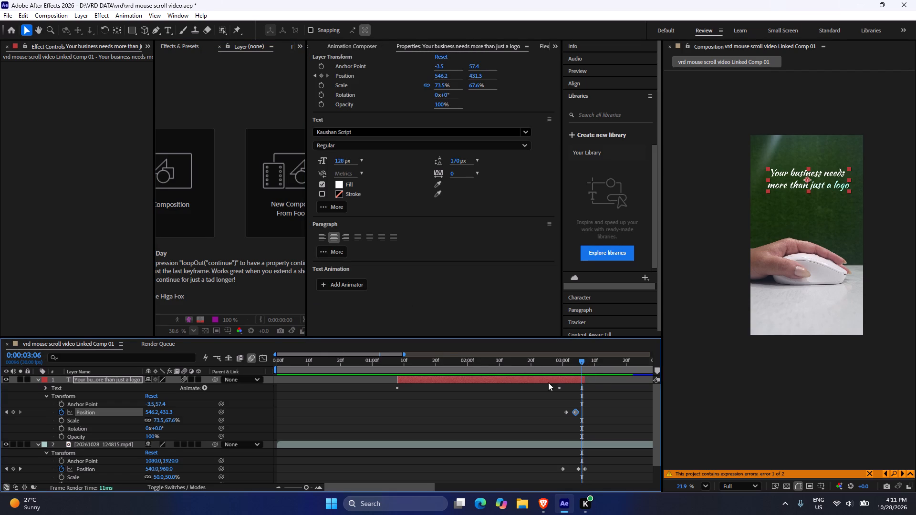
pyautogui.moveTo(152, 412); pyautogui.dragTo(148, 412)
pyautogui.moveTo(148, 412); pyautogui.dragTo(0, 513)
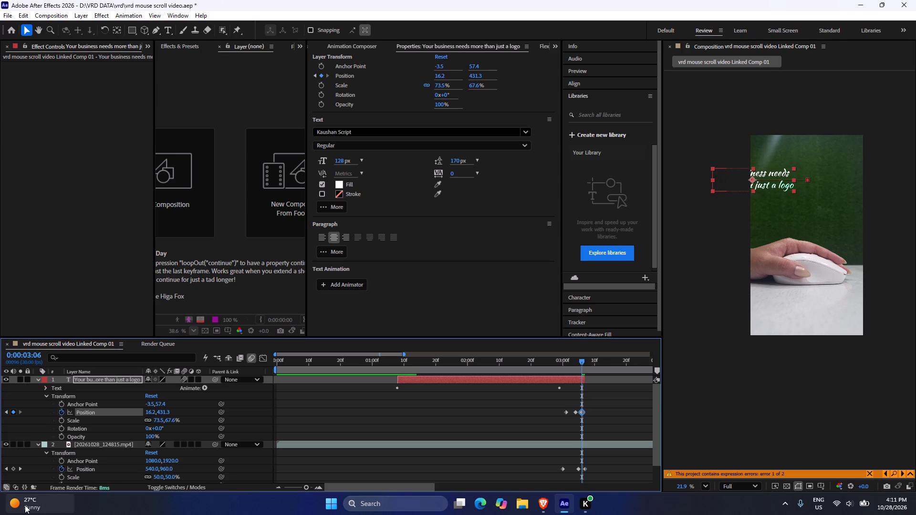
pyautogui.moveTo(151, 412); pyautogui.dragTo(0, 437)
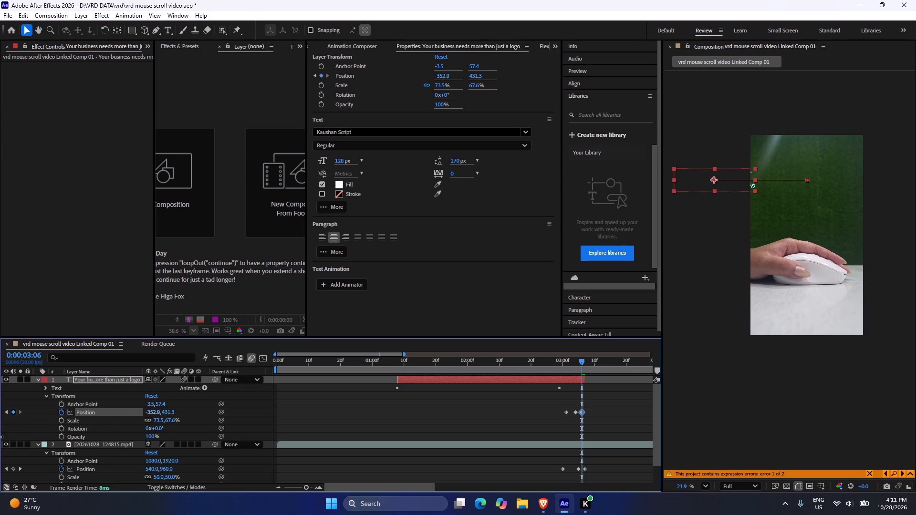
pyautogui.moveTo(0, 437); pyautogui.dragTo(0, 478)
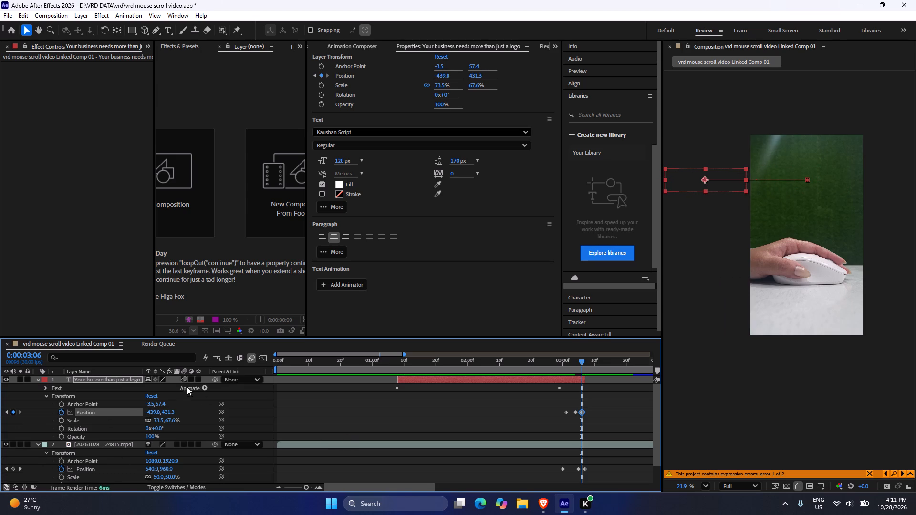
# Preview the headline's typing and its slide out of frame between about 0:00:02:08 and 0:00:03:25.
pyautogui.moveTo(579, 366); pyautogui.dragTo(572, 365)
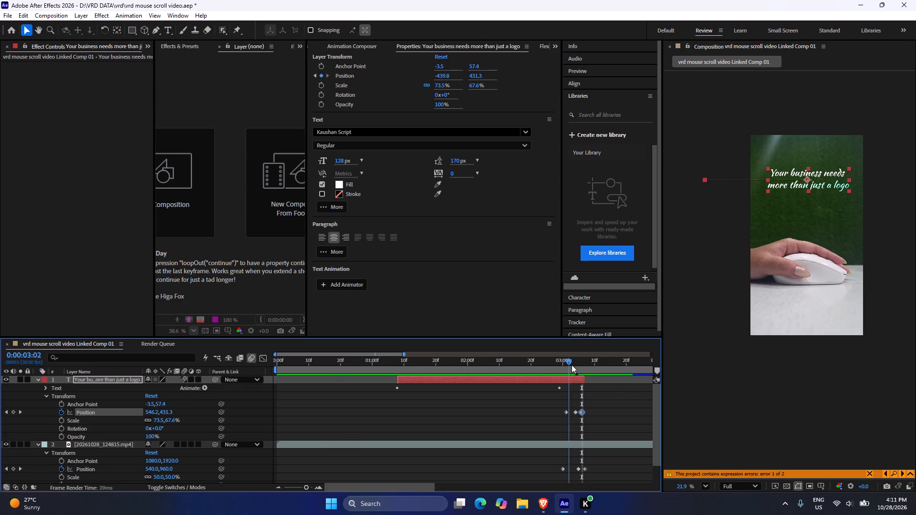
pyautogui.moveTo(572, 365); pyautogui.dragTo(568, 368)
pyautogui.press('space')
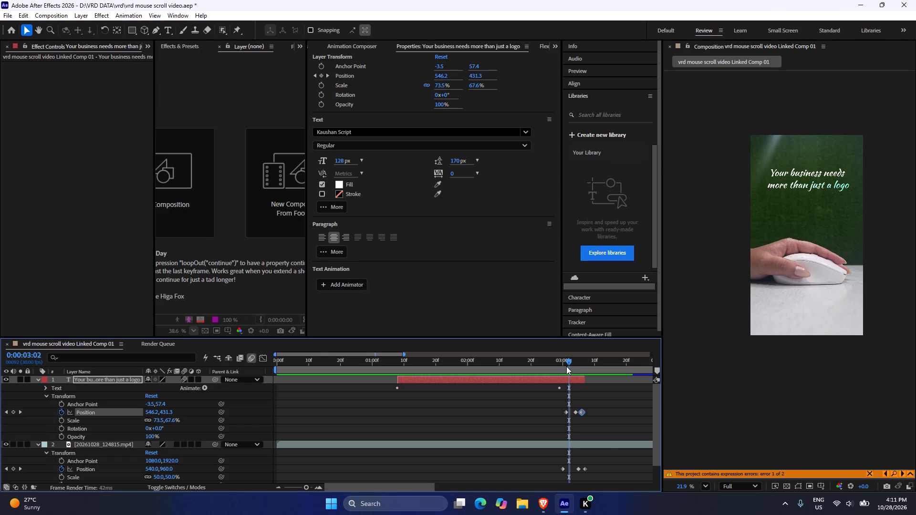
pyautogui.press('space')
pyautogui.moveTo(568, 364); pyautogui.dragTo(524, 364)
pyautogui.press('space')
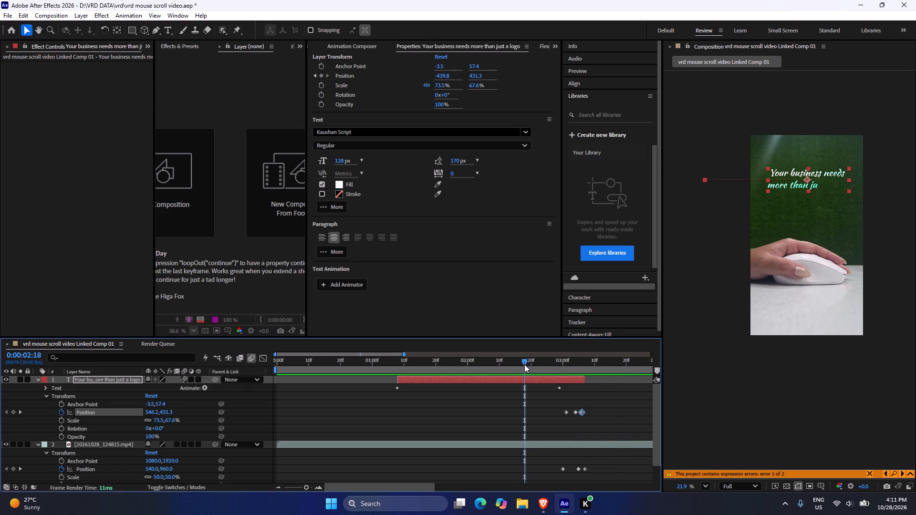
pyautogui.press('space')
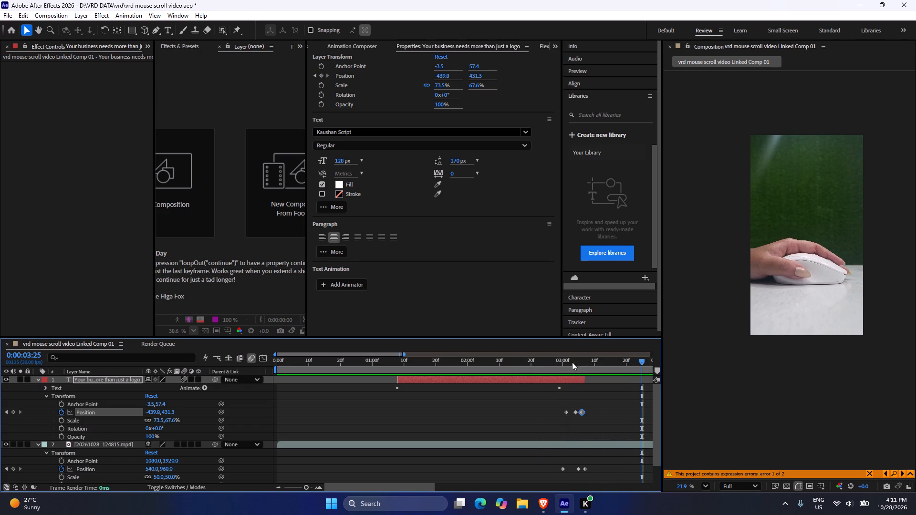
pyautogui.moveTo(578, 360); pyautogui.dragTo(486, 360)
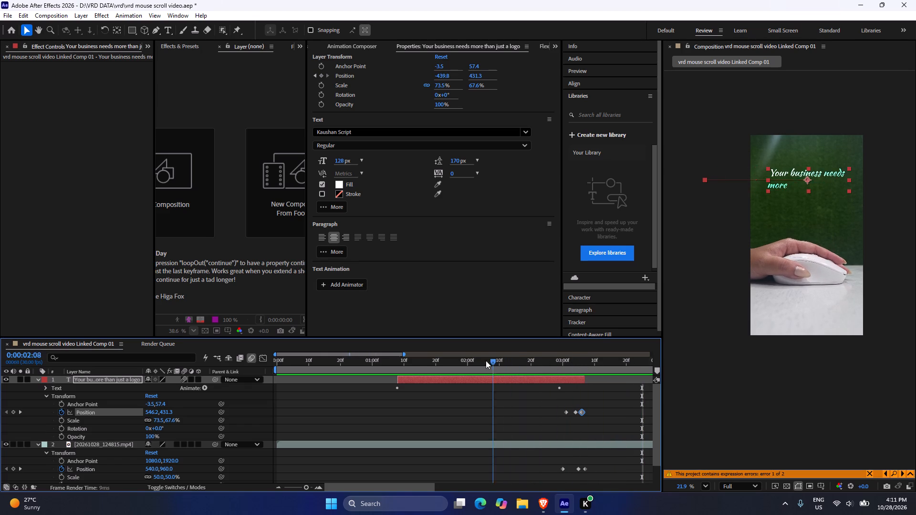
pyautogui.moveTo(486, 360); pyautogui.dragTo(563, 375)
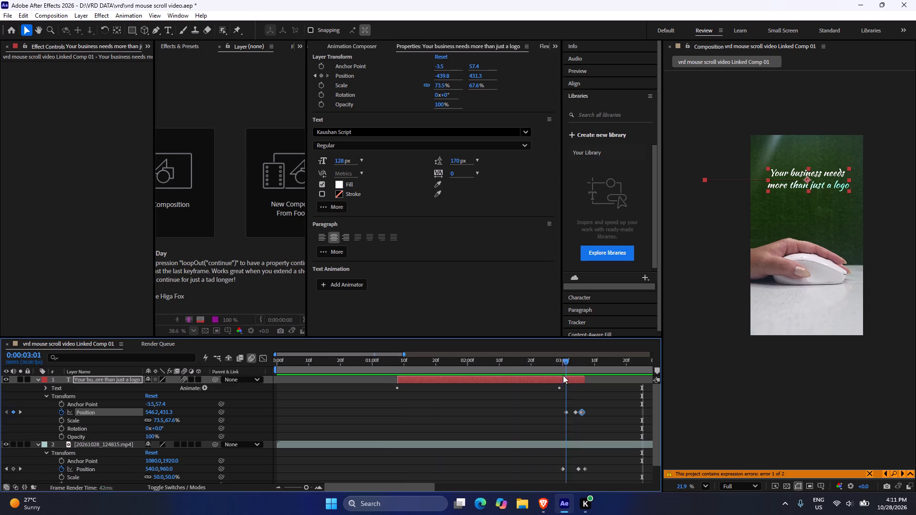
pyautogui.moveTo(563, 375); pyautogui.dragTo(564, 375)
# Move the headline layer four frames earlier, starting at about 0:00:01:04, and extend its end to about 0:00:03:06.
pyautogui.moveTo(472, 380); pyautogui.dragTo(458, 377)
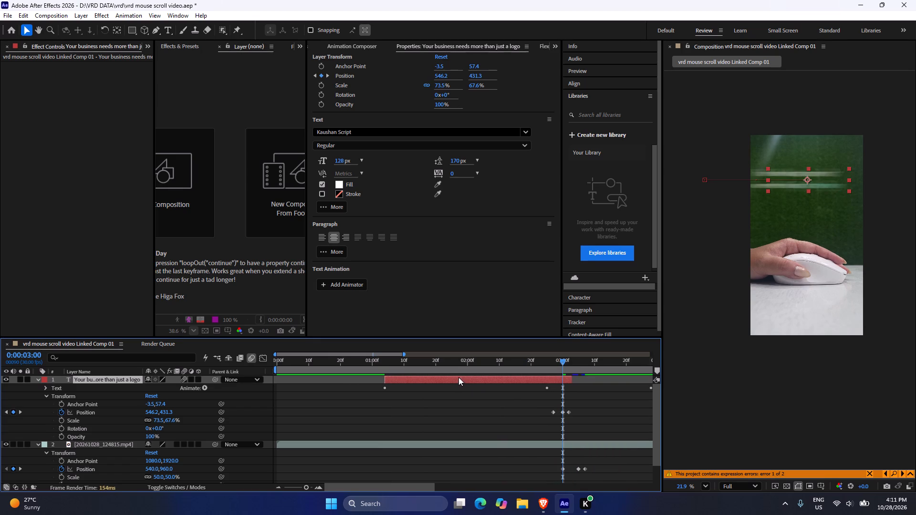
pyautogui.moveTo(572, 379); pyautogui.dragTo(579, 381)
pyautogui.moveTo(579, 381); pyautogui.dragTo(580, 381)
# Check the hand footage after the headline's exit and extend the headline layer's end to about 0:00:03:15.
pyautogui.moveTo(564, 361); pyautogui.dragTo(580, 371)
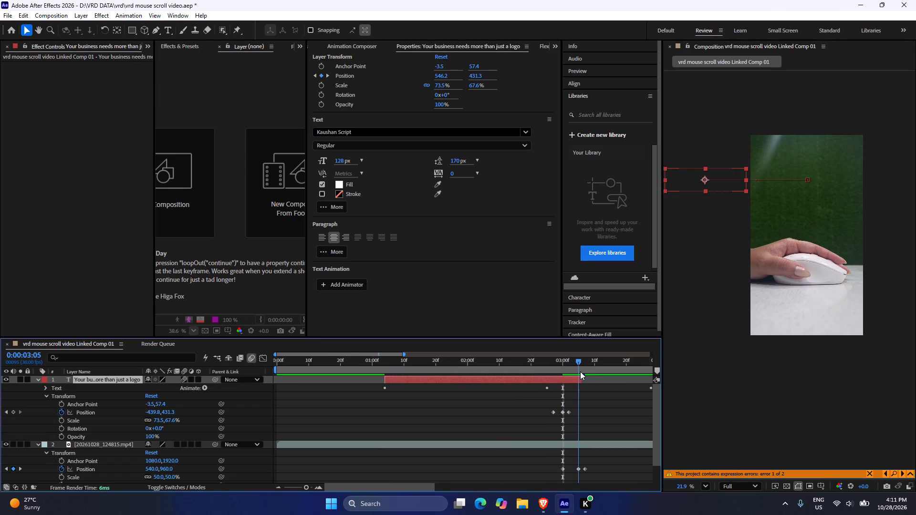
pyautogui.moveTo(580, 371); pyautogui.dragTo(598, 379)
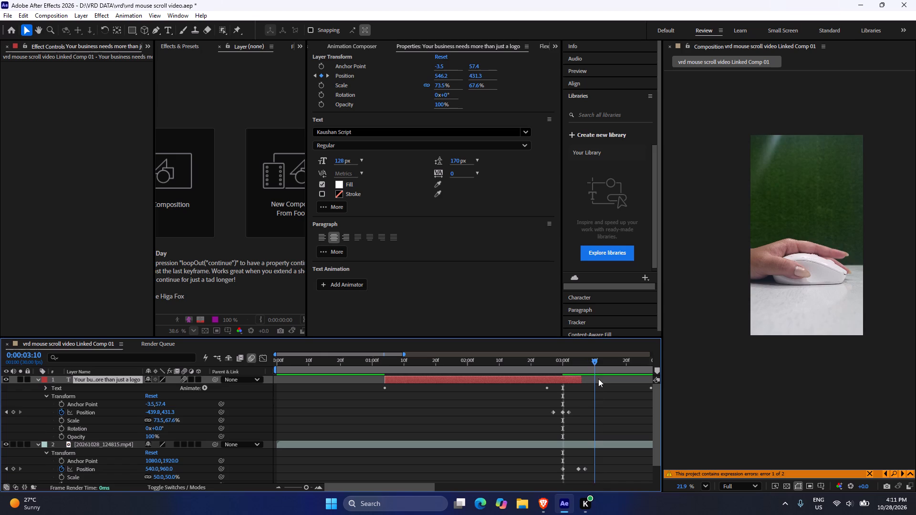
pyautogui.moveTo(598, 379); pyautogui.dragTo(634, 388)
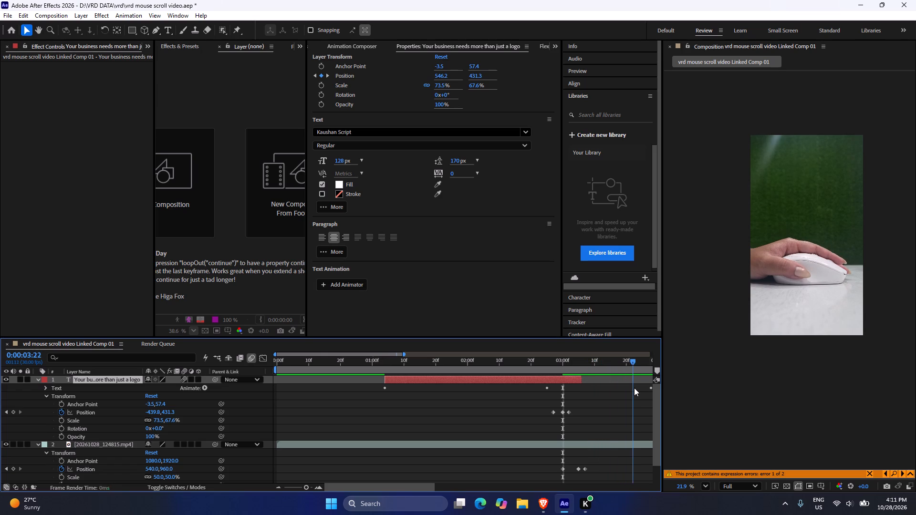
pyautogui.moveTo(634, 388); pyautogui.dragTo(618, 386)
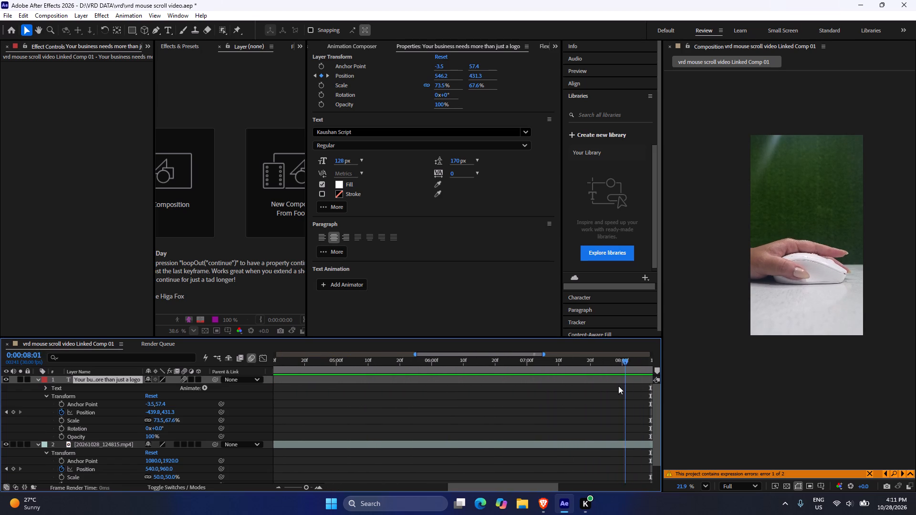
pyautogui.moveTo(618, 386); pyautogui.dragTo(604, 387)
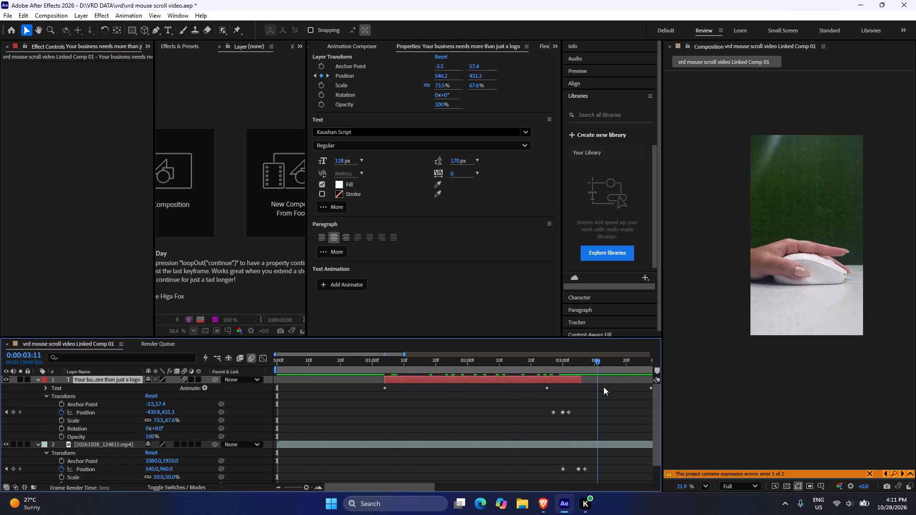
pyautogui.moveTo(604, 387); pyautogui.dragTo(619, 390)
pyautogui.moveTo(583, 379); pyautogui.dragTo(612, 384)
# Retime the headline's Position keyframes, placing the first two at about 0:00:03:03 and 0:00:03:06 and the last at about 0:00:03:13.
pyautogui.moveTo(589, 403); pyautogui.dragTo(545, 419)
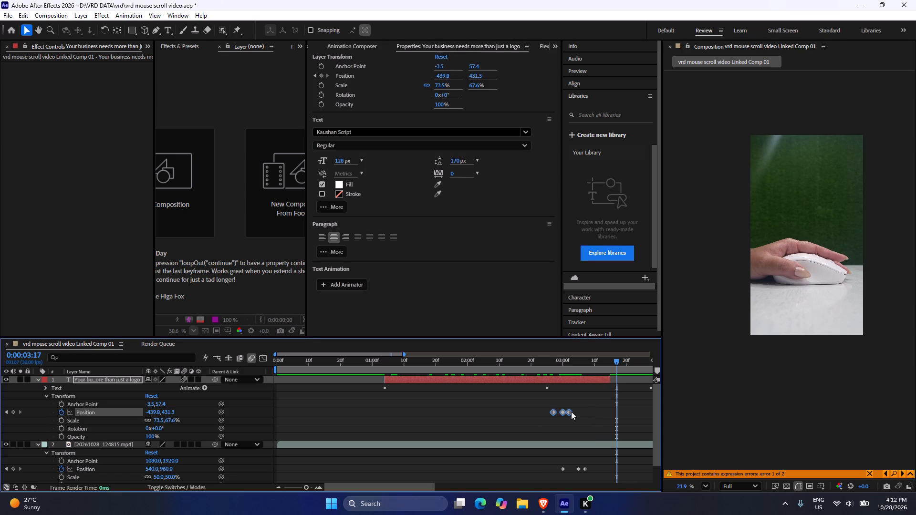
pyautogui.moveTo(570, 412); pyautogui.dragTo(604, 414)
pyautogui.moveTo(582, 400); pyautogui.dragTo(601, 422)
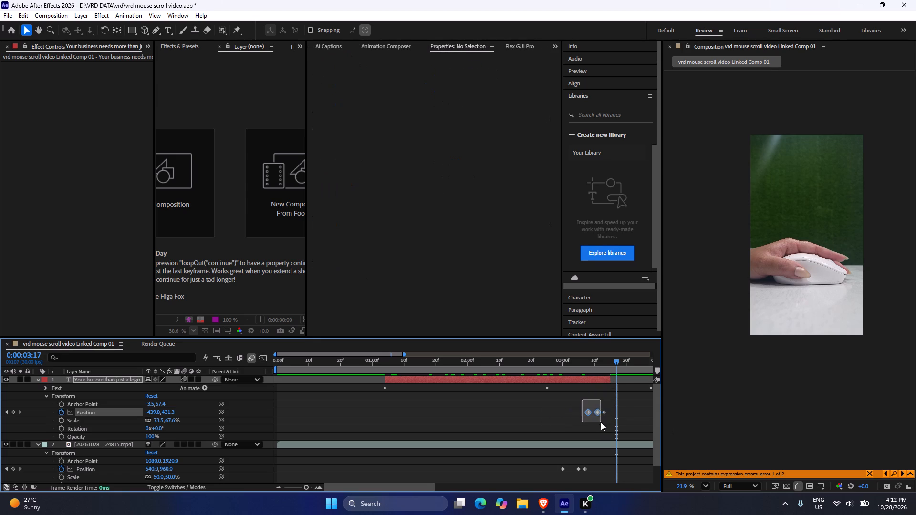
pyautogui.moveTo(601, 422); pyautogui.dragTo(597, 421)
pyautogui.moveTo(582, 400); pyautogui.dragTo(598, 422)
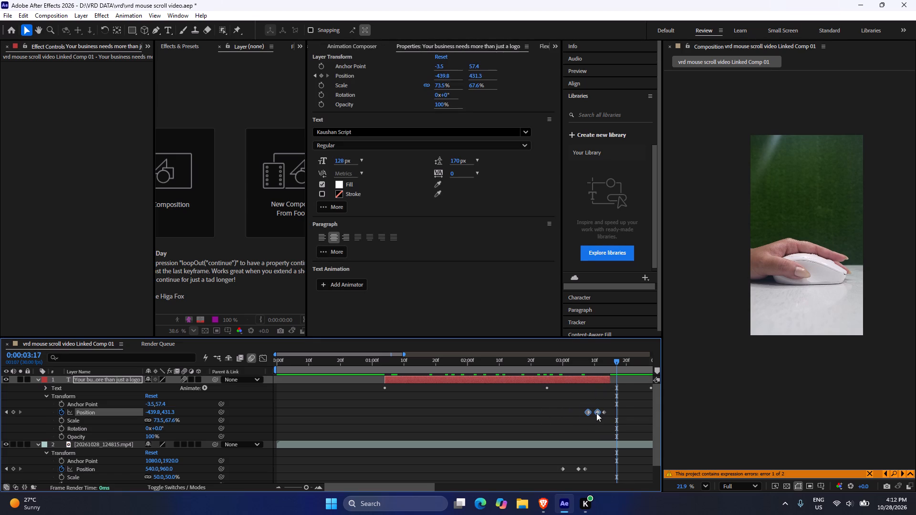
pyautogui.moveTo(596, 412); pyautogui.dragTo(582, 412)
# Preview the headline's slide out of frame from about 0:00:02:29, and scrub back through the composition to its start.
pyautogui.moveTo(580, 363); pyautogui.dragTo(559, 368)
pyautogui.press('space')
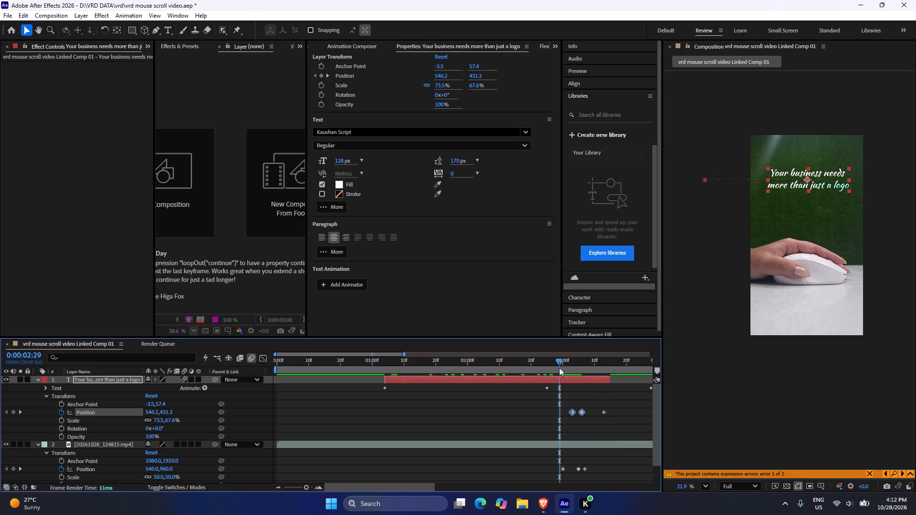
pyautogui.press('space')
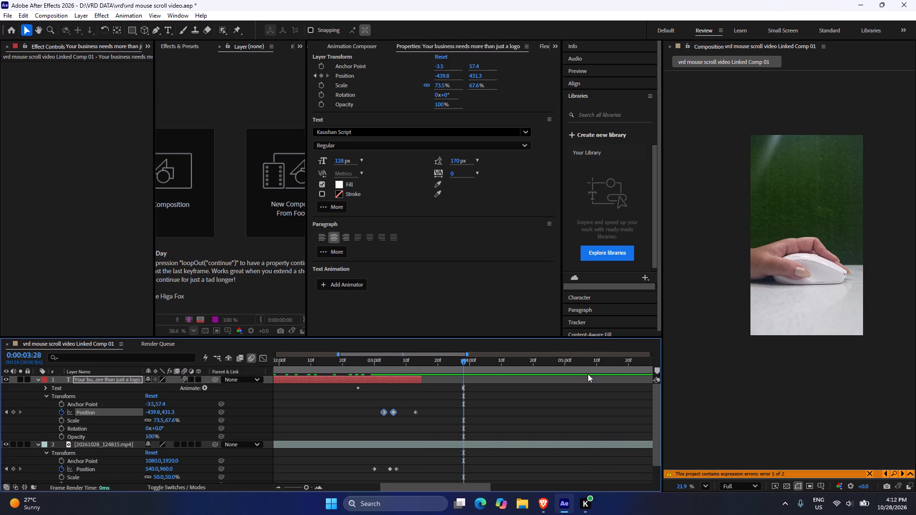
pyautogui.scroll(6, 457, 366)
pyautogui.moveTo(454, 363); pyautogui.dragTo(426, 363)
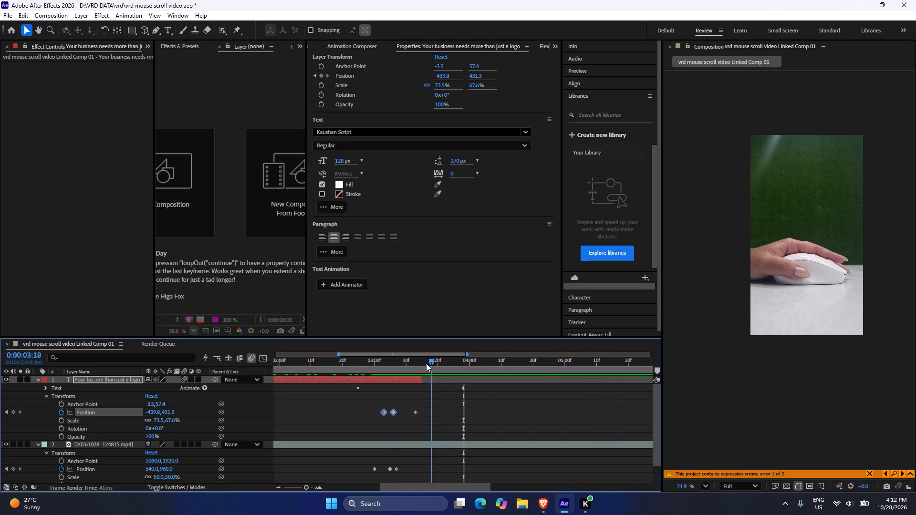
pyautogui.moveTo(426, 363); pyautogui.dragTo(226, 385)
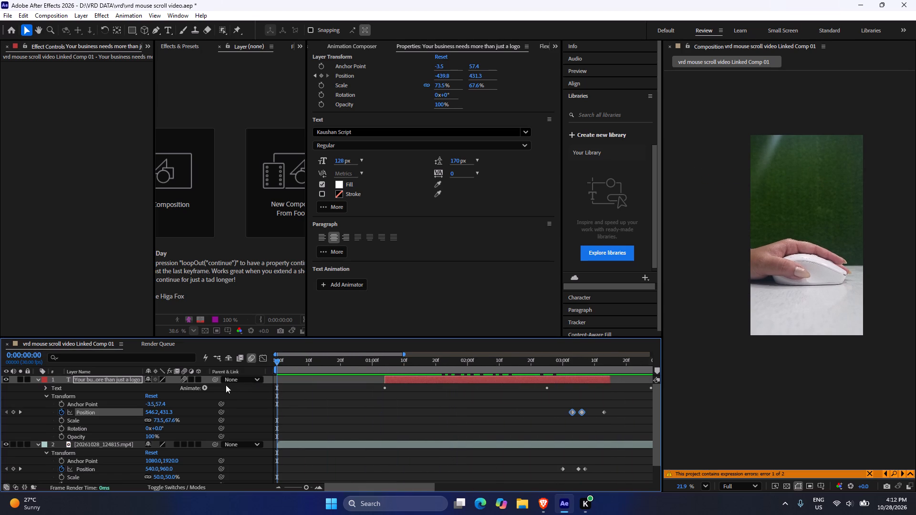
pyautogui.moveTo(226, 385); pyautogui.dragTo(261, 388)
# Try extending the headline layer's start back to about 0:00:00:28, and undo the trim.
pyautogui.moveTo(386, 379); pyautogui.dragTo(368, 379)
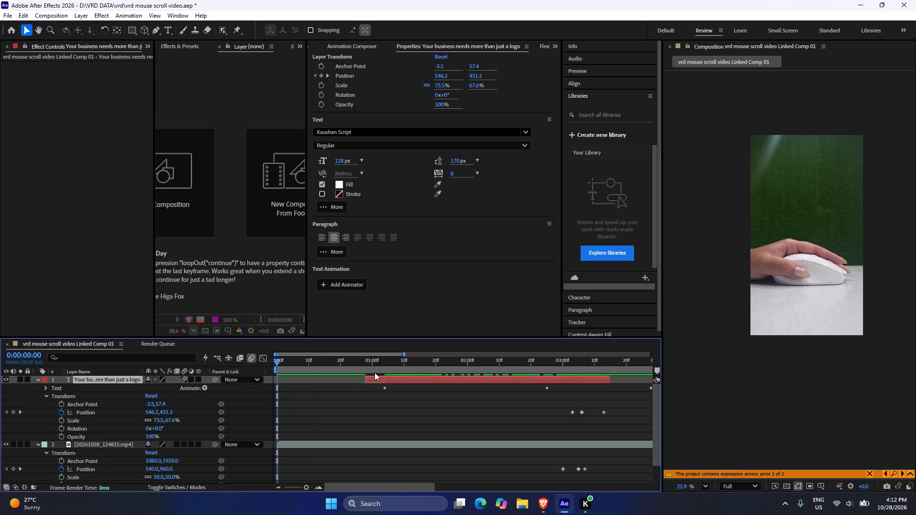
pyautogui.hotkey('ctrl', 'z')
# Check the headline's timing against the hand footage and move the headline layer about eight frames earlier, starting at about 0:00:00:26.
pyautogui.press('space')
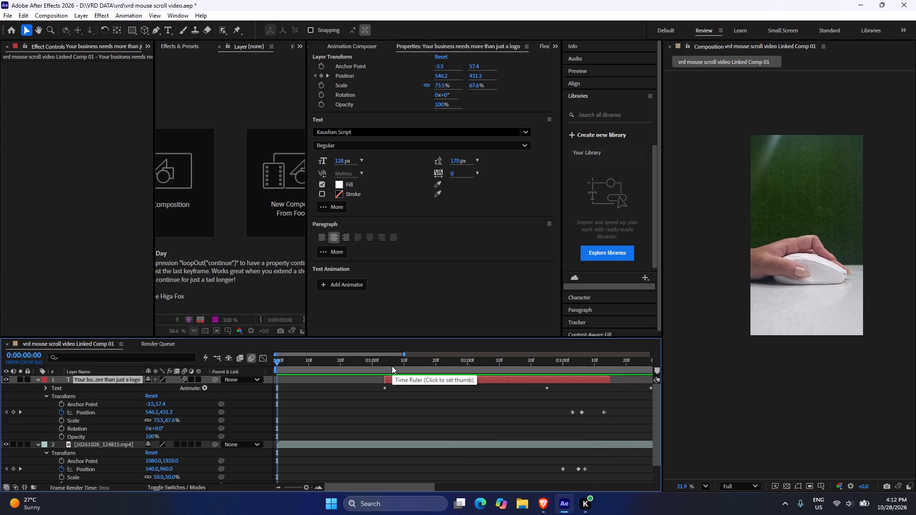
pyautogui.press('space')
pyautogui.moveTo(406, 362); pyautogui.dragTo(279, 374)
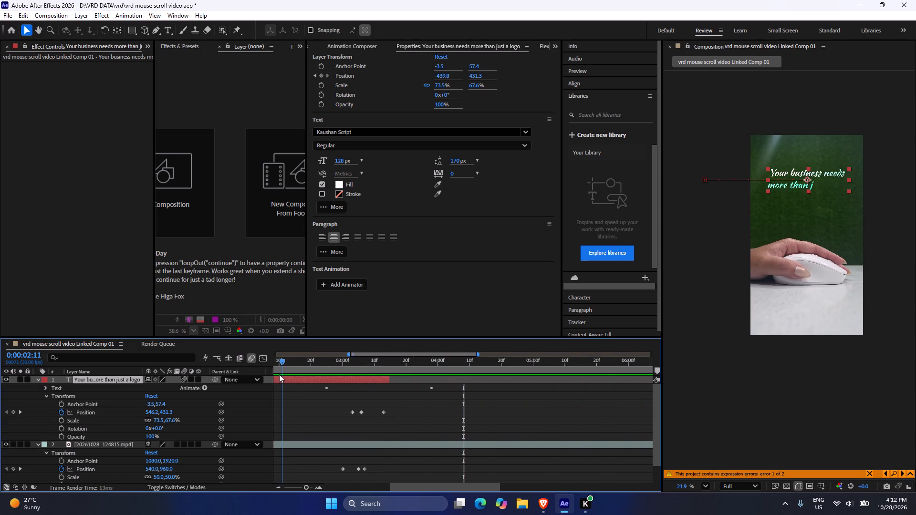
pyautogui.moveTo(279, 374); pyautogui.dragTo(476, 384)
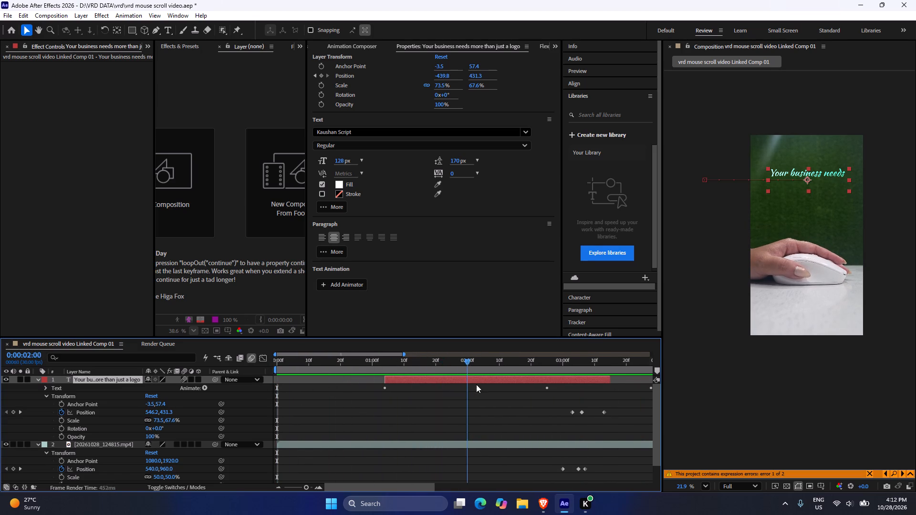
pyautogui.moveTo(476, 384); pyautogui.dragTo(555, 390)
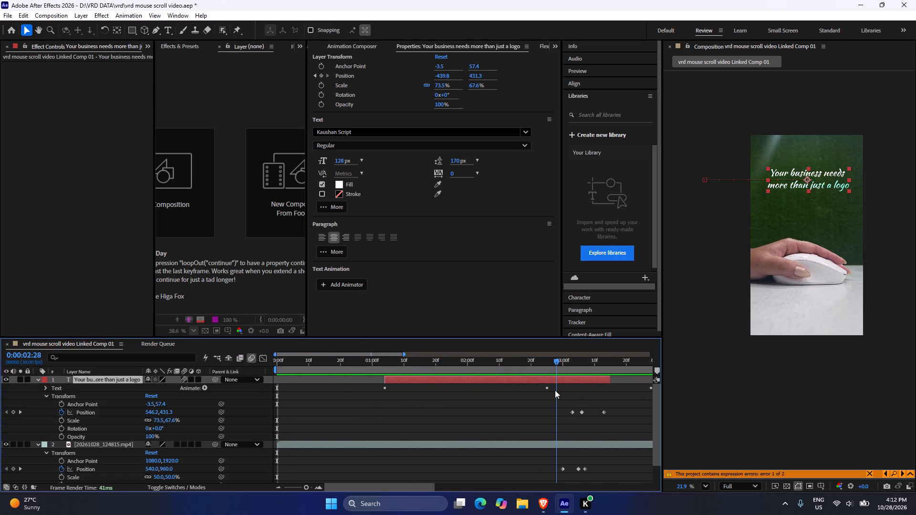
pyautogui.moveTo(555, 390); pyautogui.dragTo(572, 391)
pyautogui.moveTo(579, 381); pyautogui.dragTo(572, 380)
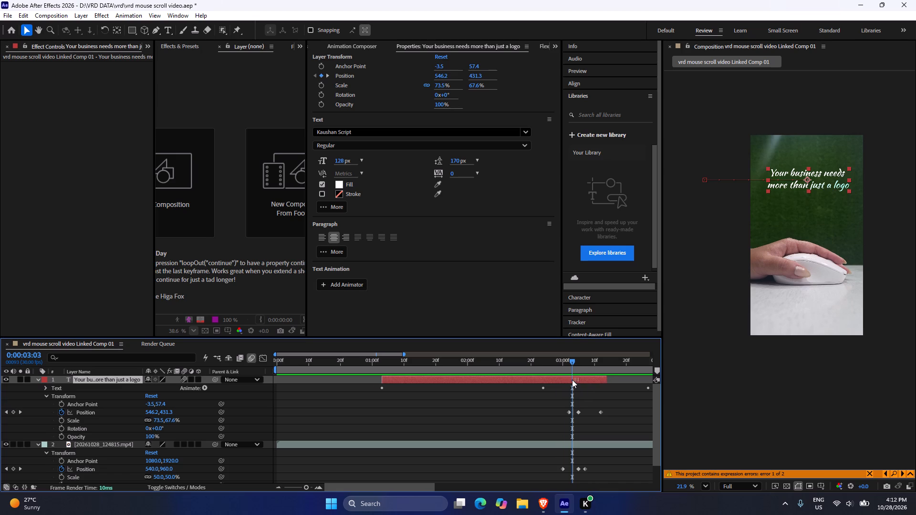
pyautogui.moveTo(572, 380); pyautogui.dragTo(551, 379)
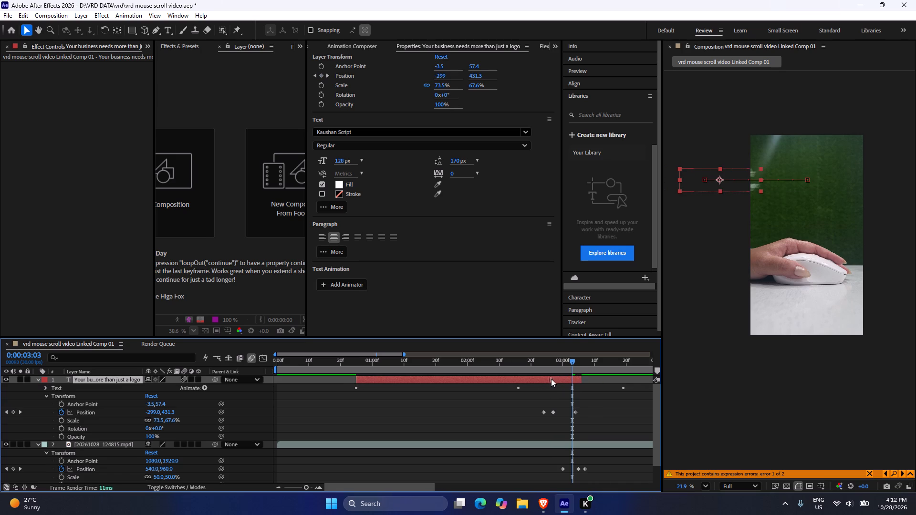
pyautogui.moveTo(551, 379); pyautogui.dragTo(555, 380)
# Review the hand footage around the headline's exit and play the composition from the start to check the timing.
pyautogui.moveTo(570, 361); pyautogui.dragTo(587, 371)
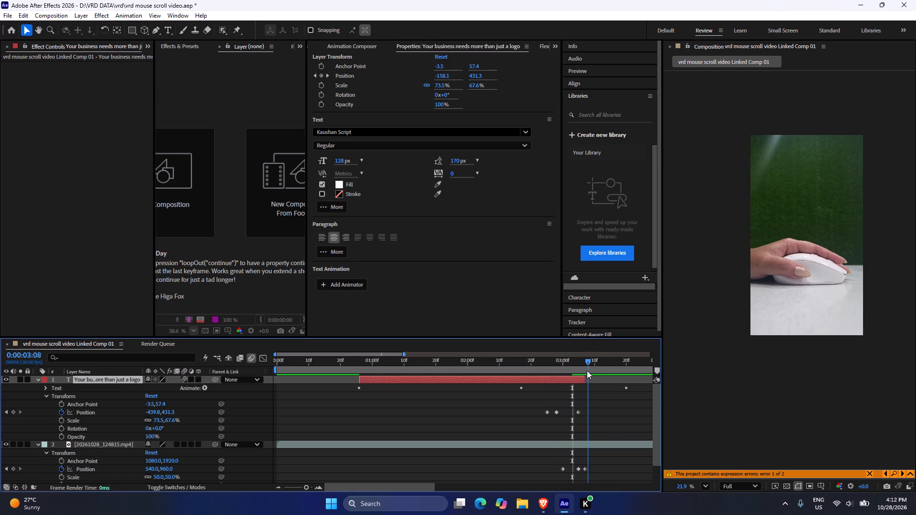
pyautogui.moveTo(587, 371); pyautogui.dragTo(652, 382)
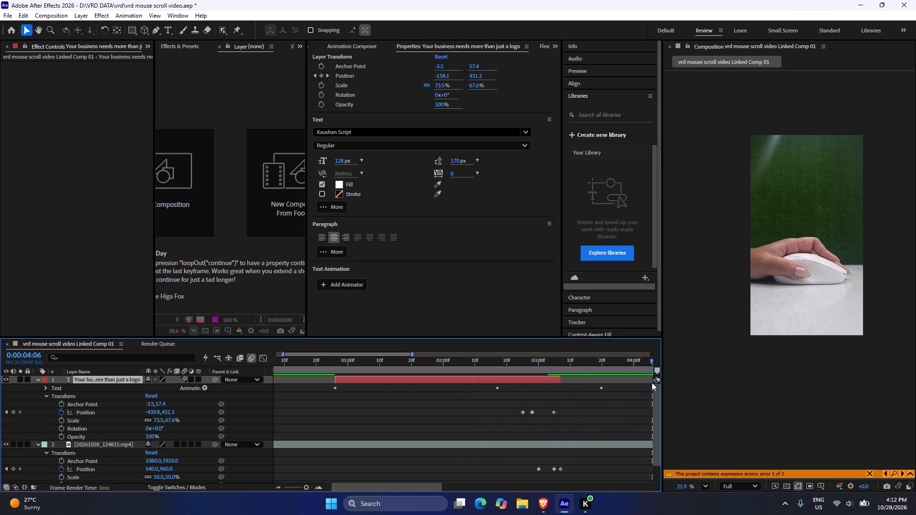
pyautogui.moveTo(652, 382); pyautogui.dragTo(174, 420)
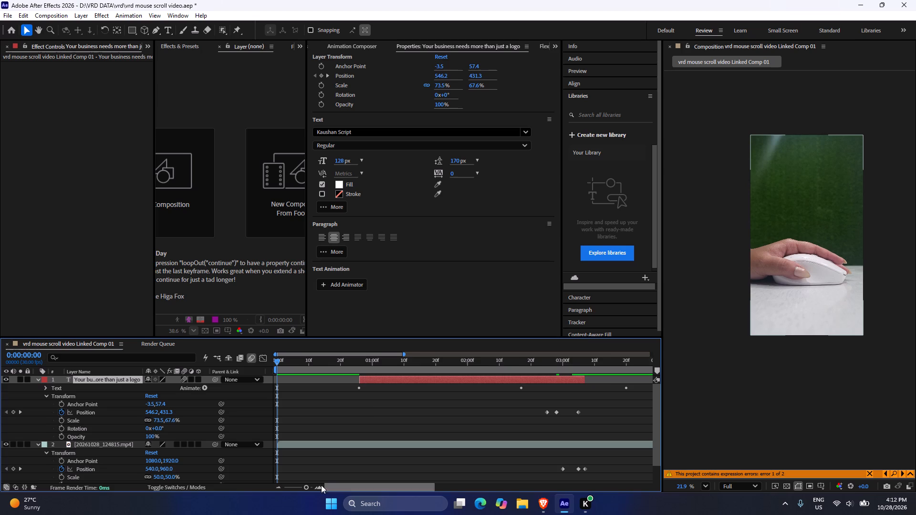
pyautogui.moveTo(304, 487); pyautogui.dragTo(261, 484)
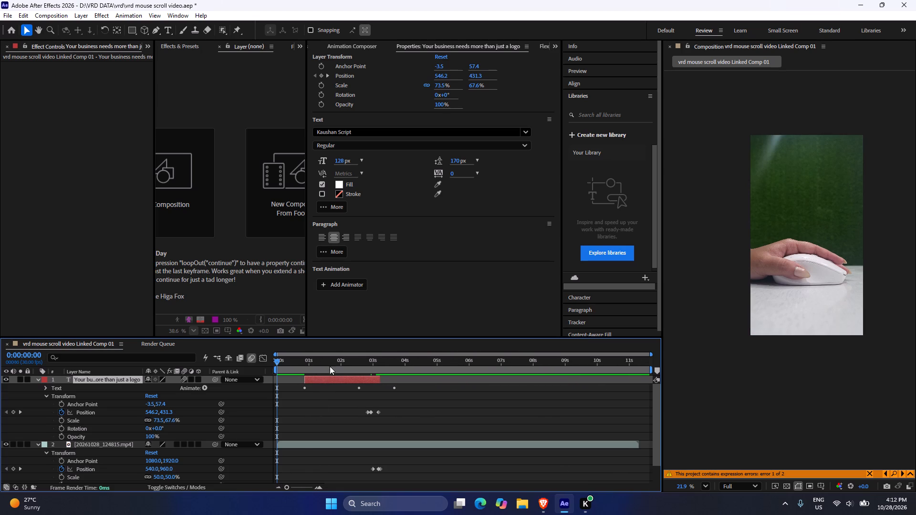
pyautogui.moveTo(328, 366); pyautogui.dragTo(271, 367)
pyautogui.press('space')
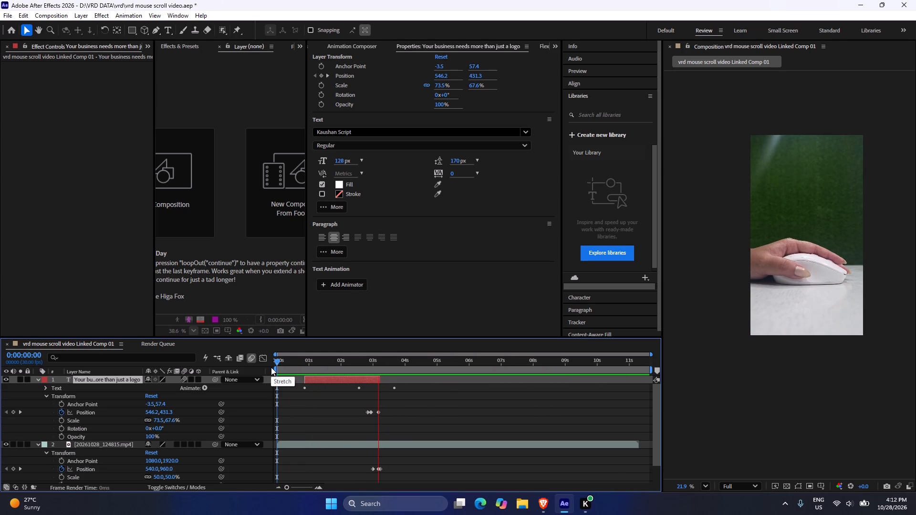
pyautogui.press('space')
pyautogui.moveTo(313, 360); pyautogui.dragTo(293, 359)
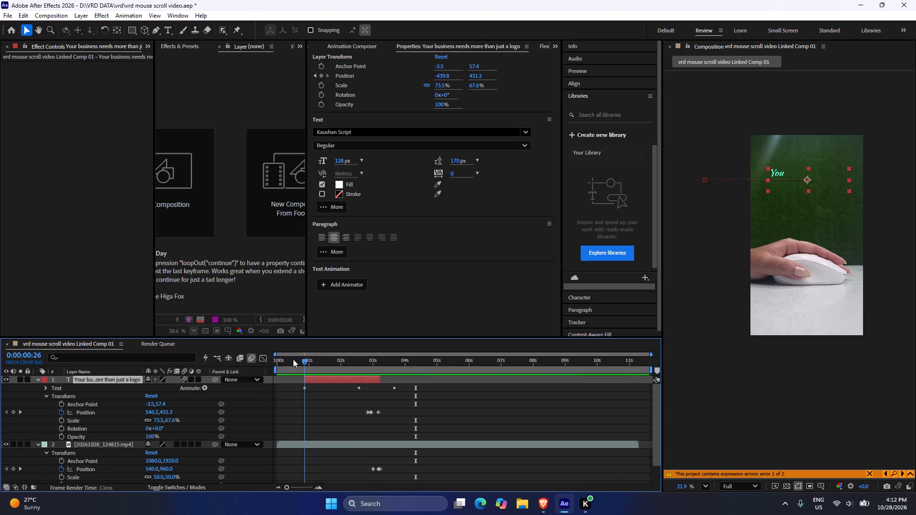
pyautogui.moveTo(293, 359); pyautogui.dragTo(266, 363)
# Move the headline layer earlier to start at about 0:00:00:11, and extend its end to about 0:00:03:05.
pyautogui.click(304, 380)
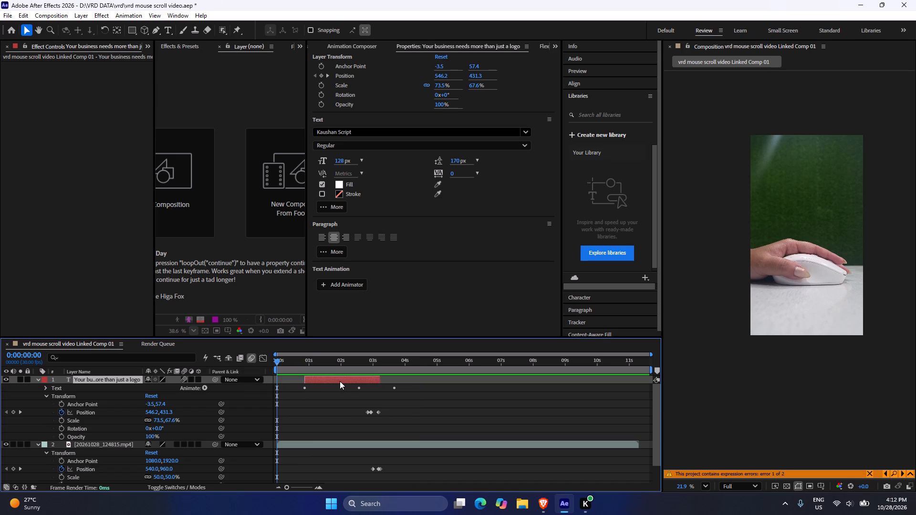
pyautogui.moveTo(343, 381); pyautogui.dragTo(329, 380)
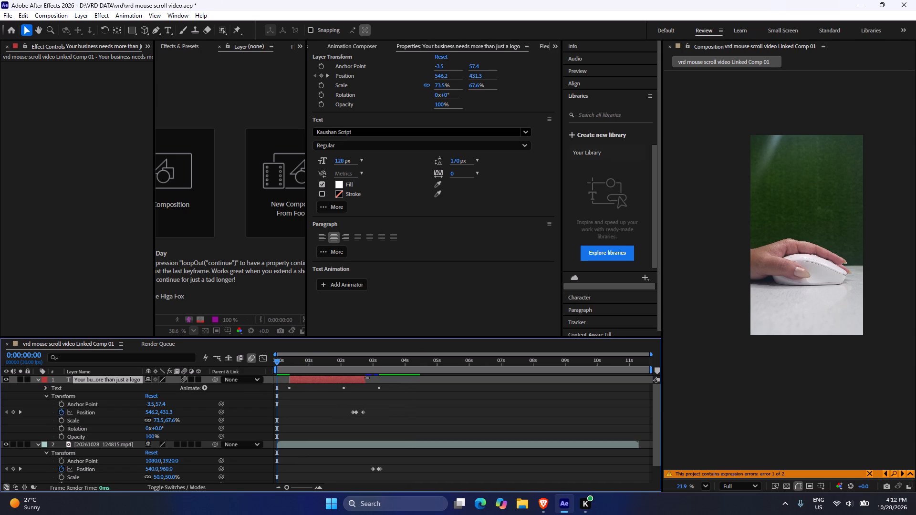
pyautogui.moveTo(367, 378); pyautogui.dragTo(380, 381)
pyautogui.moveTo(374, 359); pyautogui.dragTo(379, 361)
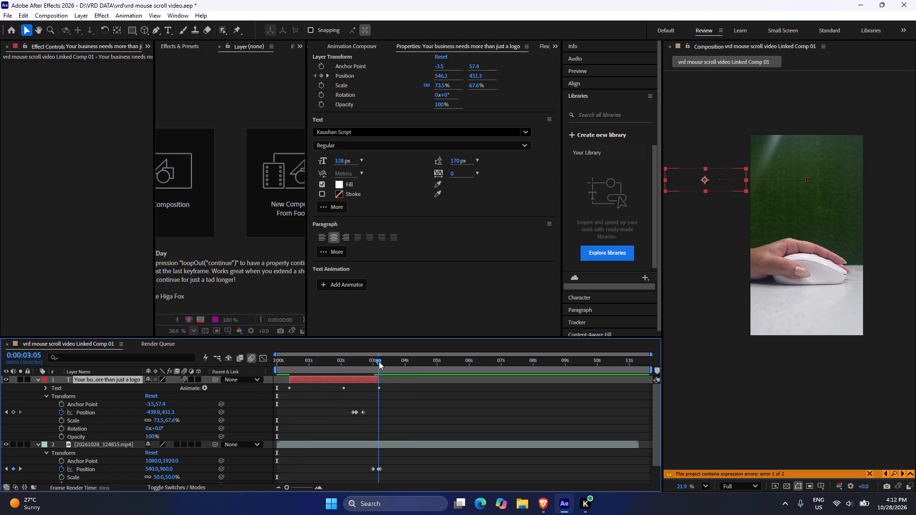
pyautogui.moveTo(379, 361); pyautogui.dragTo(378, 363)
pyautogui.click(379, 378)
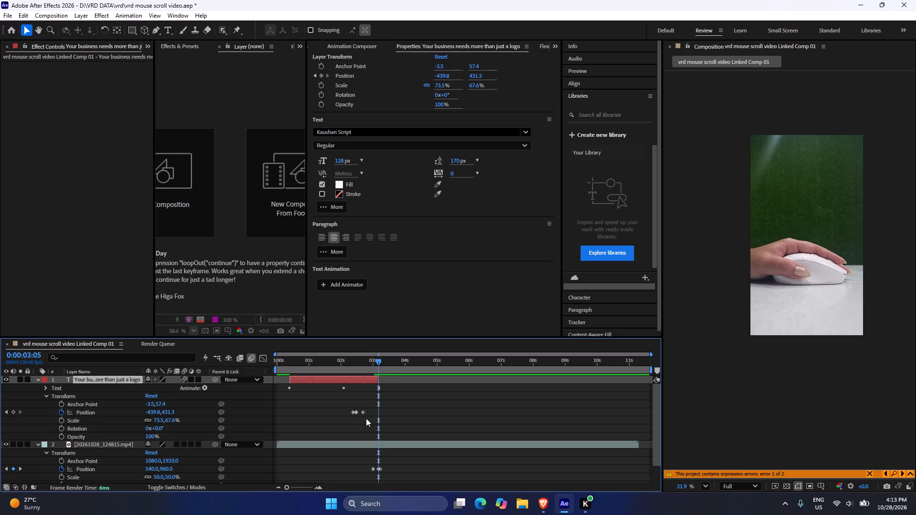
# Move the headline's last two Position keyframes to about 0:00:02:27 and 0:00:03:04.
pyautogui.moveTo(369, 410); pyautogui.dragTo(355, 419)
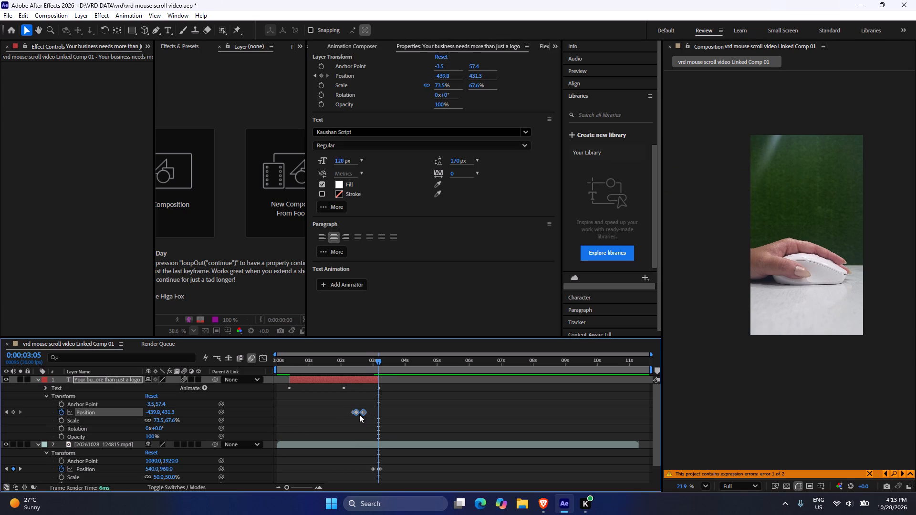
pyautogui.moveTo(363, 412); pyautogui.dragTo(376, 412)
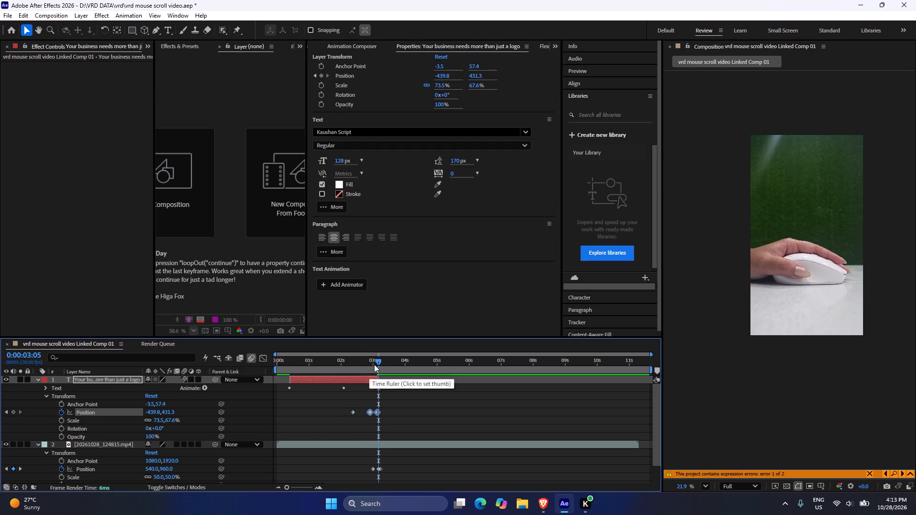
# Preview the headline's typing and slide-out against the hand footage, both from the start and around 0:00:03:05.
pyautogui.moveTo(375, 362); pyautogui.dragTo(368, 367)
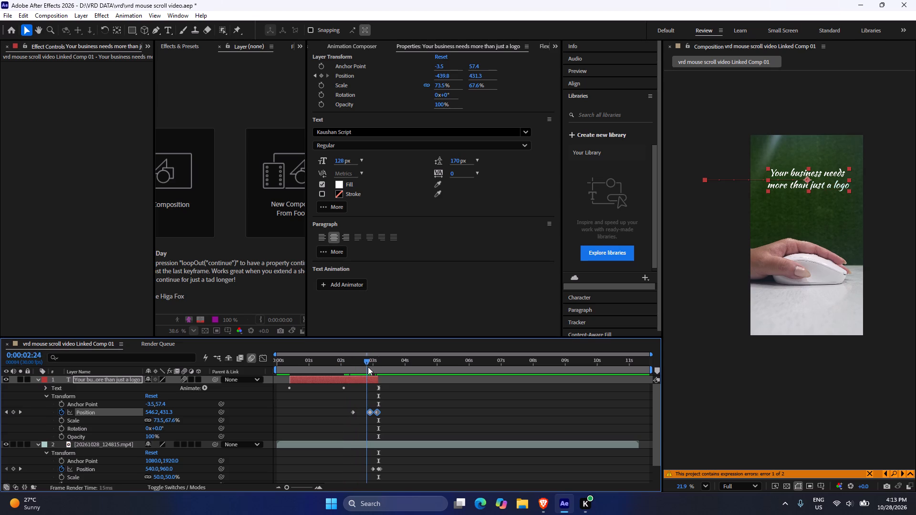
pyautogui.moveTo(368, 367); pyautogui.dragTo(340, 361)
pyautogui.press('space')
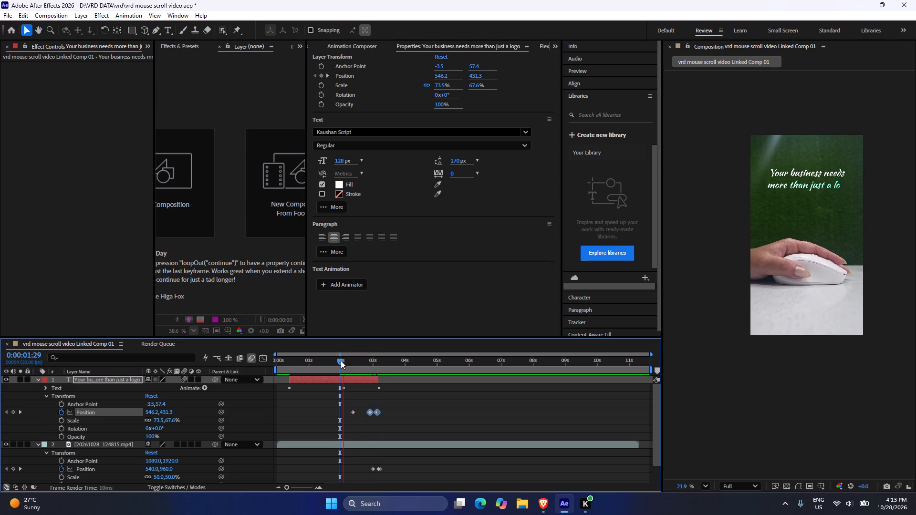
pyautogui.press('space')
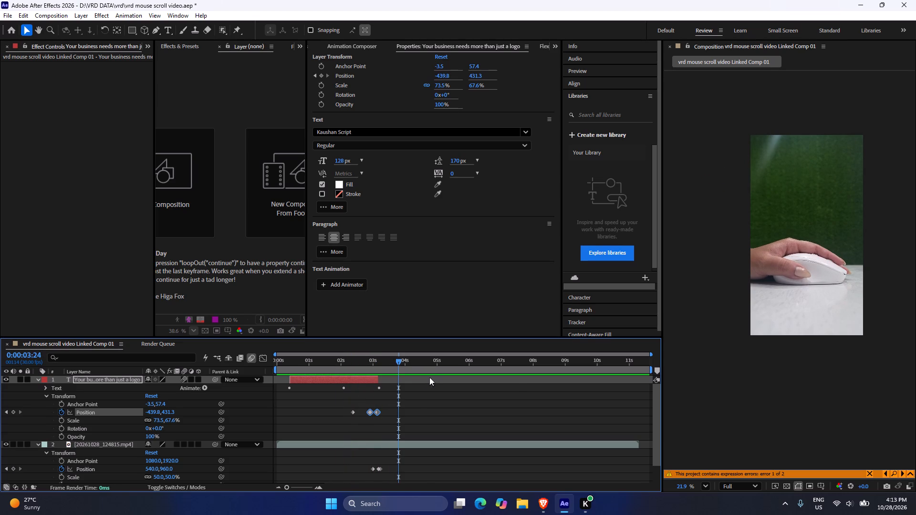
pyautogui.moveTo(397, 359); pyautogui.dragTo(225, 369)
pyautogui.press('space')
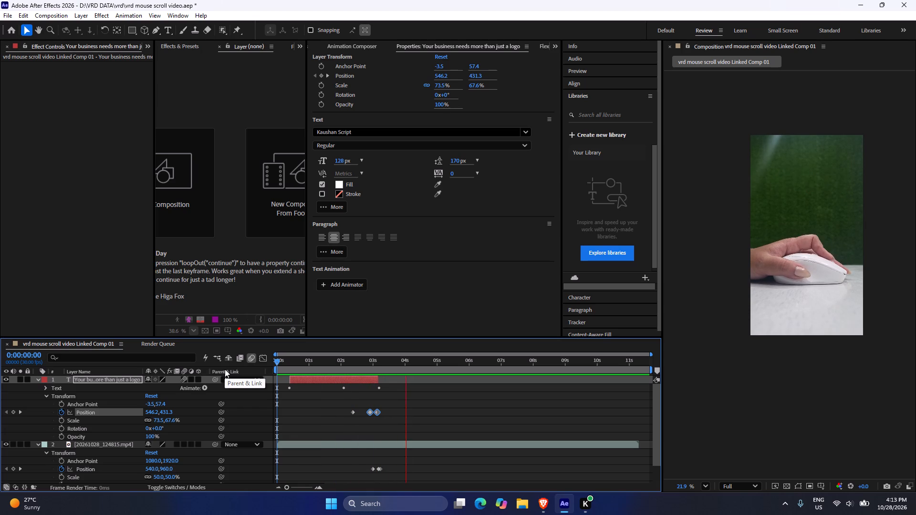
pyautogui.press('space')
pyautogui.moveTo(421, 360); pyautogui.dragTo(311, 365)
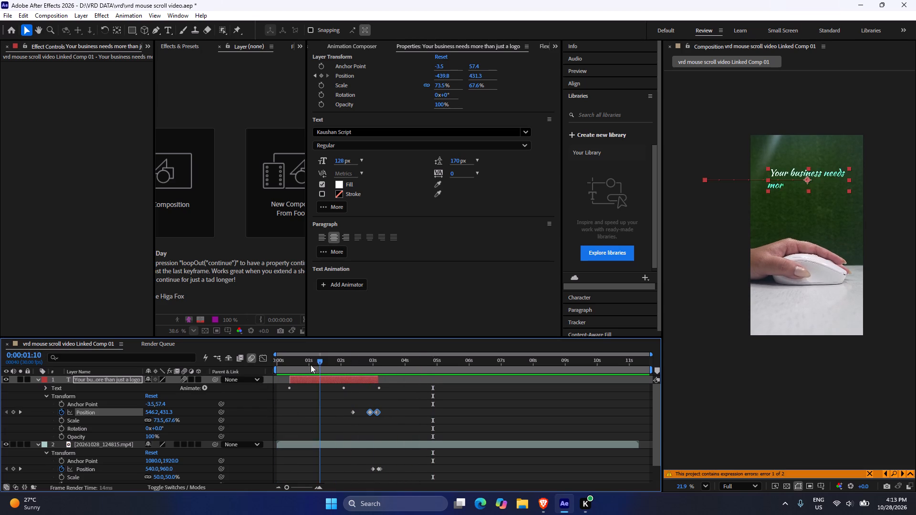
pyautogui.moveTo(311, 365); pyautogui.dragTo(350, 371)
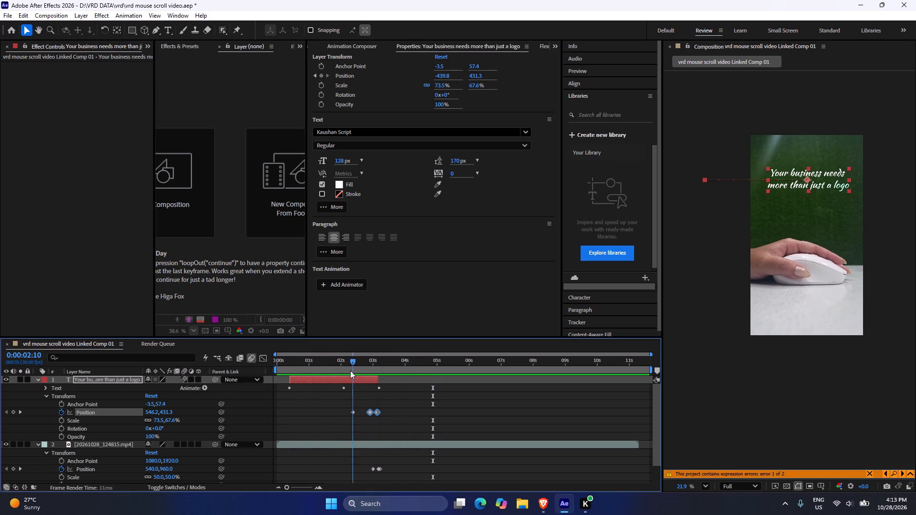
pyautogui.moveTo(350, 371); pyautogui.dragTo(332, 376)
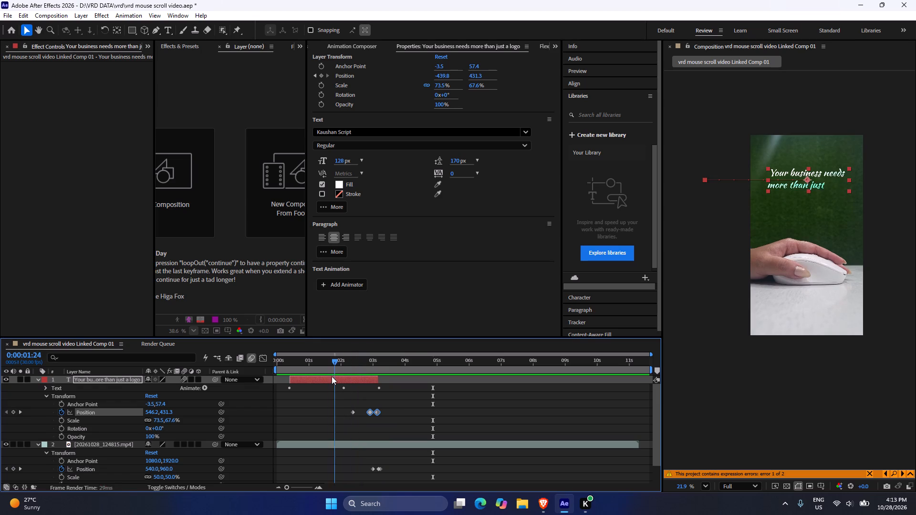
pyautogui.moveTo(332, 376); pyautogui.dragTo(376, 389)
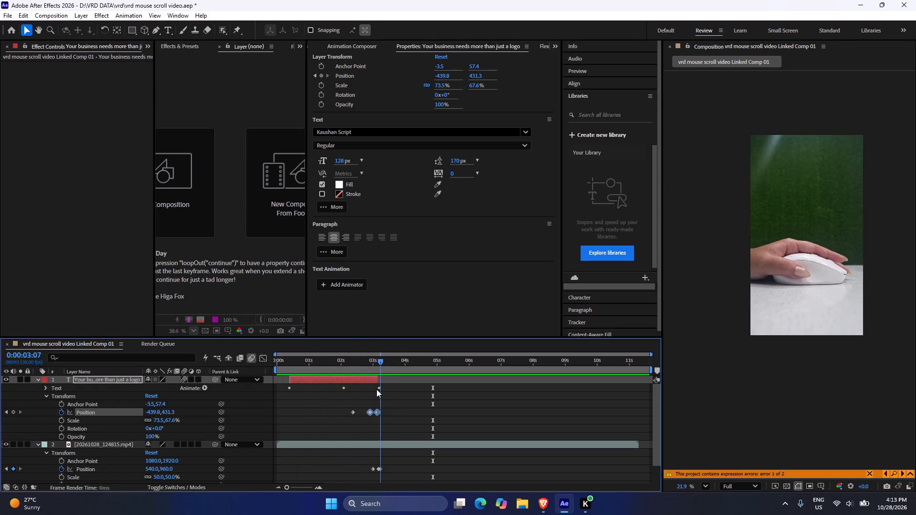
pyautogui.moveTo(376, 389); pyautogui.dragTo(378, 390)
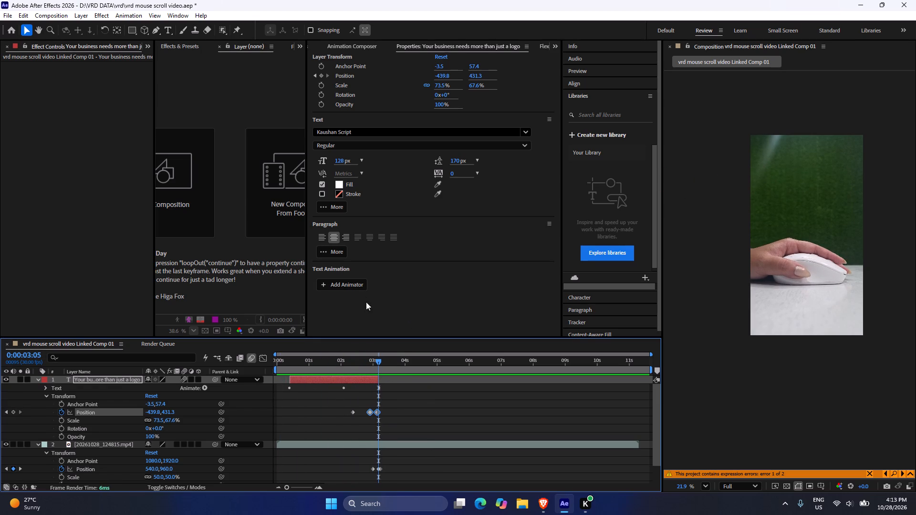
# Expand the expression error details for the headline layer's End property.
pyautogui.scroll(-1, 454, 378)
pyautogui.click(910, 473)
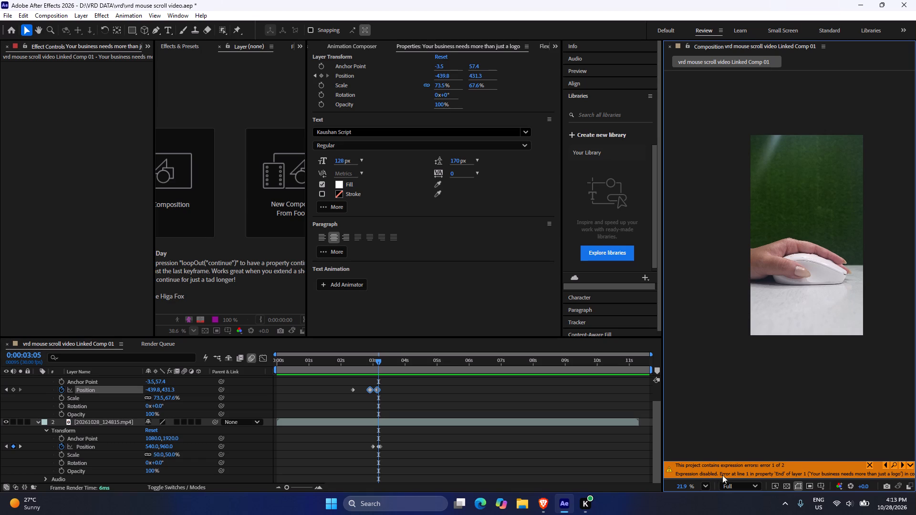
pyautogui.click(777, 474)
pyautogui.click(781, 474)
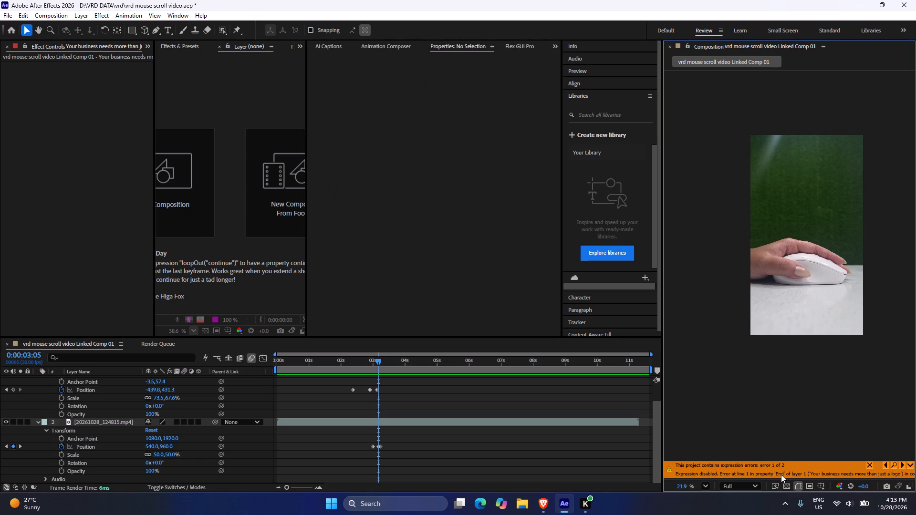
# Scrub through the headline's slide-out, and apply Easy Ease to all three of the headline layer's Position keyframes.
pyautogui.tripleClick(781, 475)
pyautogui.moveTo(349, 360); pyautogui.dragTo(335, 382)
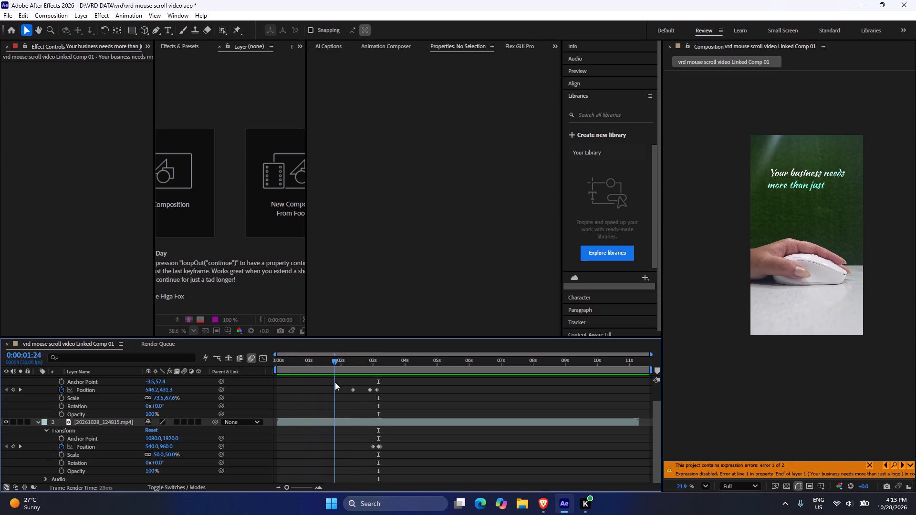
pyautogui.moveTo(335, 382); pyautogui.dragTo(370, 386)
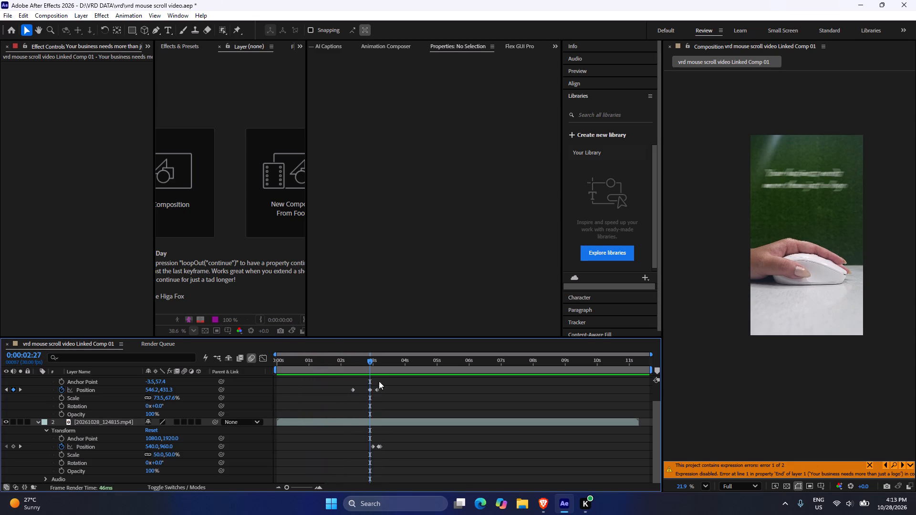
pyautogui.moveTo(370, 362); pyautogui.dragTo(380, 366)
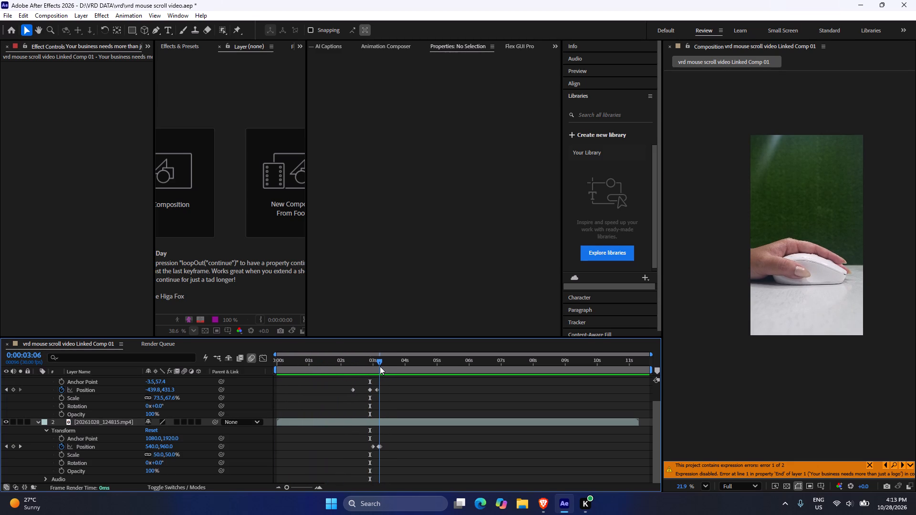
pyautogui.moveTo(380, 366); pyautogui.dragTo(377, 366)
pyautogui.moveTo(389, 385); pyautogui.dragTo(339, 396)
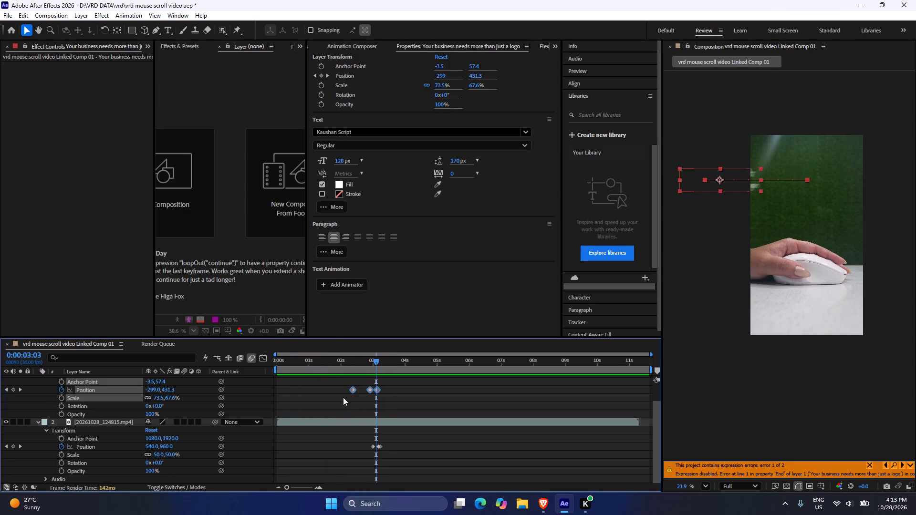
pyautogui.press('F9')
pyautogui.click(379, 402)
# Preview the headline's eased slide-out from about 0:00:02:07, and return the playhead to 0:00:00:00.
pyautogui.moveTo(368, 359); pyautogui.dragTo(365, 359)
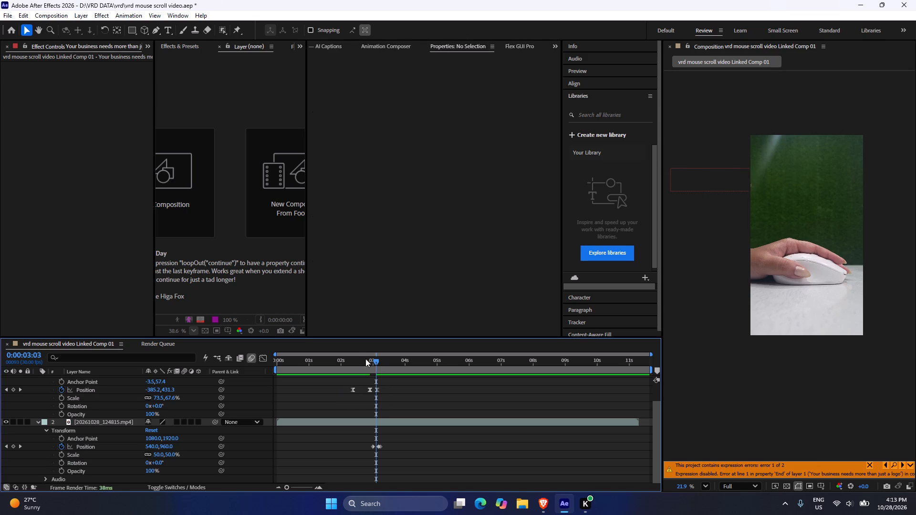
pyautogui.moveTo(365, 359); pyautogui.dragTo(377, 359)
pyautogui.moveTo(377, 359); pyautogui.dragTo(349, 353)
pyautogui.press('space')
pyautogui.press('space')
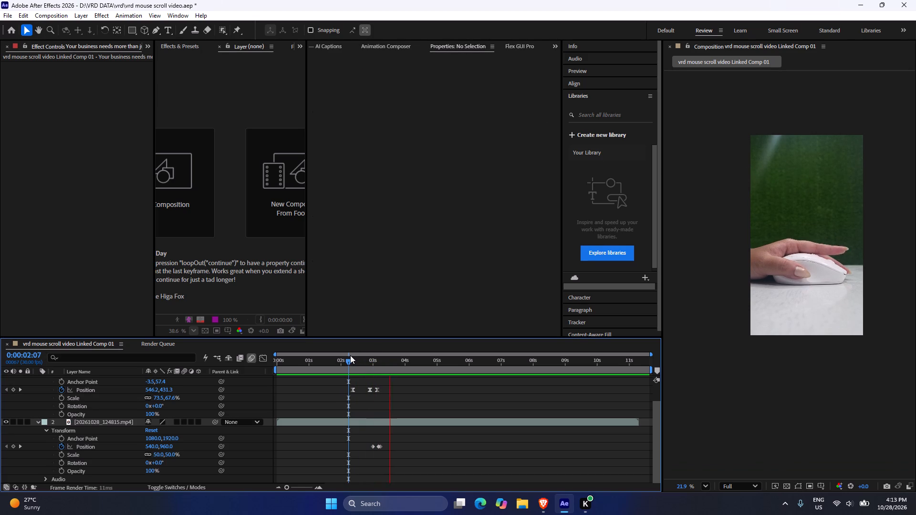
pyautogui.moveTo(385, 361); pyautogui.dragTo(197, 364)
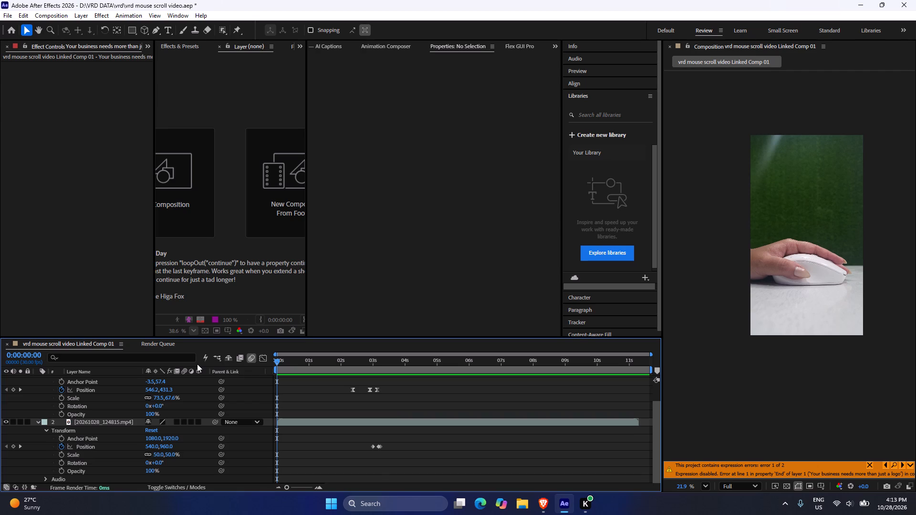
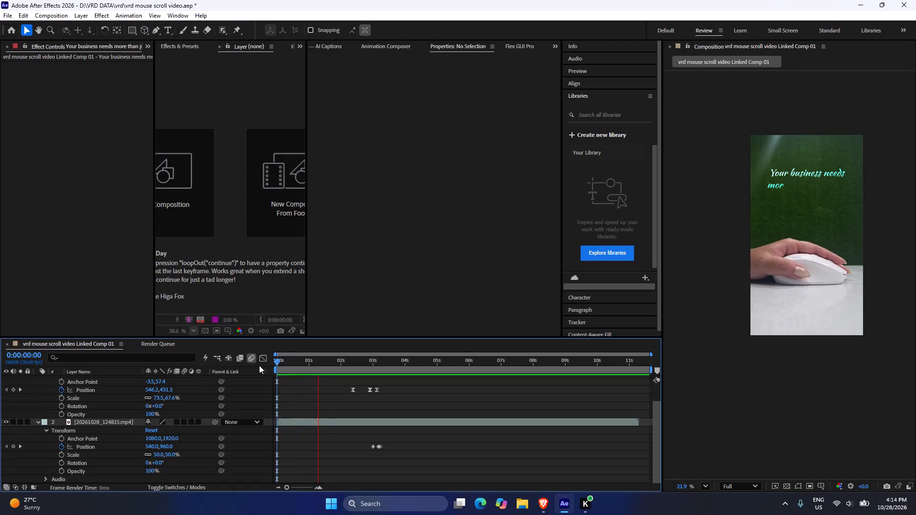
# Preview the headline's typing up to 0:00:02:00 and look over both layers' Transform keyframes.
pyautogui.press('space')
pyautogui.scroll(-10, 67, 405)
pyautogui.scroll(2, 97, 413)
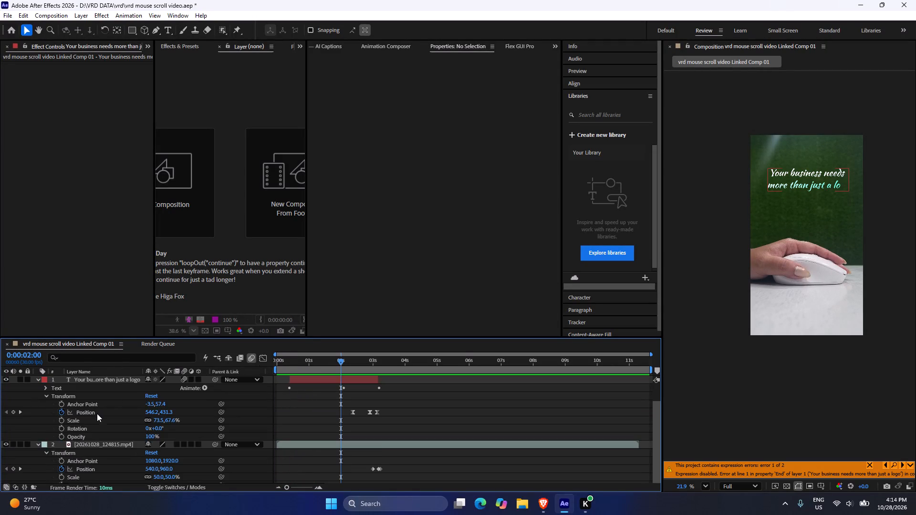
pyautogui.scroll(3, 97, 413)
pyautogui.scroll(-15, 97, 413)
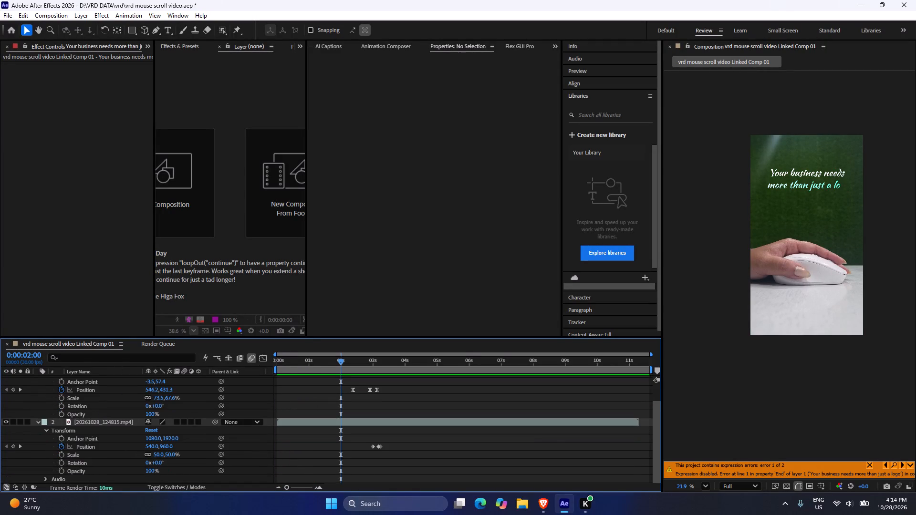
# Collapse the expression error details and reveal the headline layer property that causes the error.
pyautogui.click(909, 467)
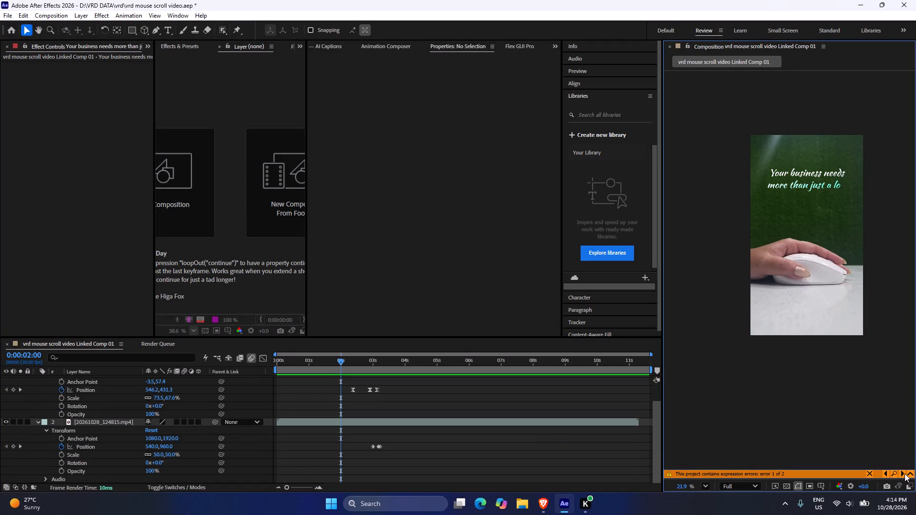
pyautogui.click(905, 474)
pyautogui.click(902, 473)
pyautogui.click(893, 473)
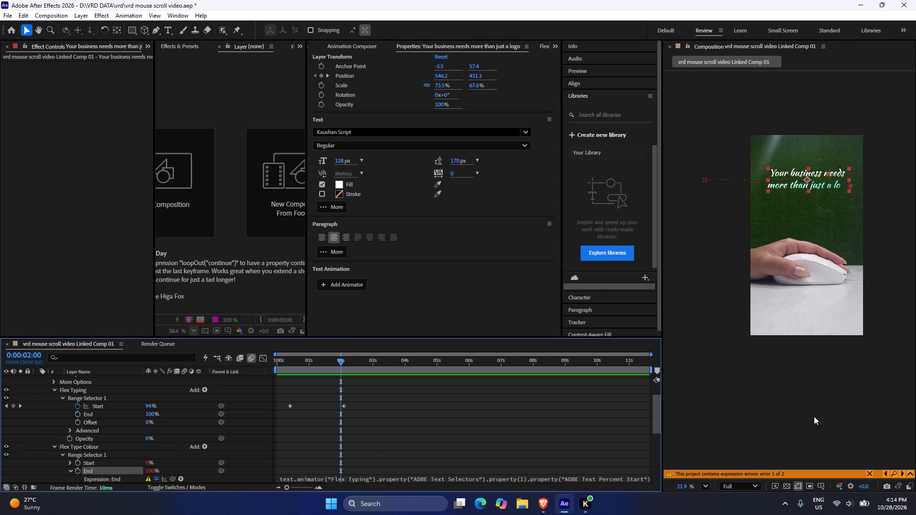
pyautogui.scroll(-6, 427, 278)
pyautogui.scroll(7, 435, 272)
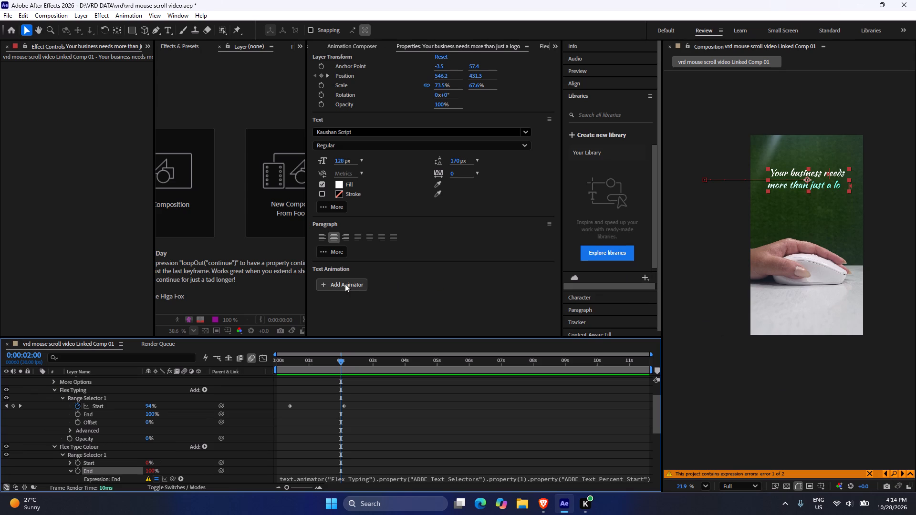
# Scrub back through the headline's typing to 0:00:00:05.
pyautogui.click(343, 284)
pyautogui.click(389, 292)
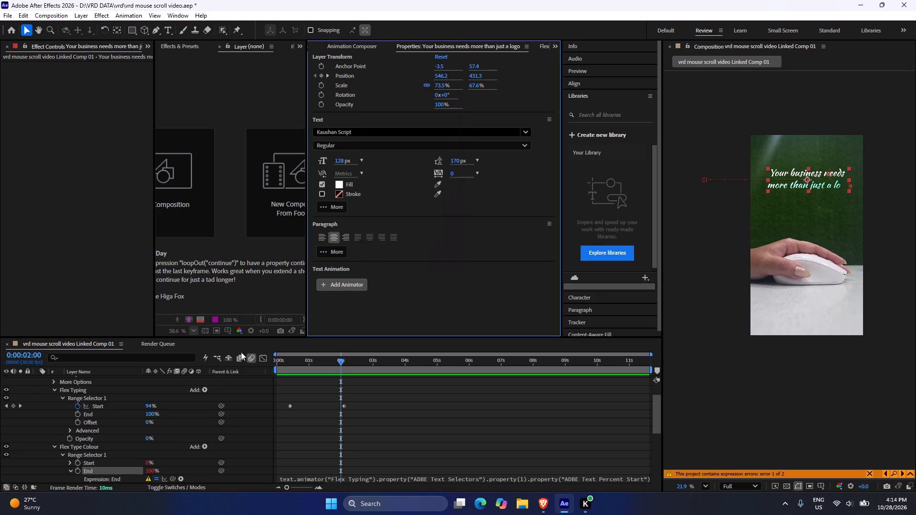
pyautogui.moveTo(331, 359); pyautogui.dragTo(314, 370)
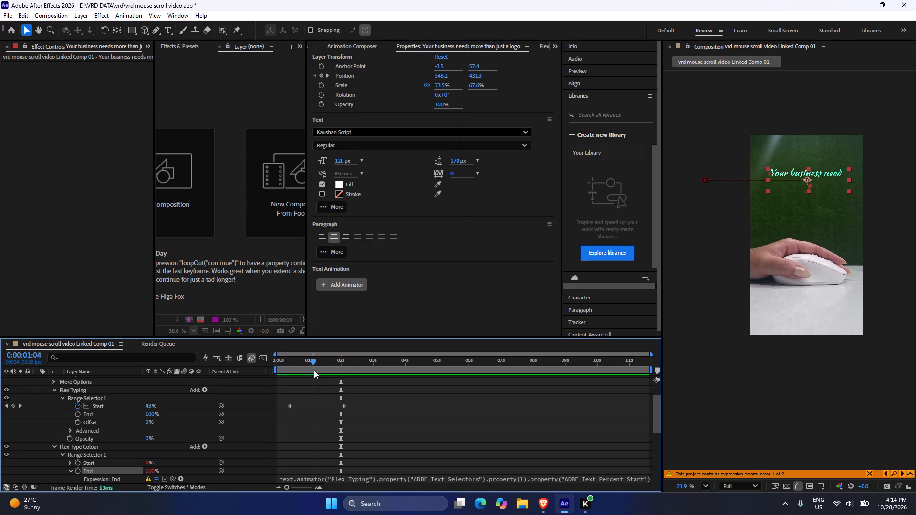
pyautogui.moveTo(314, 370); pyautogui.dragTo(282, 387)
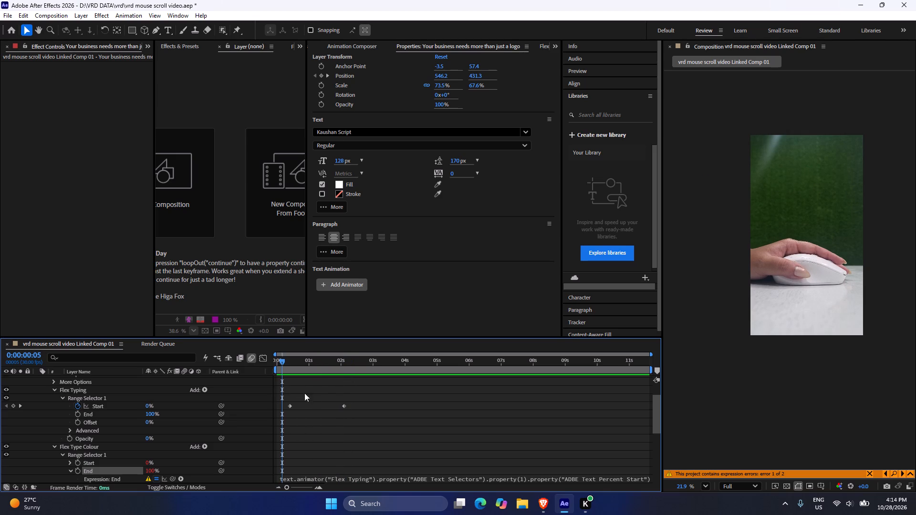
# Read the expression warning for the End property of Flex Type Colour's Range Selector 1, and dismiss it.
pyautogui.scroll(-2, 392, 424)
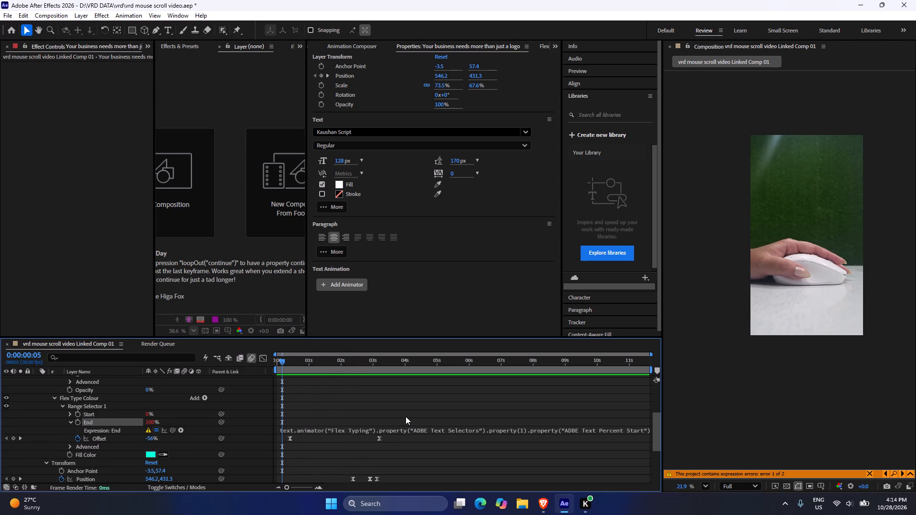
pyautogui.click(401, 432)
pyautogui.click(145, 430)
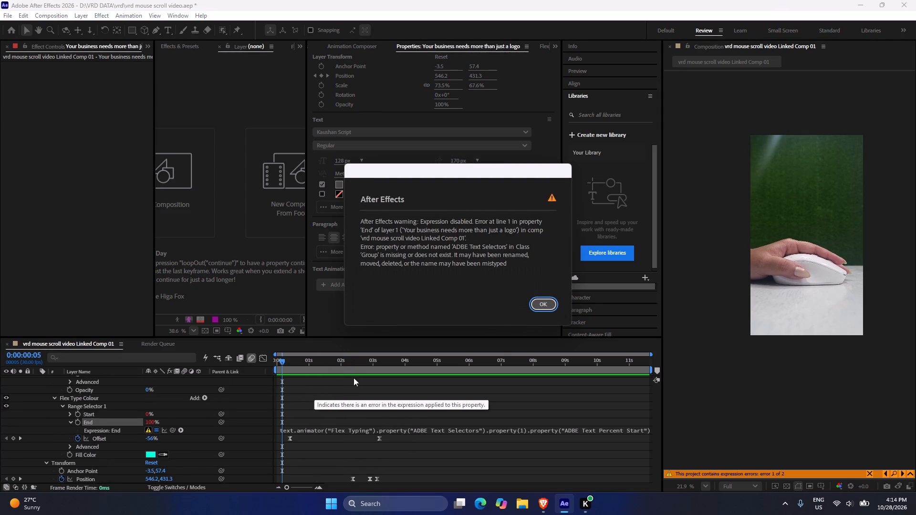
pyautogui.click(548, 312)
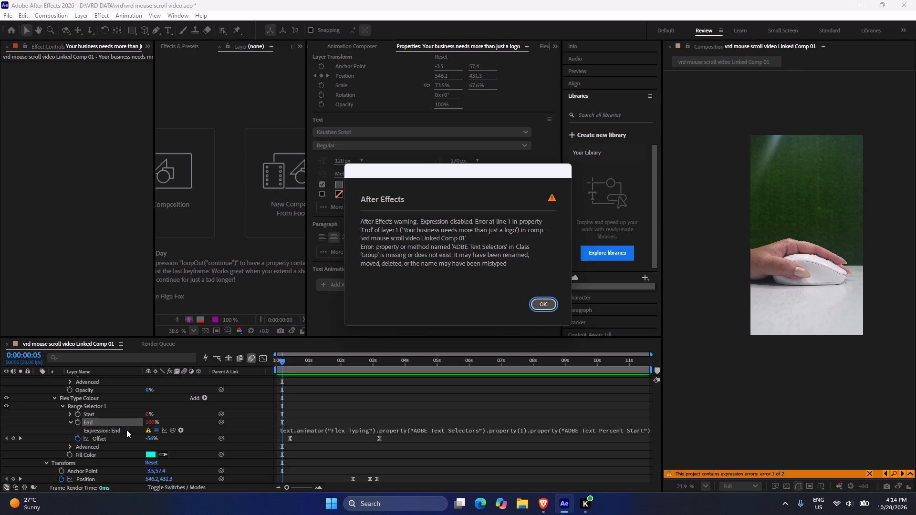
pyautogui.rightClick(116, 431)
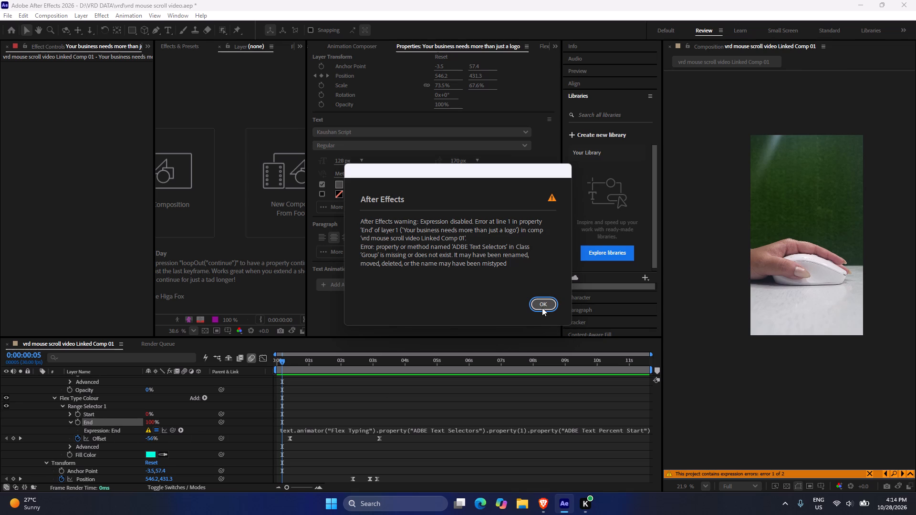
pyautogui.click(542, 308)
# Inspect the End property's expression code and its inline error under Flex Type Colour, leaving the code unedited.
pyautogui.doubleClick(447, 429)
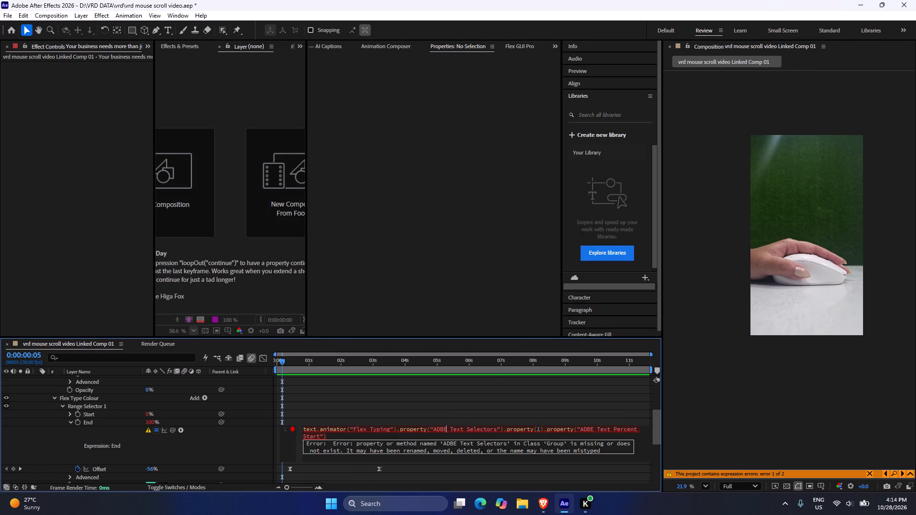
pyautogui.click(371, 432)
pyautogui.click(356, 438)
pyautogui.click(358, 436)
pyautogui.scroll(3, 362, 437)
pyautogui.scroll(-5, 362, 437)
pyautogui.click(633, 433)
pyautogui.click(599, 429)
pyautogui.click(525, 423)
pyautogui.scroll(-5, 402, 446)
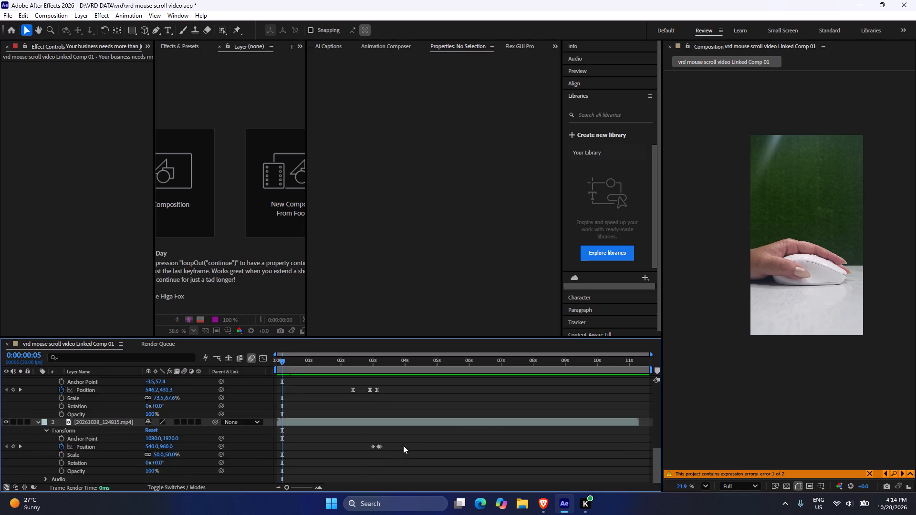
pyautogui.scroll(4, 404, 444)
pyautogui.click(402, 424)
pyautogui.scroll(-3, 469, 428)
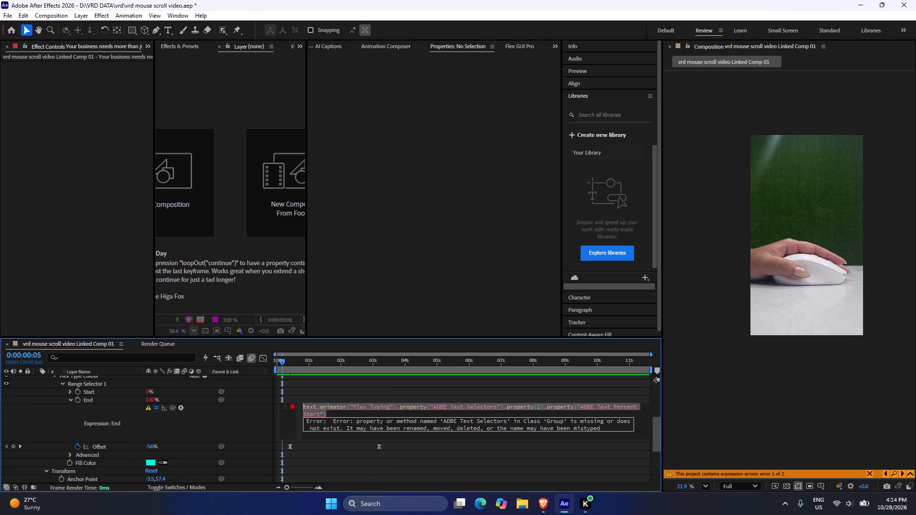
pyautogui.scroll(2, 468, 428)
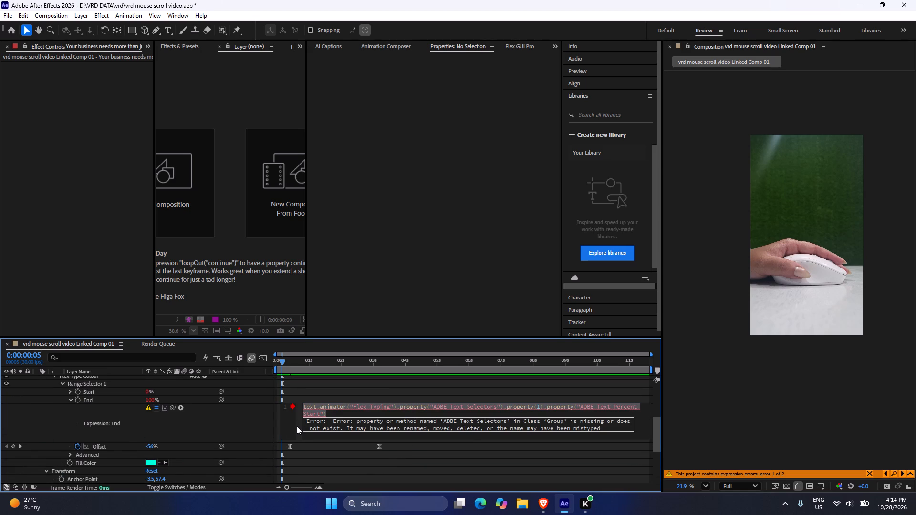
pyautogui.click(297, 426)
pyautogui.click(439, 457)
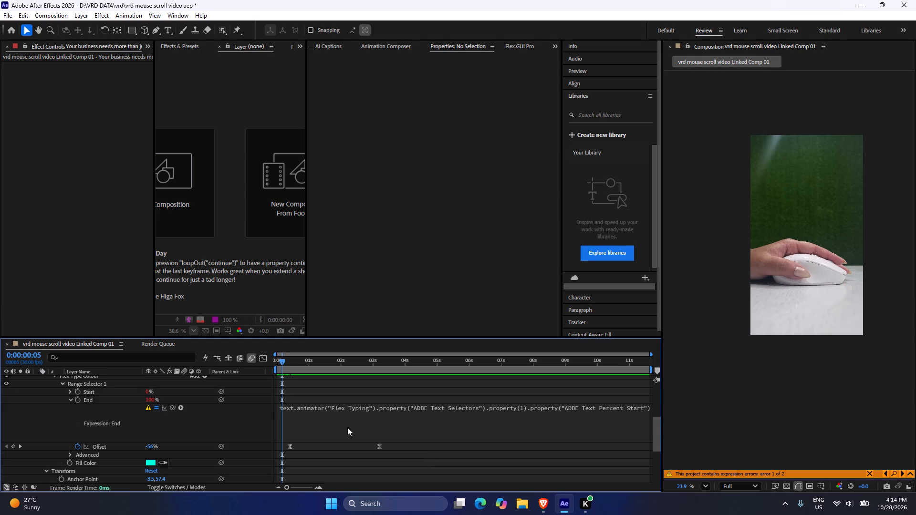
# Scrub forward through the headline's typing to 0:00:02:20 and check both layers' Position keyframes.
pyautogui.moveTo(296, 359); pyautogui.dragTo(361, 377)
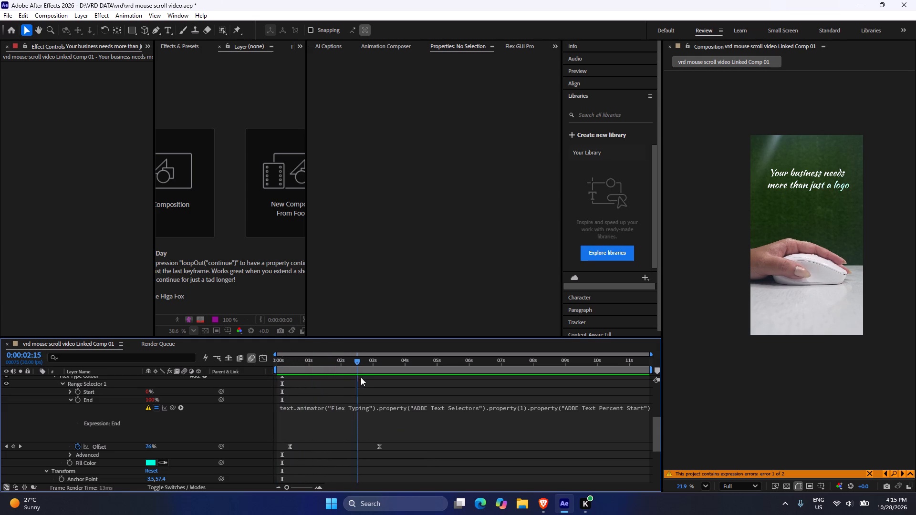
pyautogui.moveTo(361, 377); pyautogui.dragTo(362, 378)
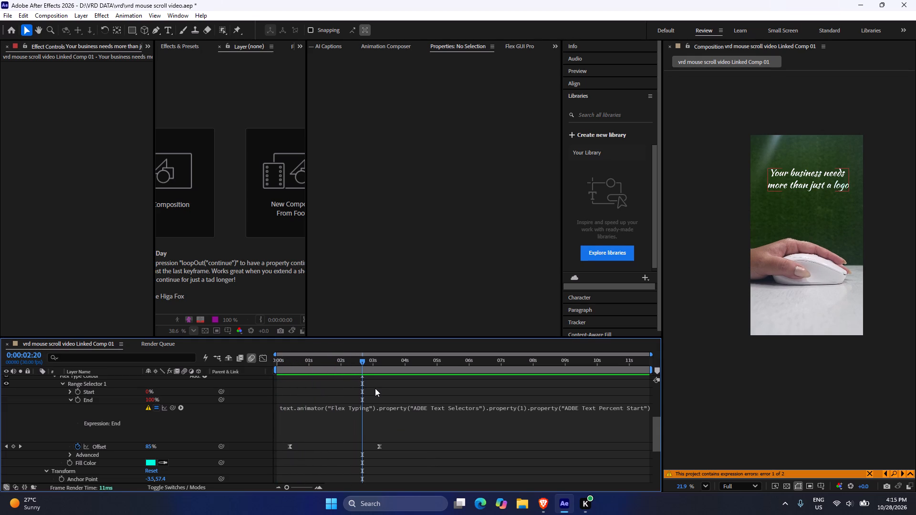
pyautogui.scroll(-6, 161, 412)
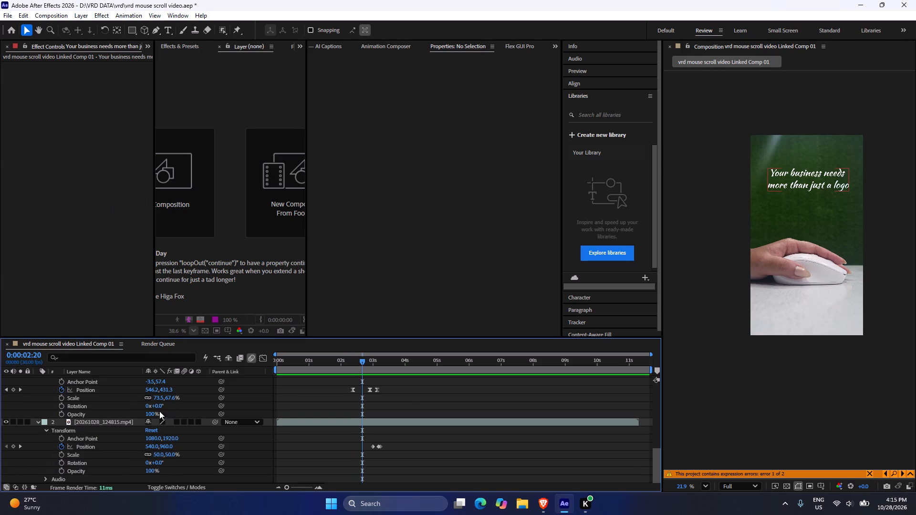
pyautogui.scroll(-8, 159, 411)
# Import ig_advertising360.in_DdTyhuOp8Sa_001_video from Downloads as footage and place it as the bottom layer of the composition.
pyautogui.hotkey('ctrl', 'i')
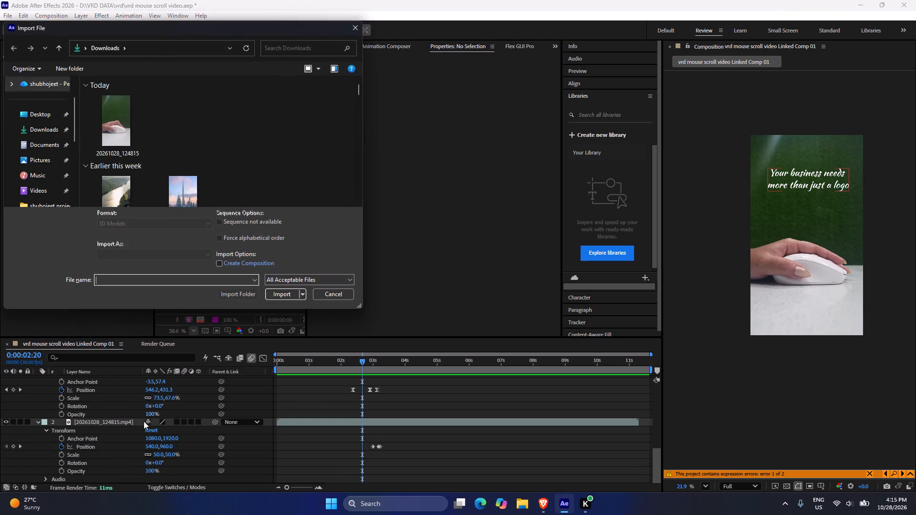
pyautogui.click(116, 133)
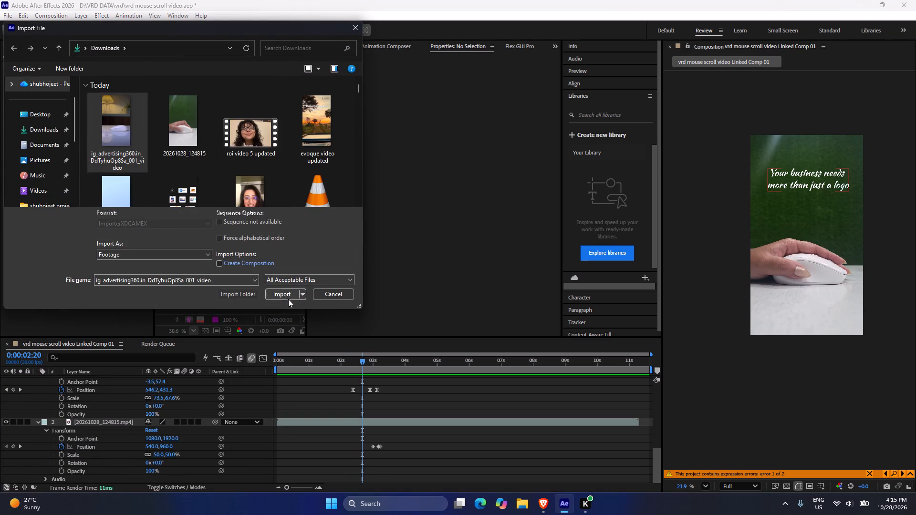
pyautogui.click(288, 299)
pyautogui.moveTo(44, 140); pyautogui.dragTo(185, 391)
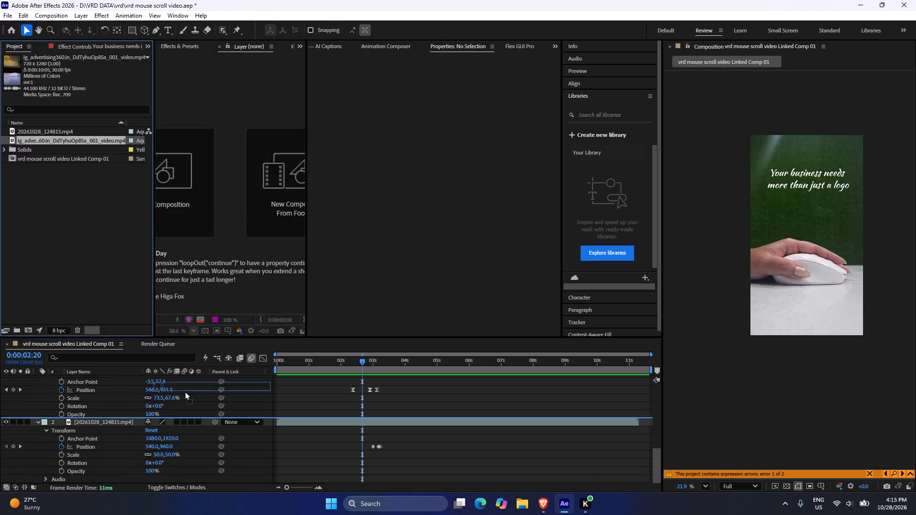
pyautogui.moveTo(185, 391); pyautogui.dragTo(104, 480)
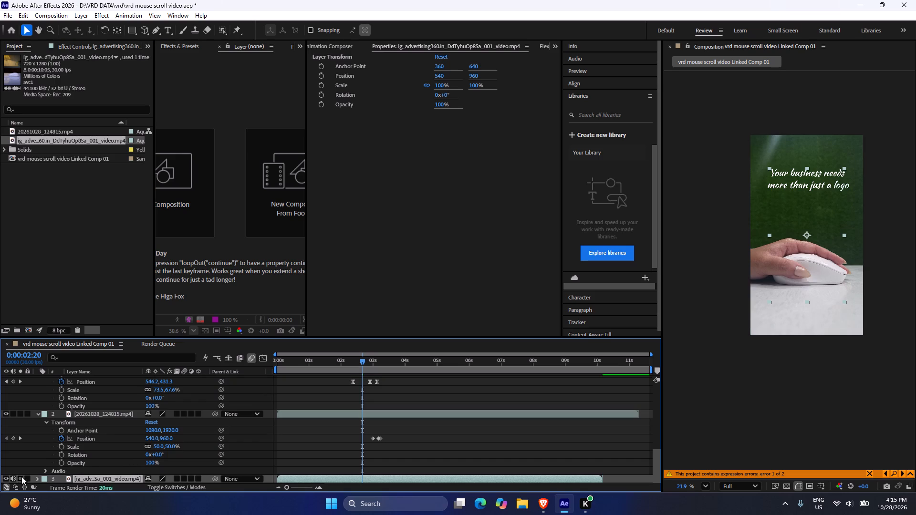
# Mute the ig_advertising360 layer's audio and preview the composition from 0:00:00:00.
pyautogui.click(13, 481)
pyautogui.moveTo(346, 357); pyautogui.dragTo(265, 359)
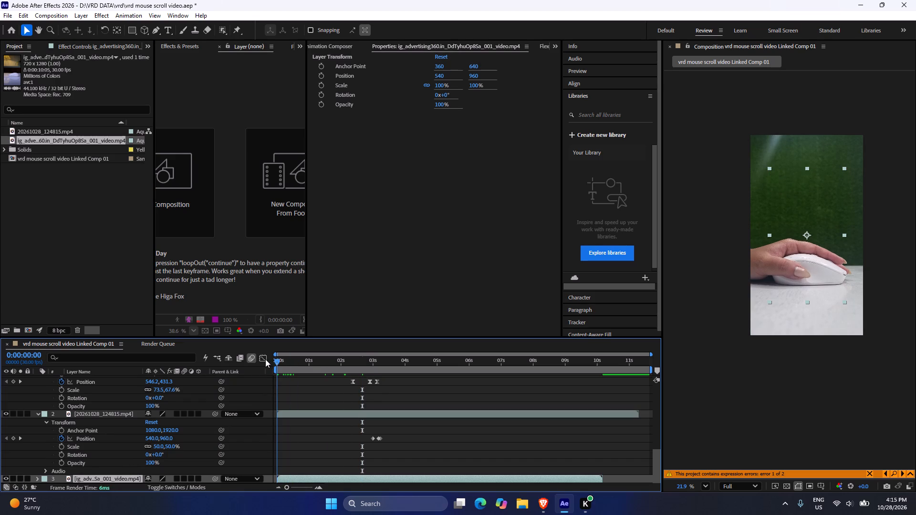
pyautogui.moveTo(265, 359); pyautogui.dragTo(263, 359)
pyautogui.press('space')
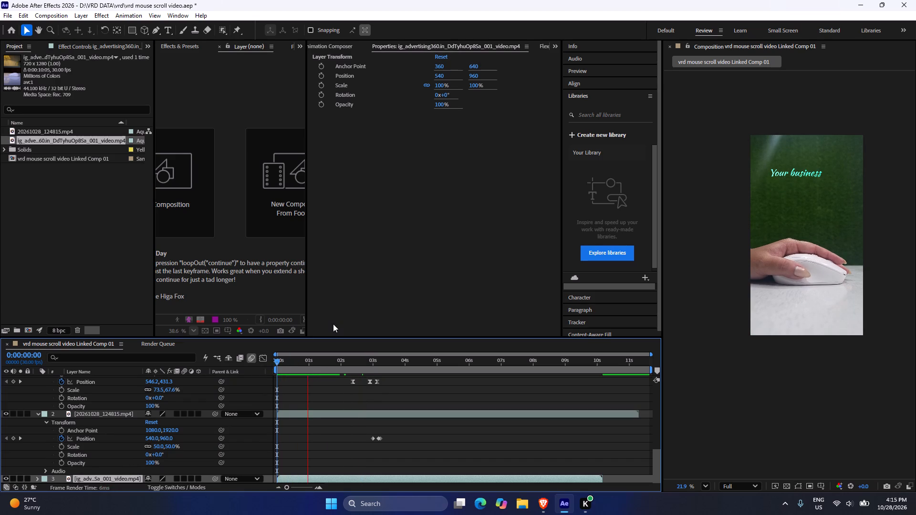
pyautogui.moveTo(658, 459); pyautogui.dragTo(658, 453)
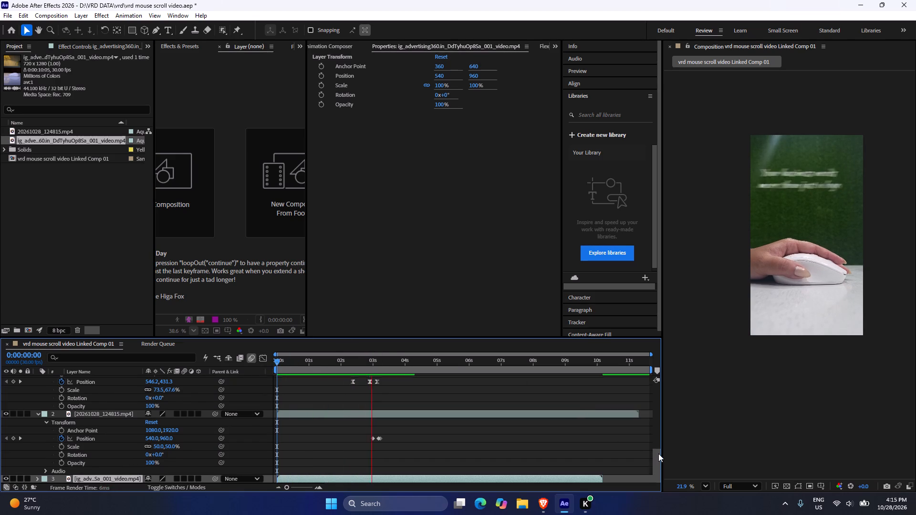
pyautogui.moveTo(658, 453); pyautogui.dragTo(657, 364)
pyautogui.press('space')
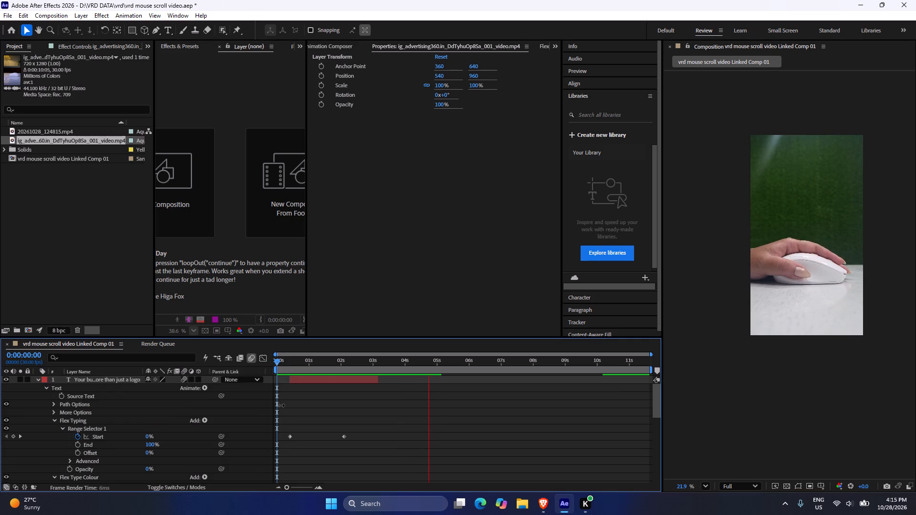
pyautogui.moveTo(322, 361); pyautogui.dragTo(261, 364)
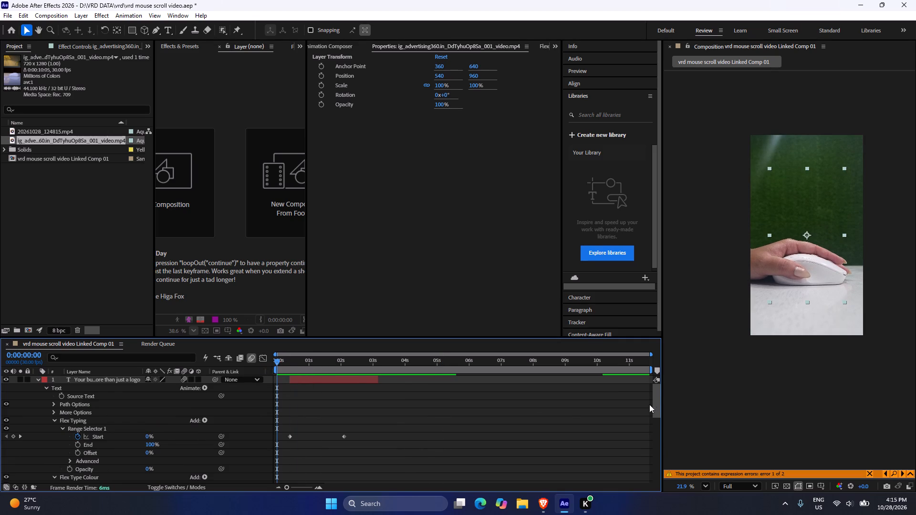
# Turn the ig_advertising360 layer's audio back on and hide its video.
pyautogui.moveTo(657, 402); pyautogui.dragTo(652, 479)
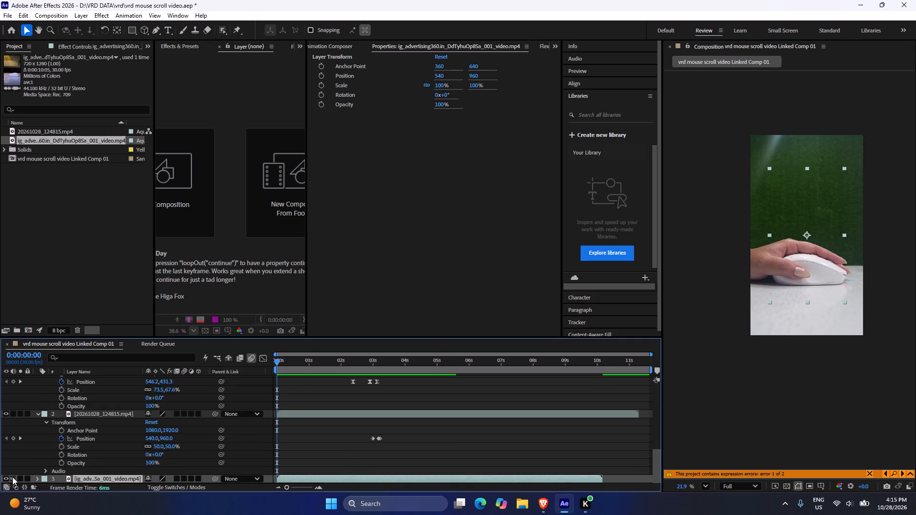
pyautogui.click(12, 477)
pyautogui.click(2, 478)
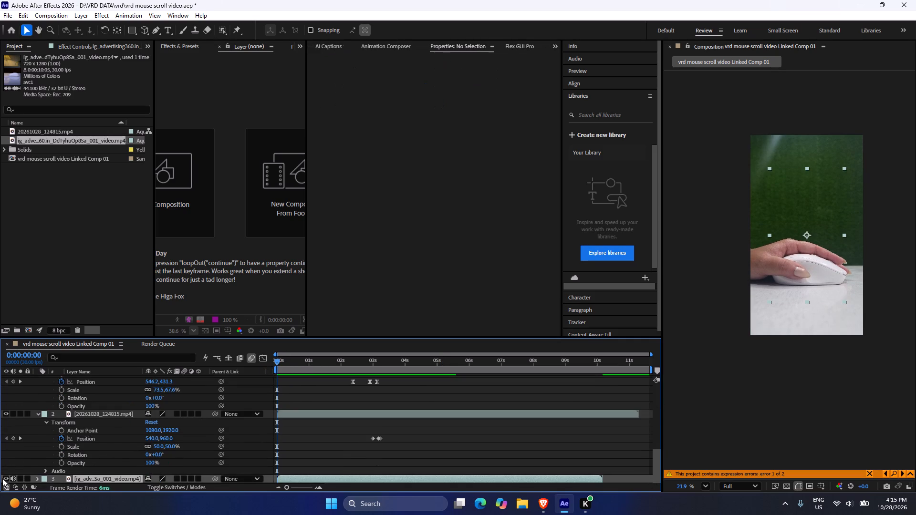
pyautogui.click(8, 477)
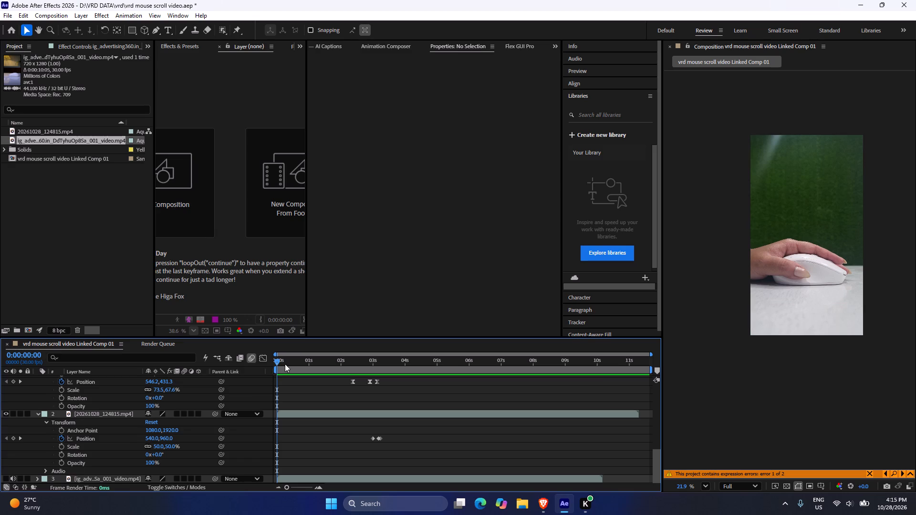
# Preview the composition from 0:00:00:00 to check the headline and hand footage against the imported video's audio, and return to the start.
pyautogui.moveTo(288, 360); pyautogui.dragTo(272, 361)
pyautogui.press('space')
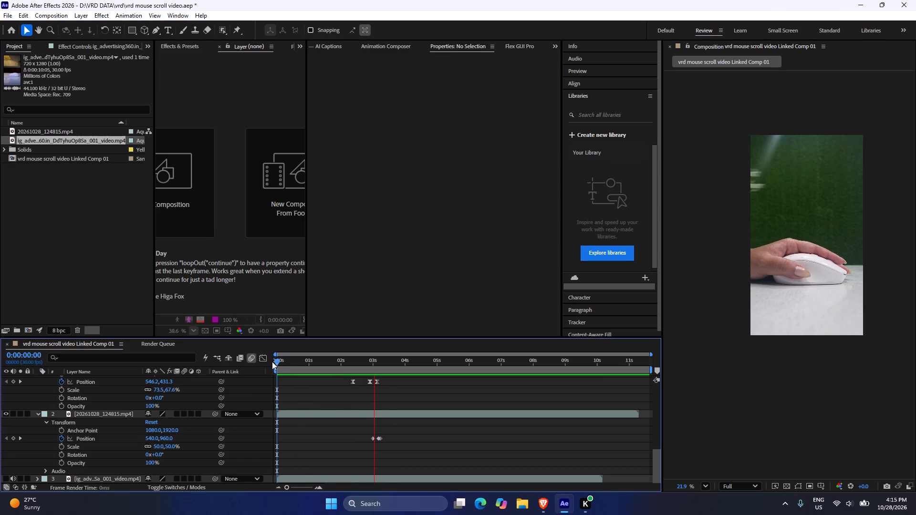
pyautogui.press('space')
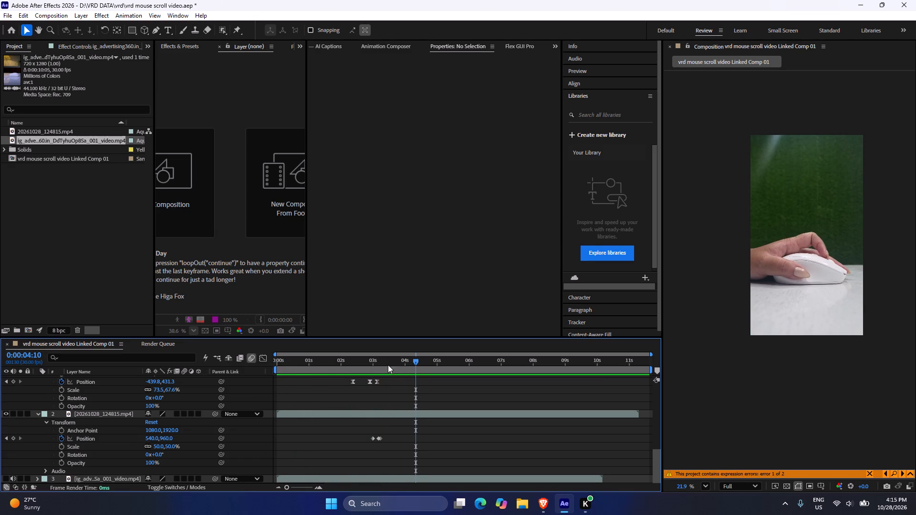
pyautogui.moveTo(398, 360); pyautogui.dragTo(251, 375)
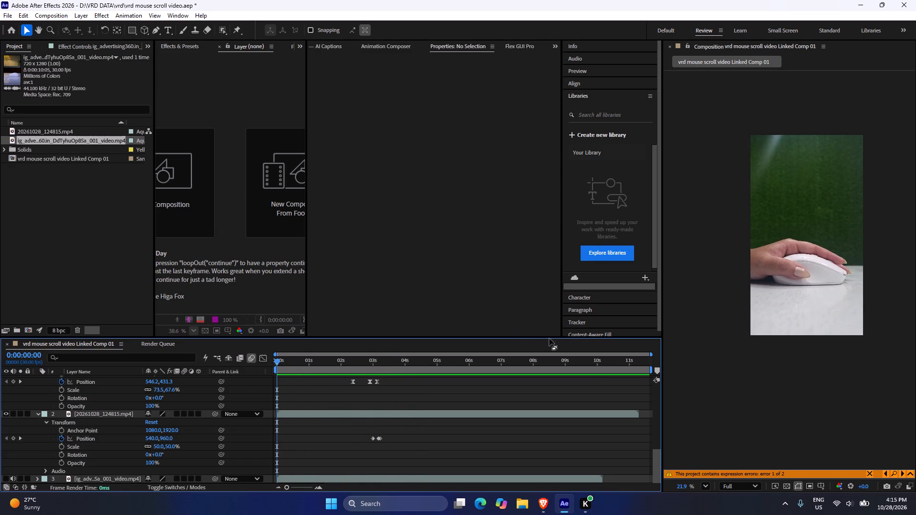
pyautogui.moveTo(658, 459); pyautogui.dragTo(657, 464)
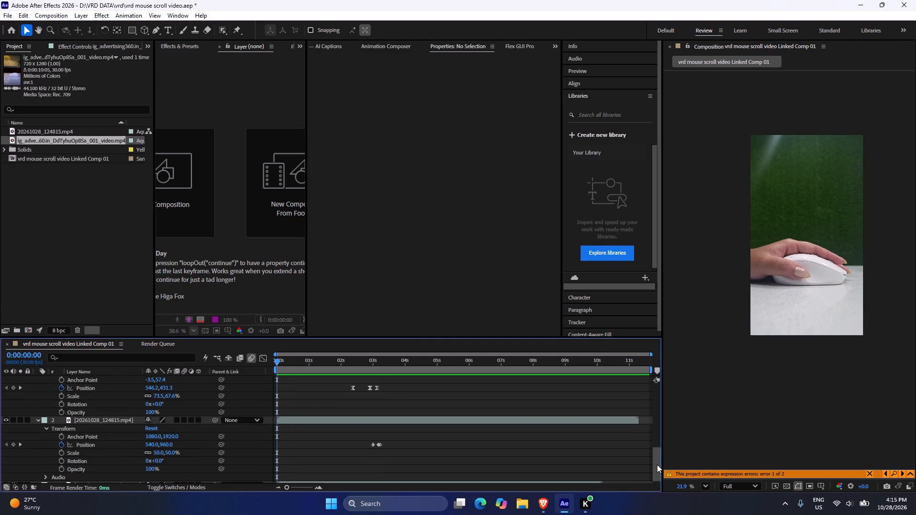
pyautogui.moveTo(657, 464); pyautogui.dragTo(657, 494)
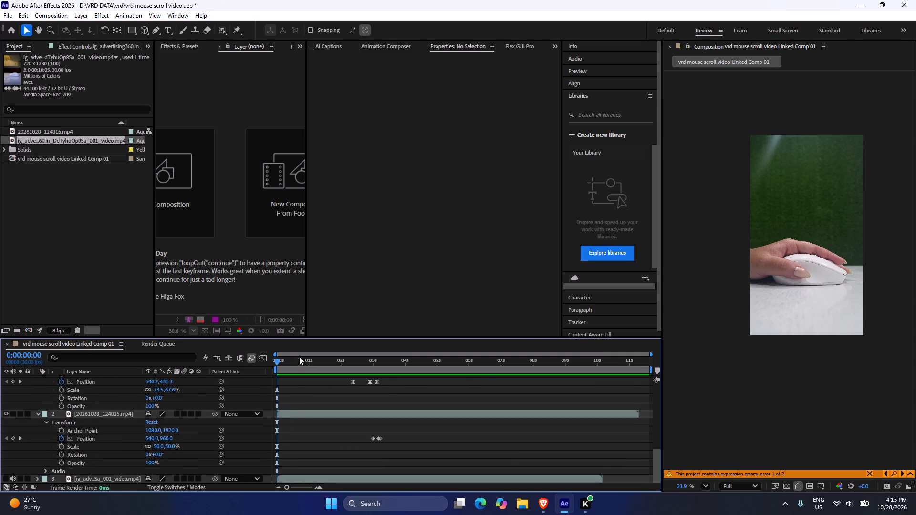
pyautogui.moveTo(300, 360); pyautogui.dragTo(267, 366)
pyautogui.press('space')
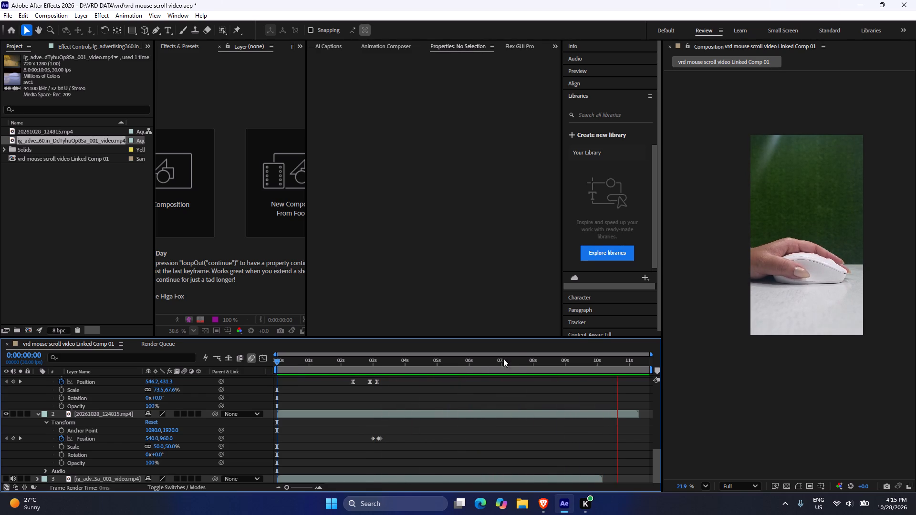
pyautogui.moveTo(518, 360); pyautogui.dragTo(221, 374)
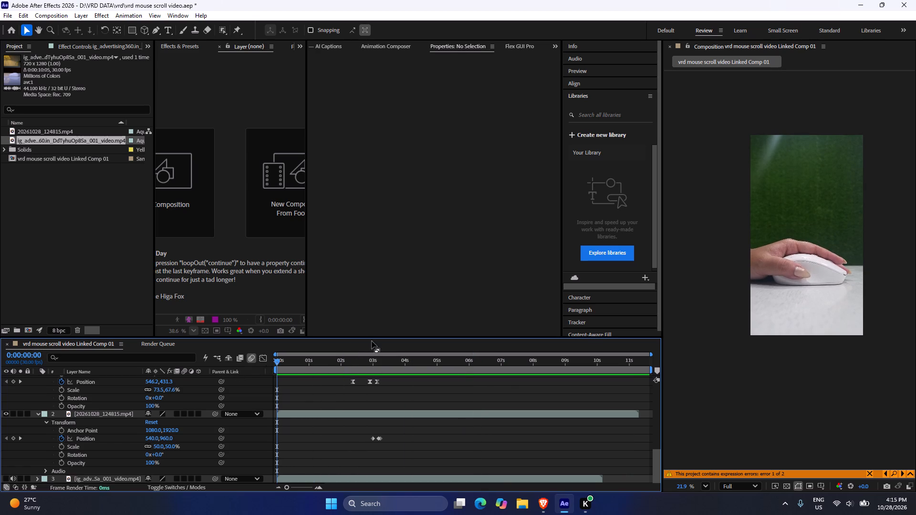
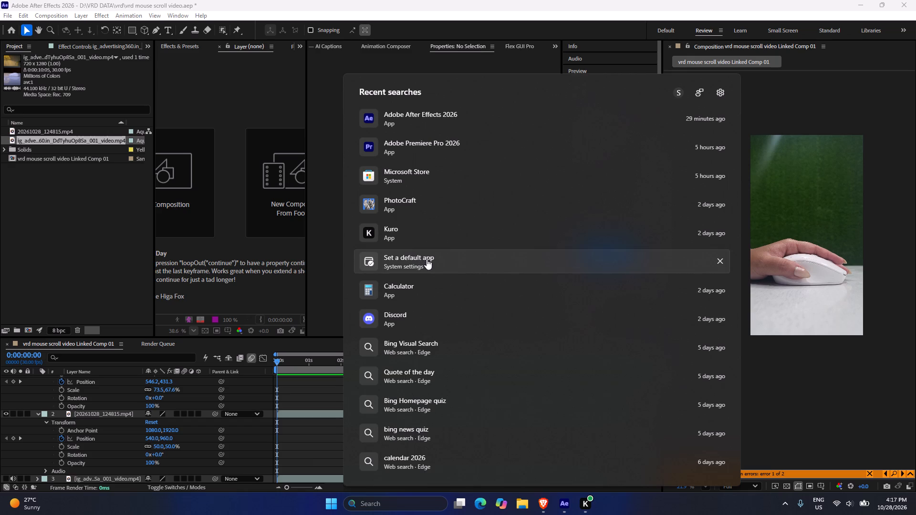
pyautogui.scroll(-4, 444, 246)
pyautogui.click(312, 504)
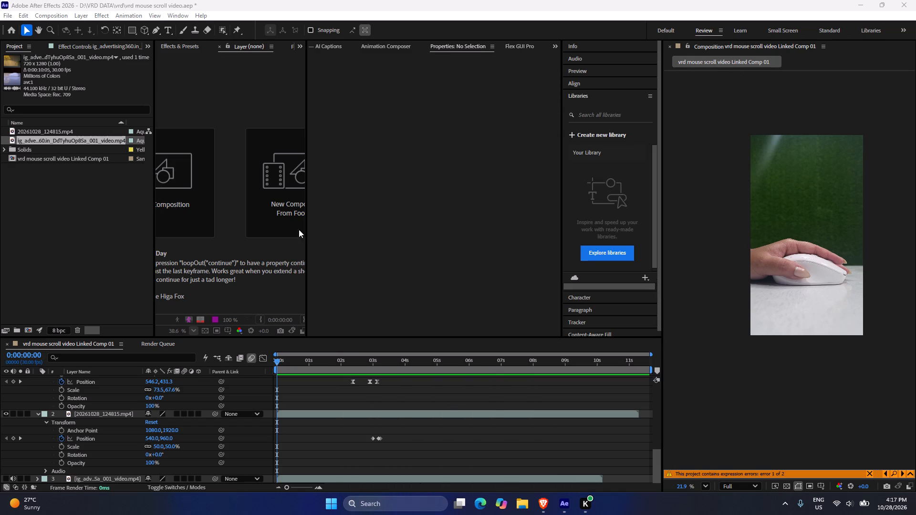
# Scrub and preview the first four seconds of the composition to check the headline's typing and slide-out, and return to the start.
pyautogui.click(707, 486)
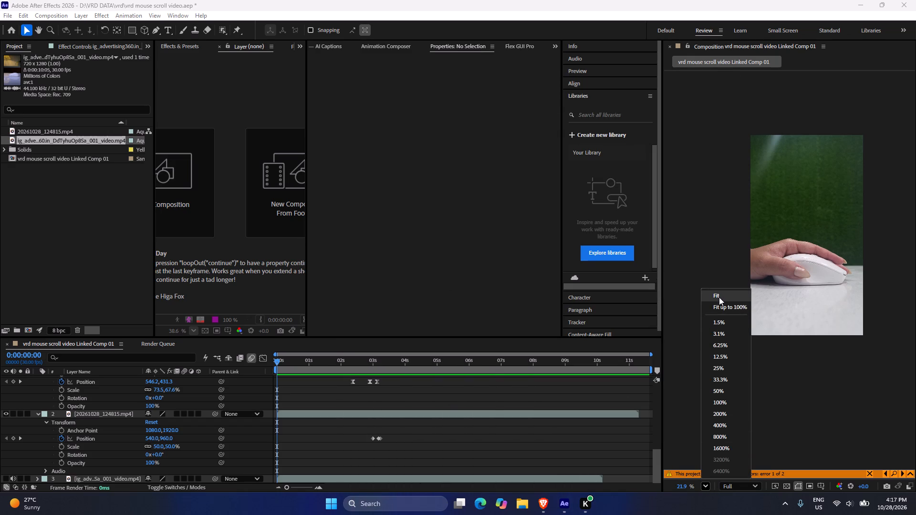
pyautogui.click(719, 297)
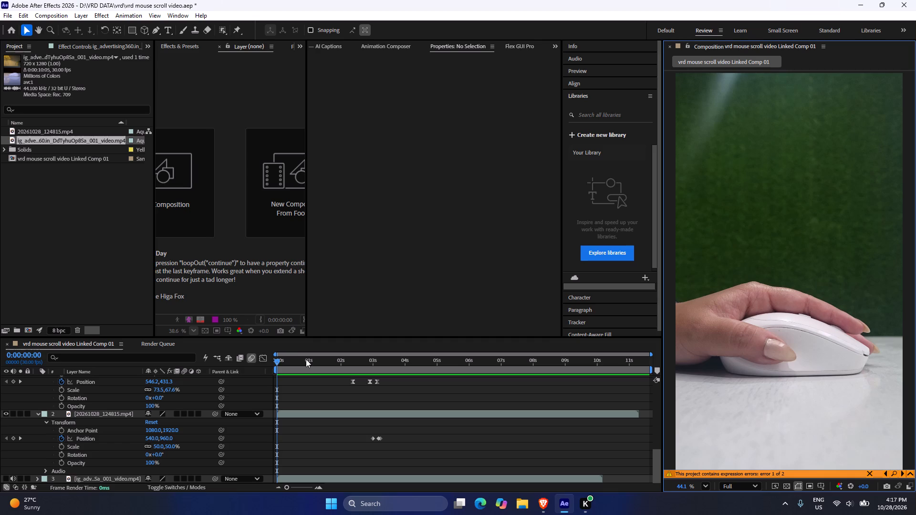
pyautogui.moveTo(300, 360); pyautogui.dragTo(396, 372)
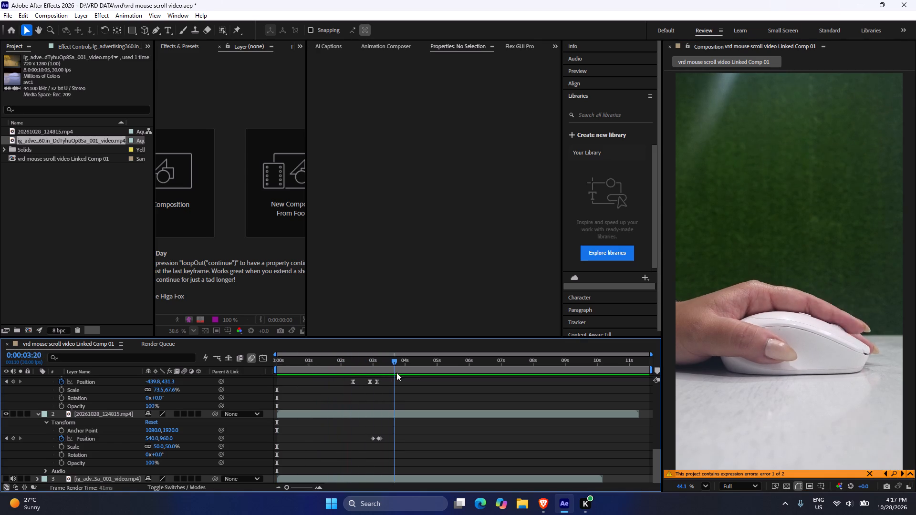
pyautogui.moveTo(396, 372); pyautogui.dragTo(321, 367)
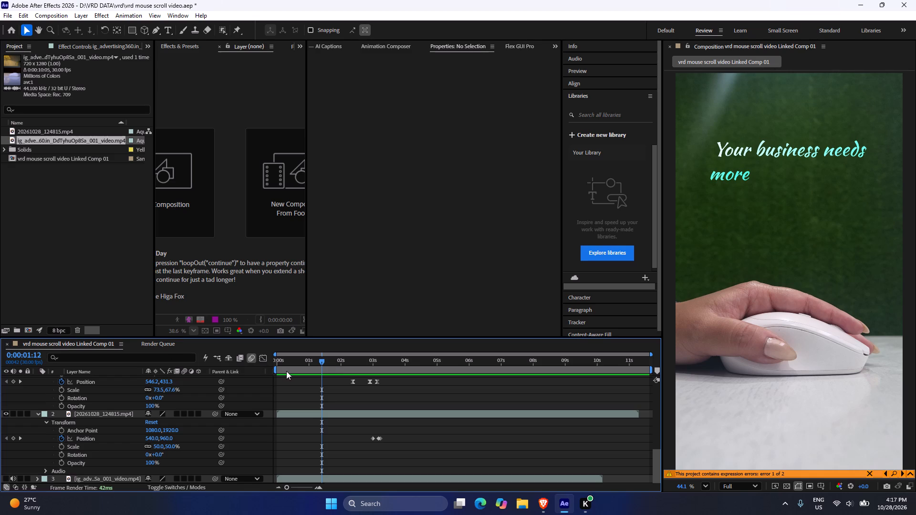
pyautogui.moveTo(299, 360); pyautogui.dragTo(330, 374)
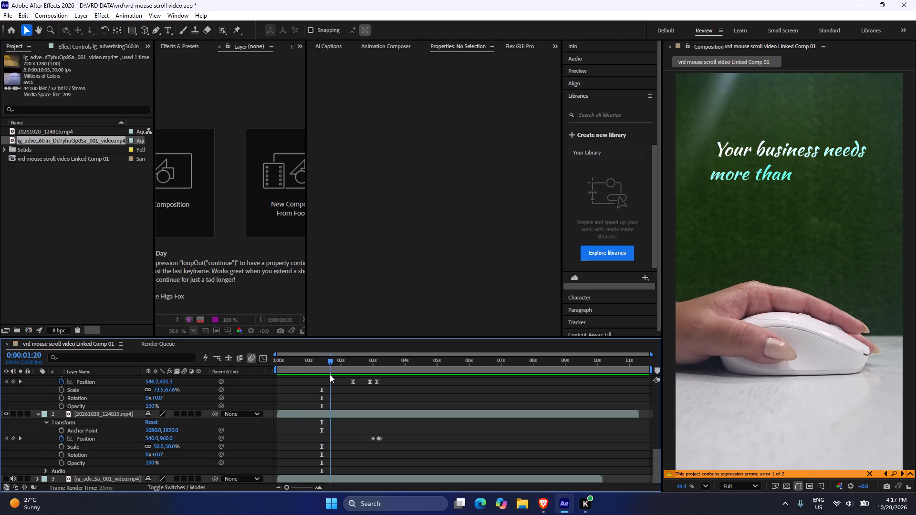
pyautogui.moveTo(330, 374); pyautogui.dragTo(352, 374)
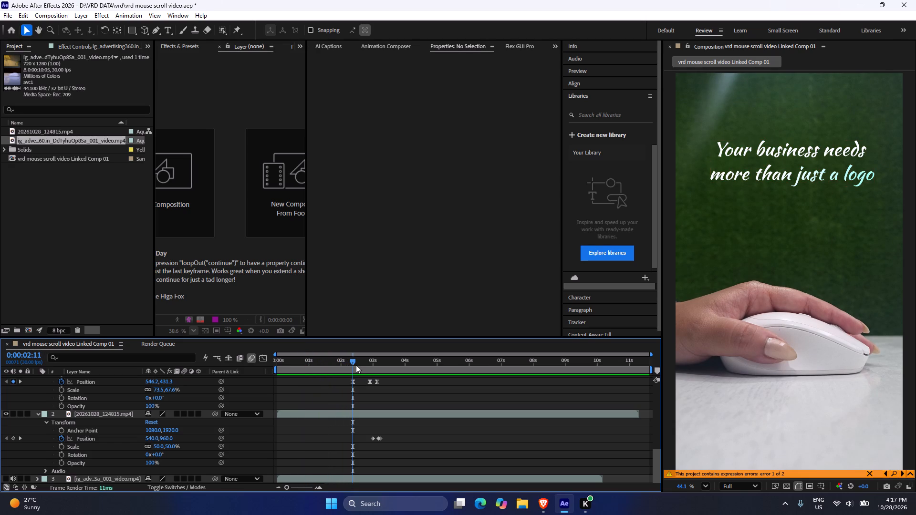
pyautogui.press('space')
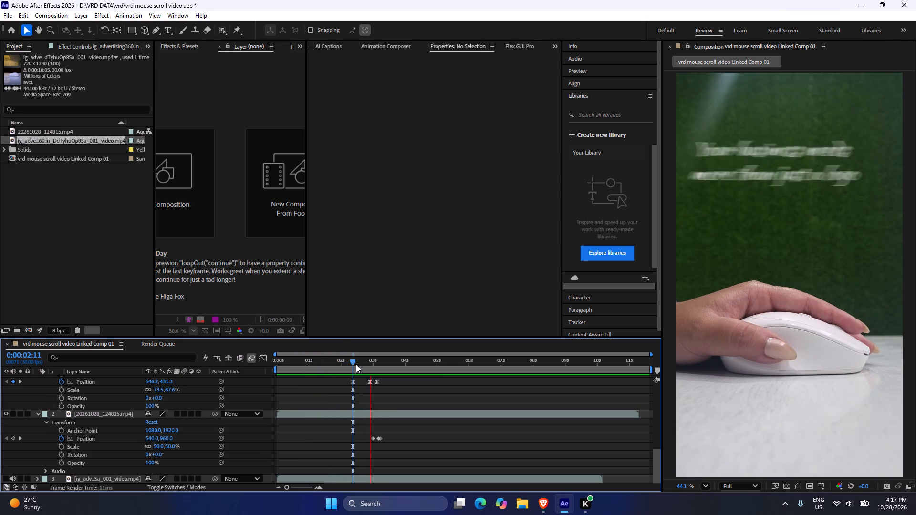
pyautogui.press('space')
pyautogui.moveTo(379, 362); pyautogui.dragTo(296, 371)
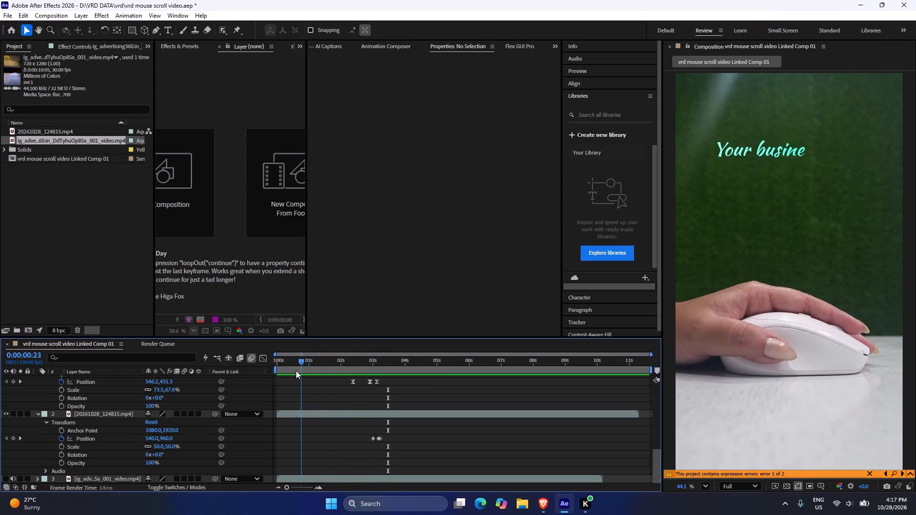
pyautogui.moveTo(296, 371); pyautogui.dragTo(271, 373)
pyautogui.scroll(-9, 308, 414)
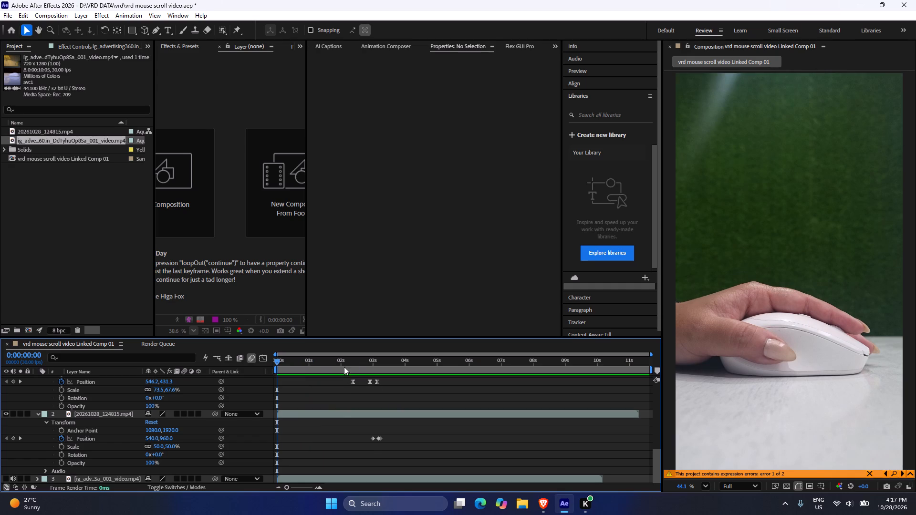
# Trim the end of the hand footage layer 20261028_124815.mp4 to 0:00:10:00.
pyautogui.moveTo(298, 487); pyautogui.dragTo(281, 487)
pyautogui.moveTo(281, 487); pyautogui.dragTo(270, 485)
pyautogui.moveTo(382, 355); pyautogui.dragTo(408, 363)
pyautogui.moveTo(390, 359); pyautogui.dragTo(638, 372)
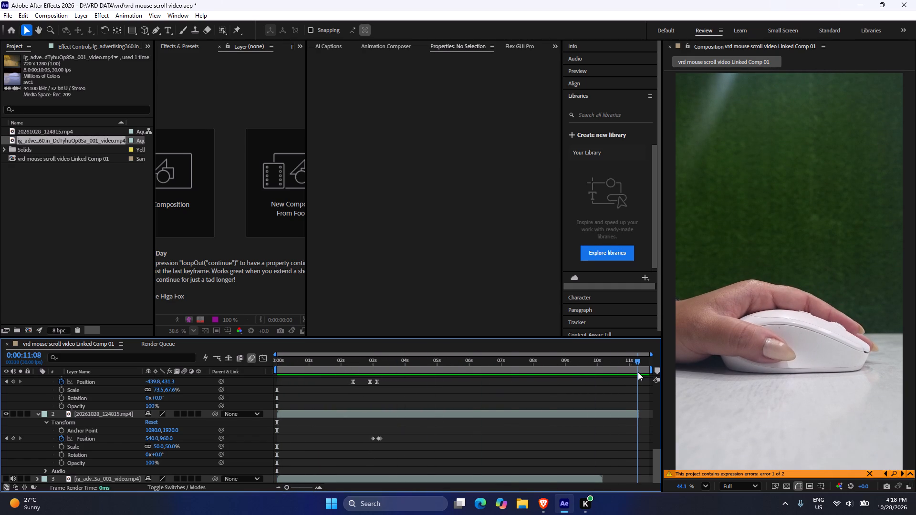
pyautogui.moveTo(638, 372); pyautogui.dragTo(556, 358)
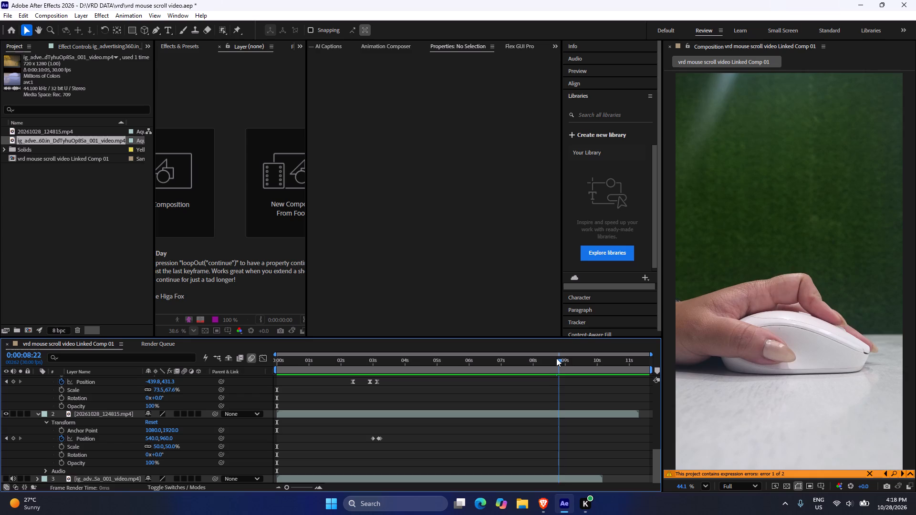
pyautogui.moveTo(556, 358); pyautogui.dragTo(595, 362)
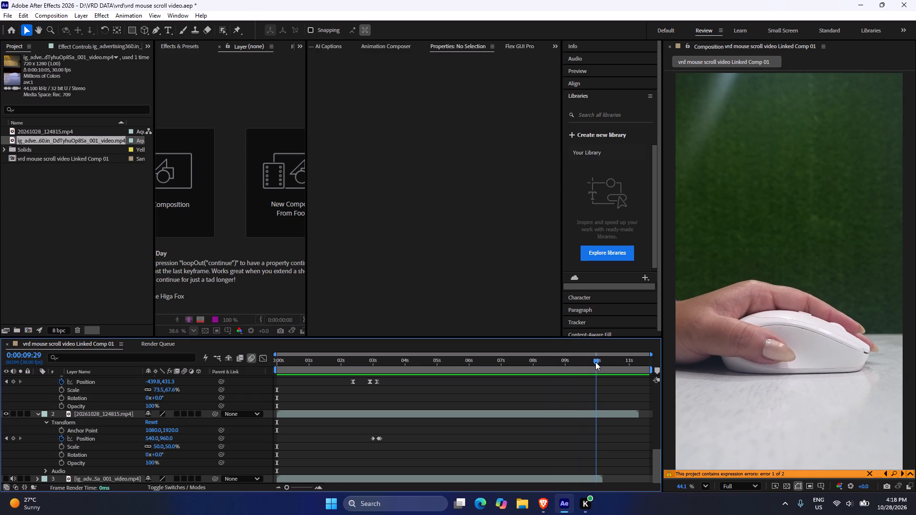
pyautogui.moveTo(595, 362); pyautogui.dragTo(599, 363)
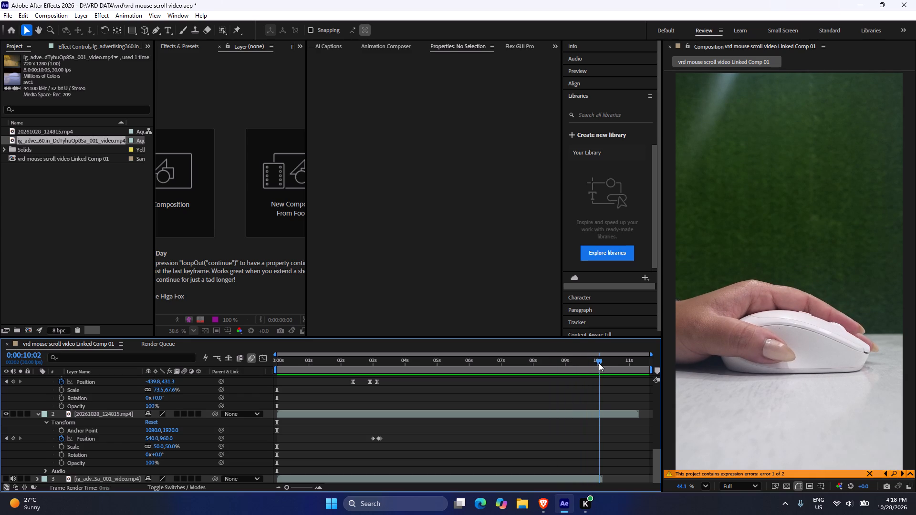
pyautogui.moveTo(599, 363); pyautogui.dragTo(597, 363)
pyautogui.moveTo(638, 417); pyautogui.dragTo(596, 415)
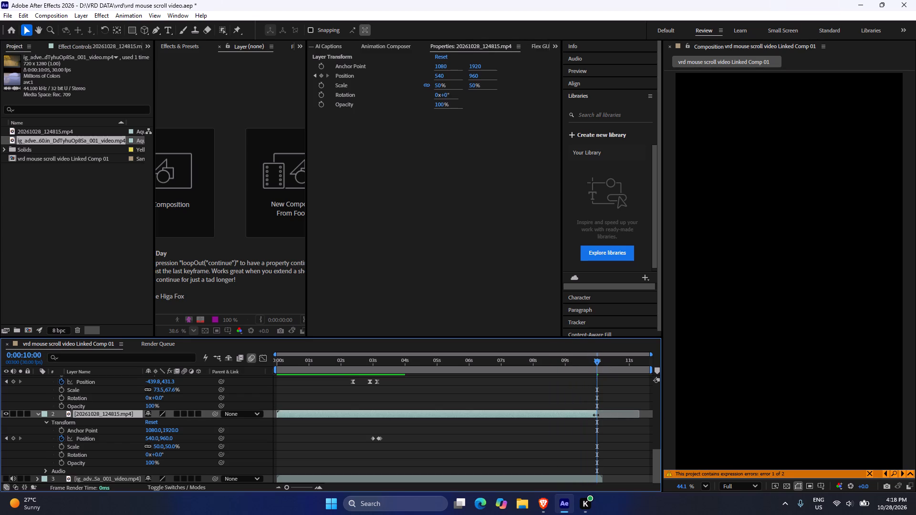
pyautogui.moveTo(596, 415); pyautogui.dragTo(596, 416)
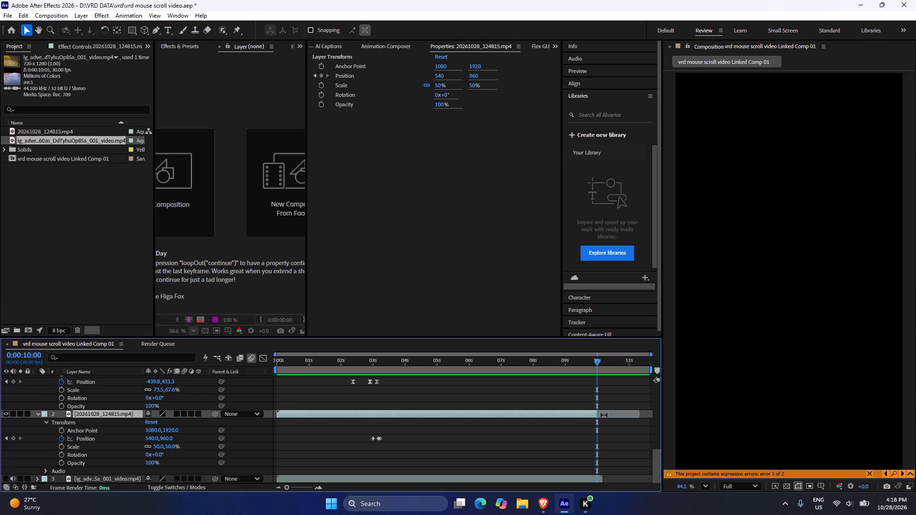
pyautogui.click(598, 415)
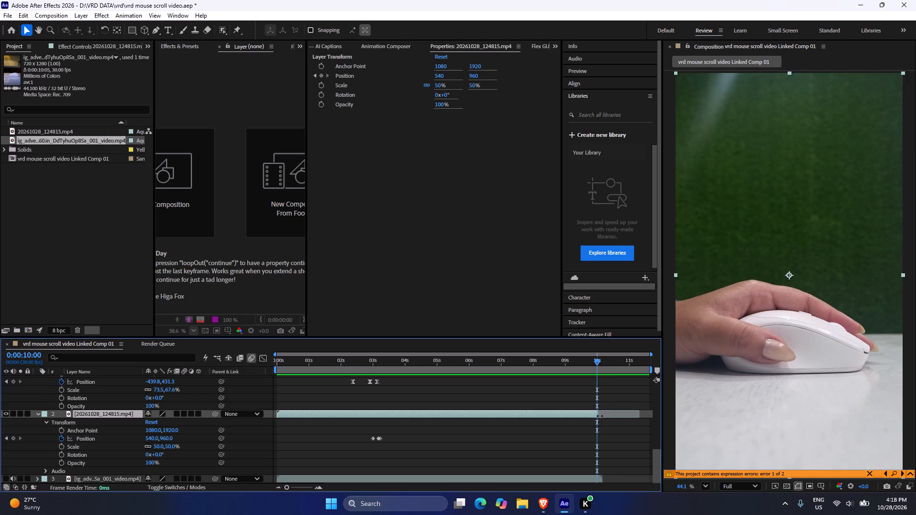
pyautogui.click(612, 398)
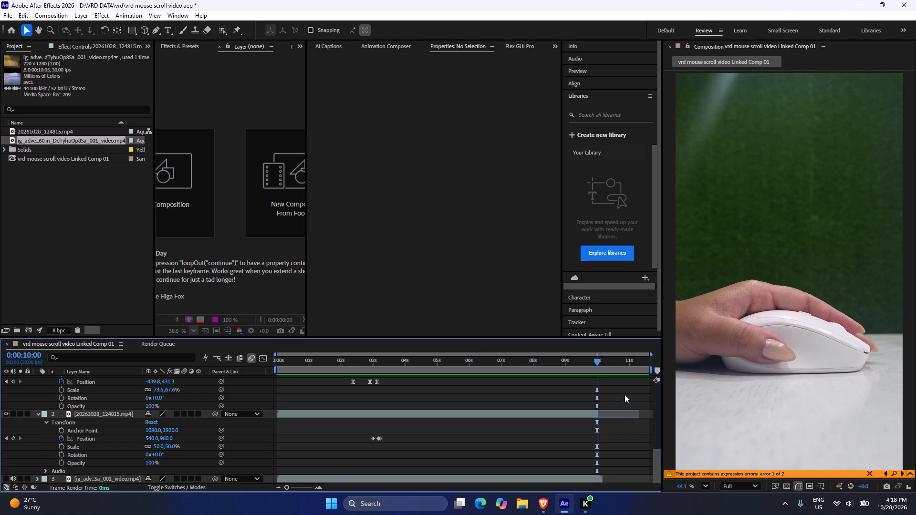
# Collapse the properties of the headline text layer and the 20261028_124815.mp4 layer in the timeline.
pyautogui.scroll(-5, 591, 419)
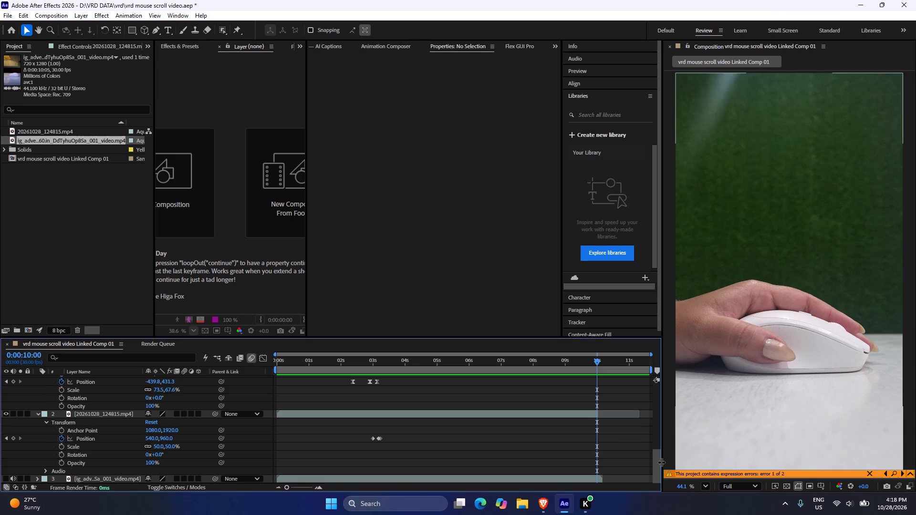
pyautogui.moveTo(658, 462); pyautogui.dragTo(656, 430)
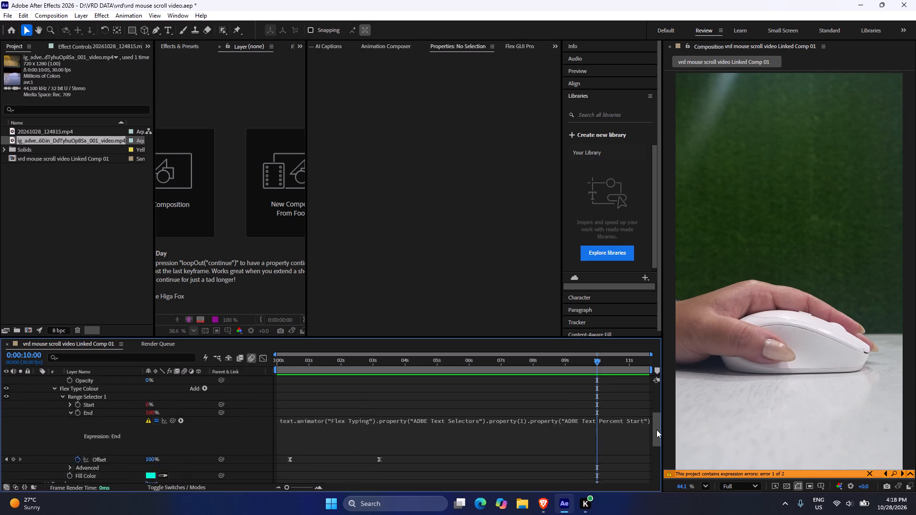
pyautogui.moveTo(656, 430); pyautogui.dragTo(655, 379)
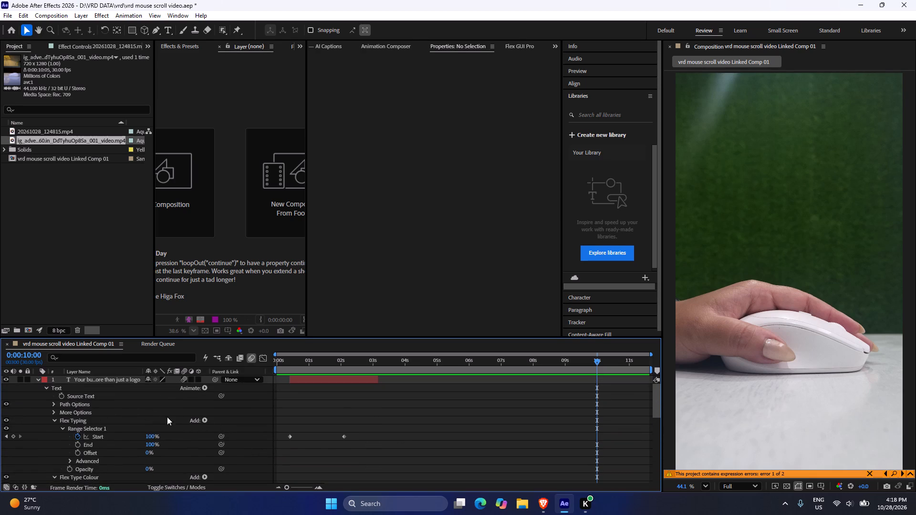
pyautogui.click(38, 377)
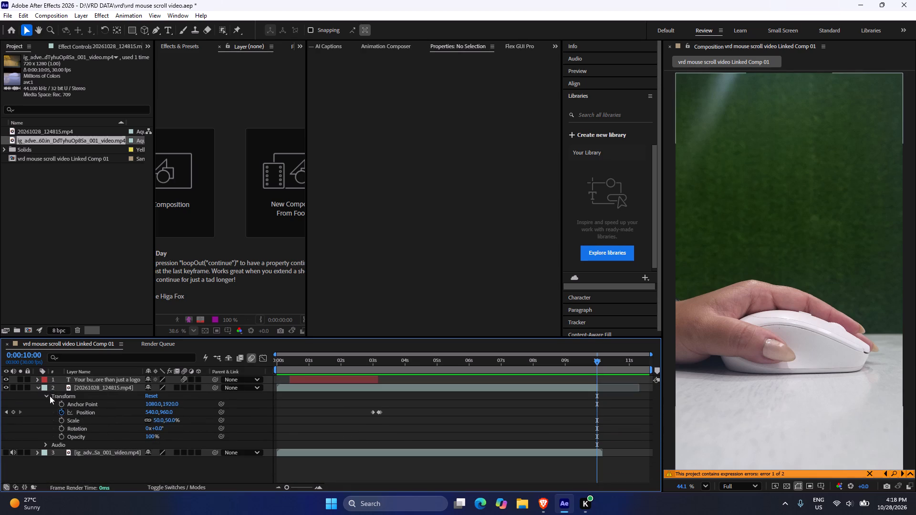
pyautogui.click(38, 388)
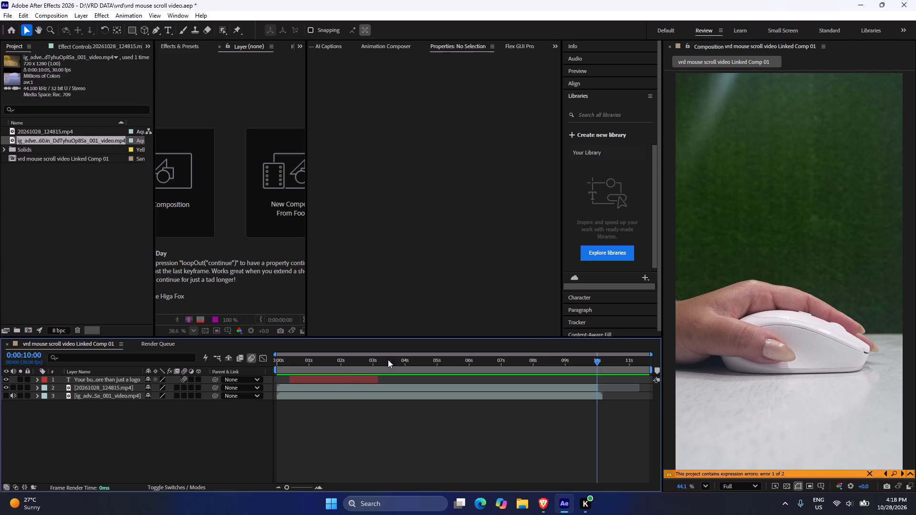
# Scrub back through the end of the headline's typing and park the current time at 0:00:02:10.
pyautogui.moveTo(397, 361); pyautogui.dragTo(368, 365)
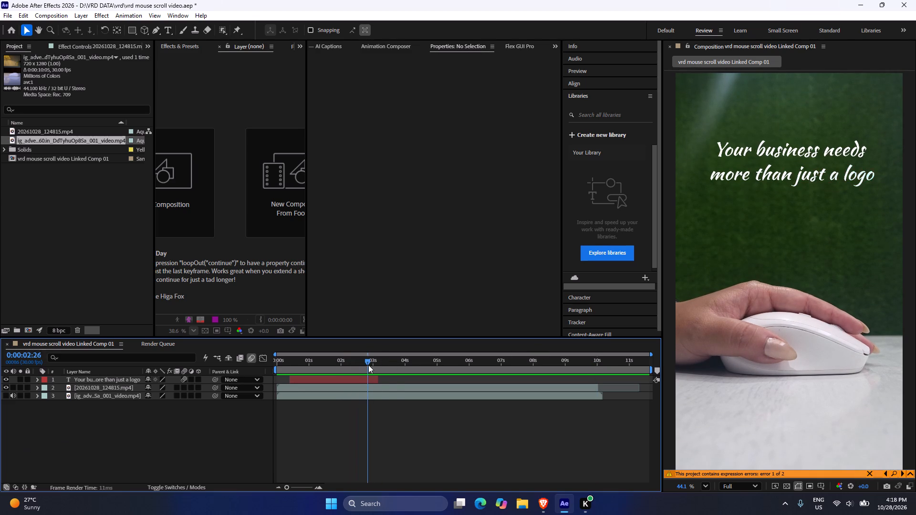
pyautogui.moveTo(368, 365); pyautogui.dragTo(352, 365)
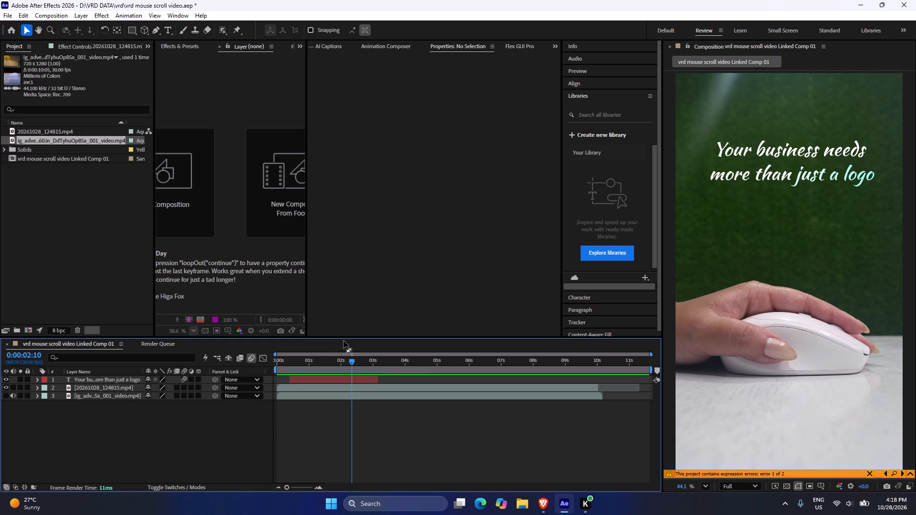
# Scrub the composition from the headline's slide-out to about four seconds to check the hand footage, and park the current time at 0:00:03:21.
pyautogui.scroll(-4, 744, 262)
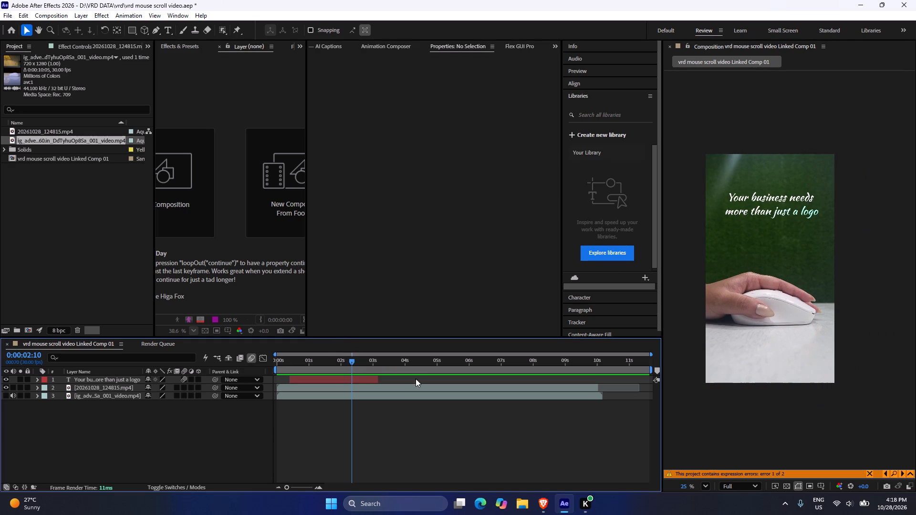
pyautogui.moveTo(349, 360); pyautogui.dragTo(377, 368)
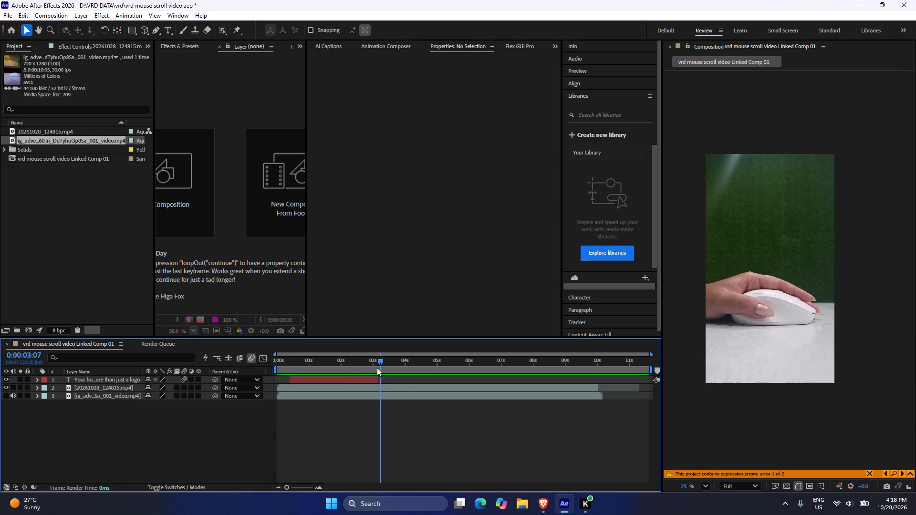
pyautogui.moveTo(377, 368); pyautogui.dragTo(375, 368)
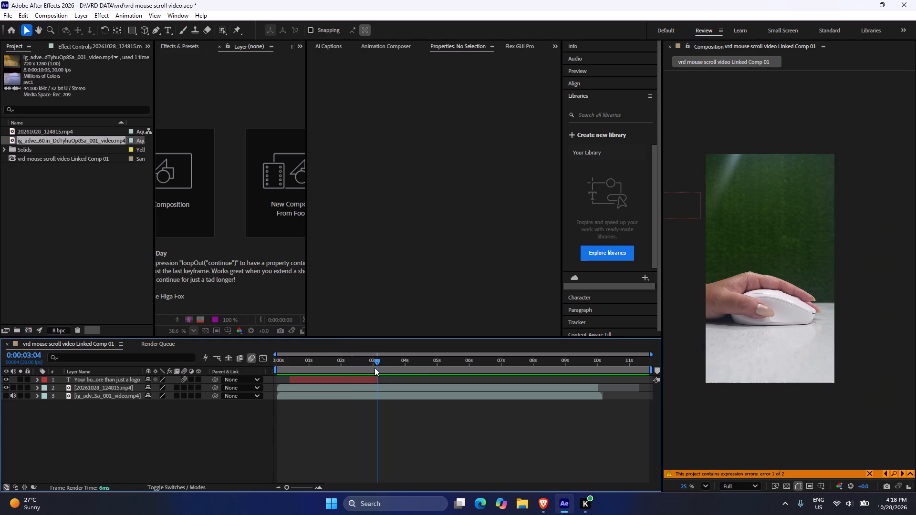
pyautogui.moveTo(375, 368); pyautogui.dragTo(390, 372)
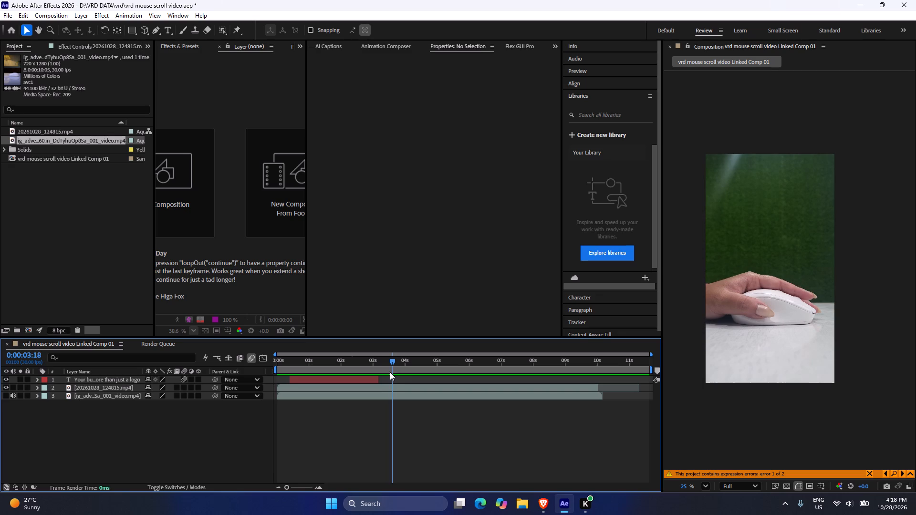
pyautogui.moveTo(390, 372); pyautogui.dragTo(406, 374)
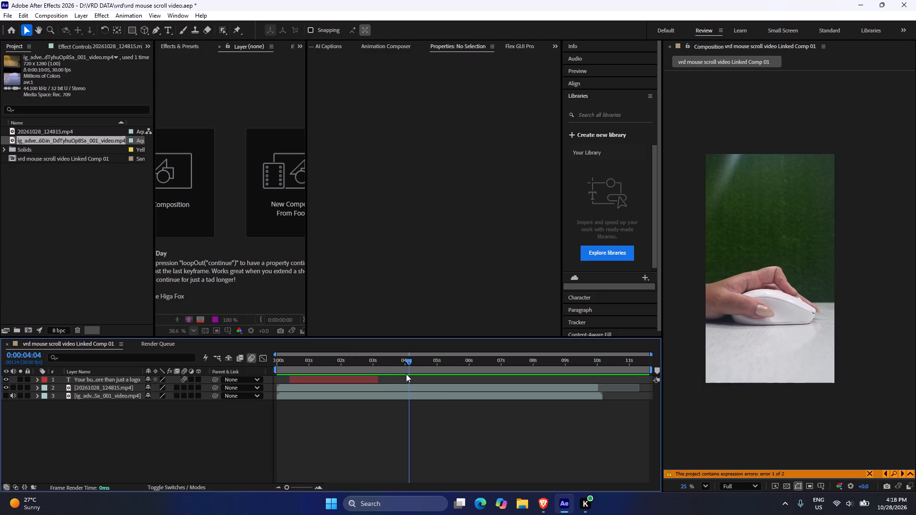
pyautogui.moveTo(406, 374); pyautogui.dragTo(393, 371)
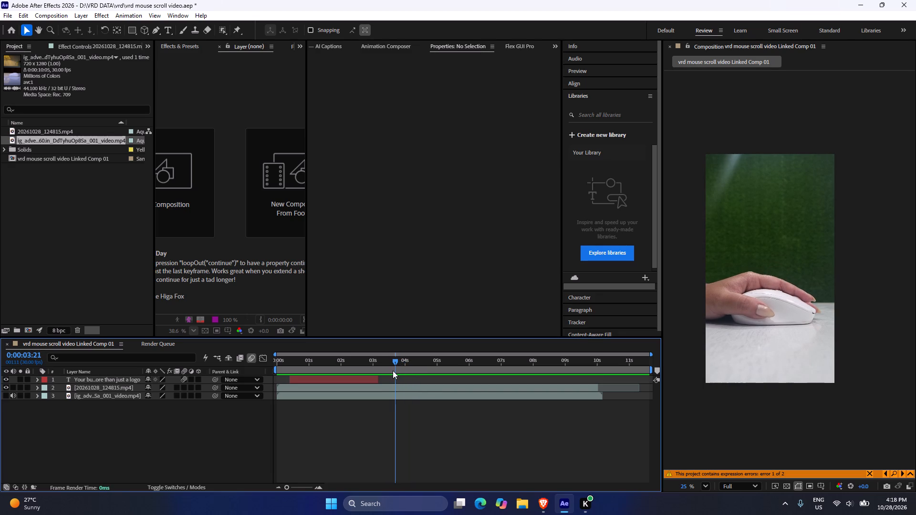
# Switch to the Brave browser and play the advertising360.in reference reel on Instagram to check its text sequence.
pyautogui.click(541, 505)
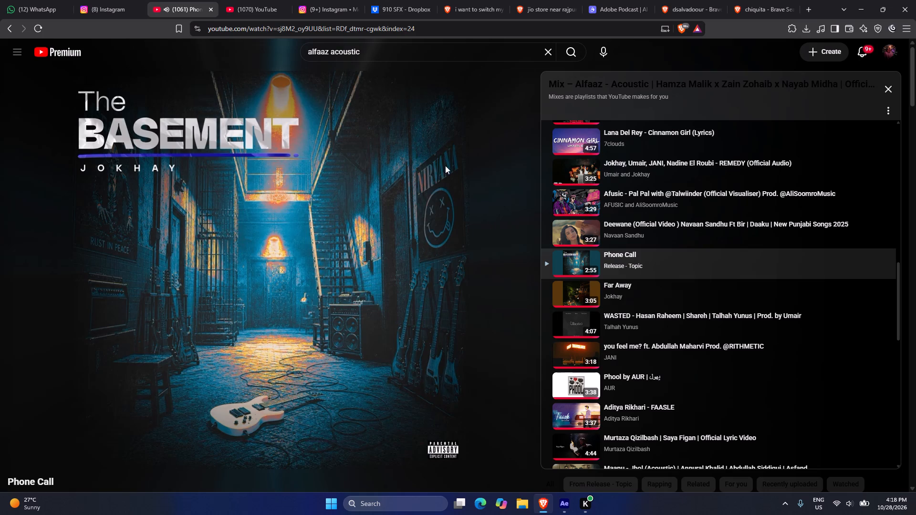
pyautogui.click(110, 3)
pyautogui.click(484, 303)
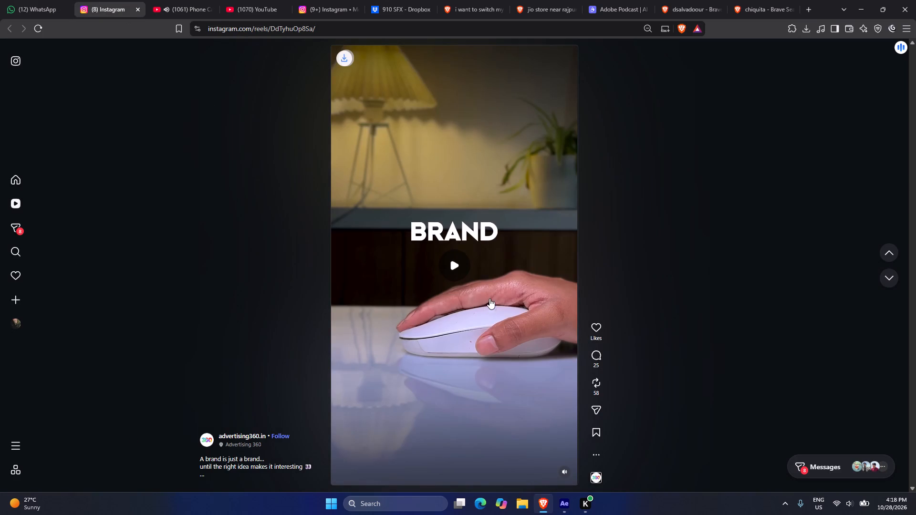
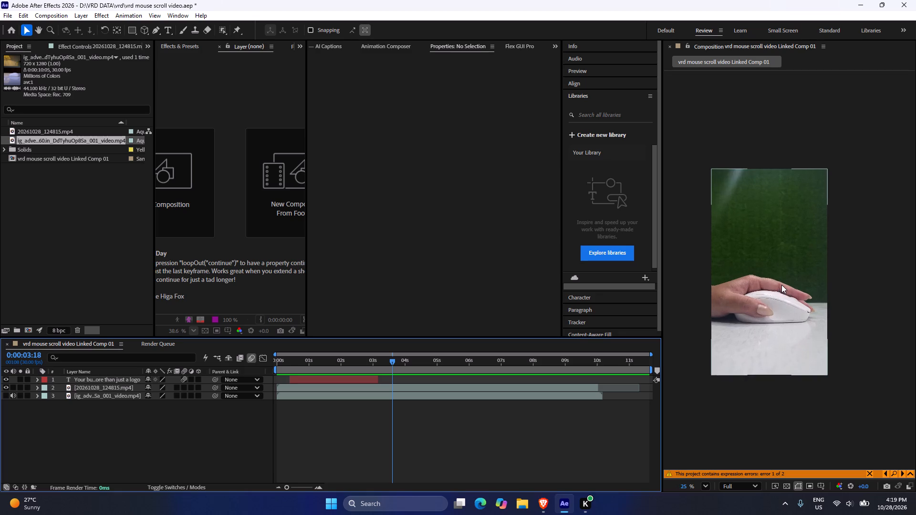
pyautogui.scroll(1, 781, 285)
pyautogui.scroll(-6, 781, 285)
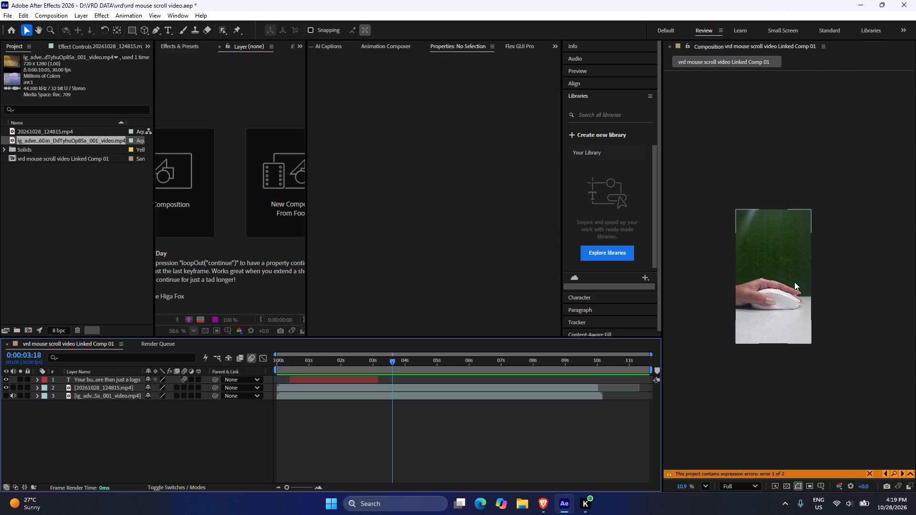
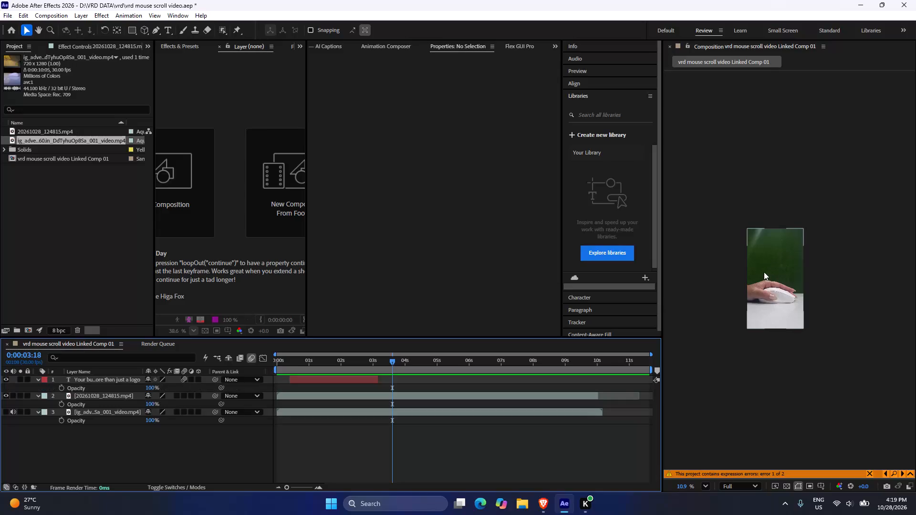
# Add a text layer reading "Branding" over the green background above the hand.
pyautogui.scroll(11, 766, 265)
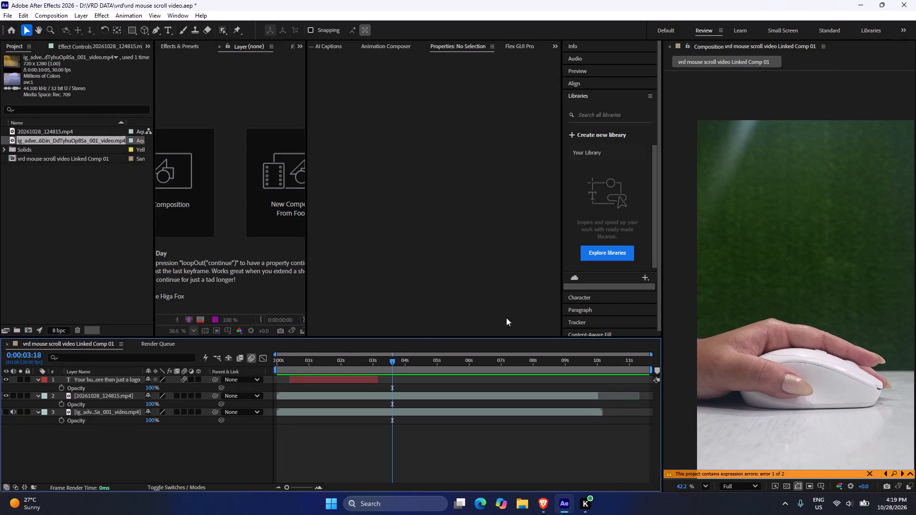
pyautogui.click(166, 25)
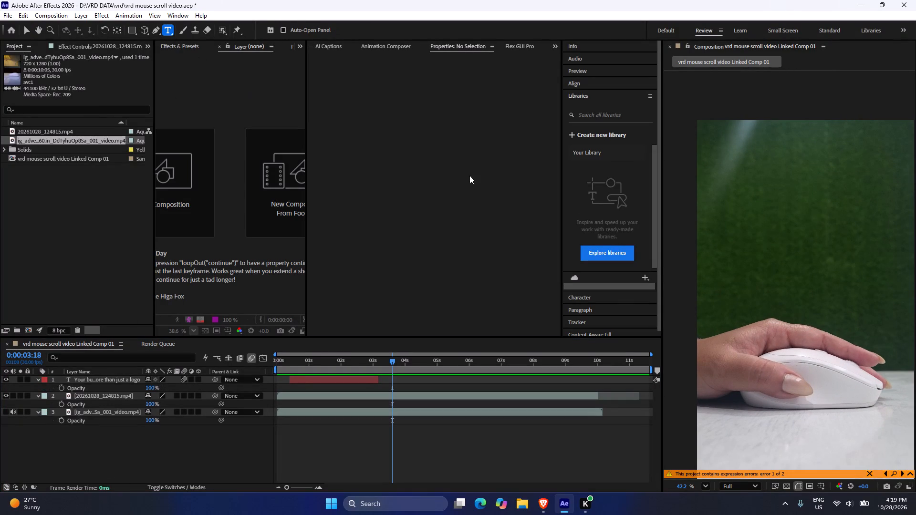
pyautogui.click(753, 278)
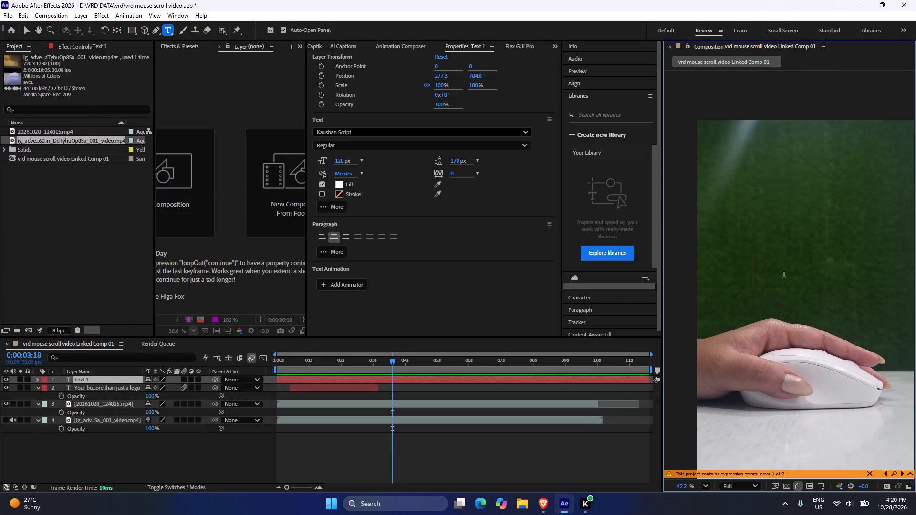
pyautogui.scroll(-4, 793, 265)
pyautogui.hotkey('ctrl', 'v')
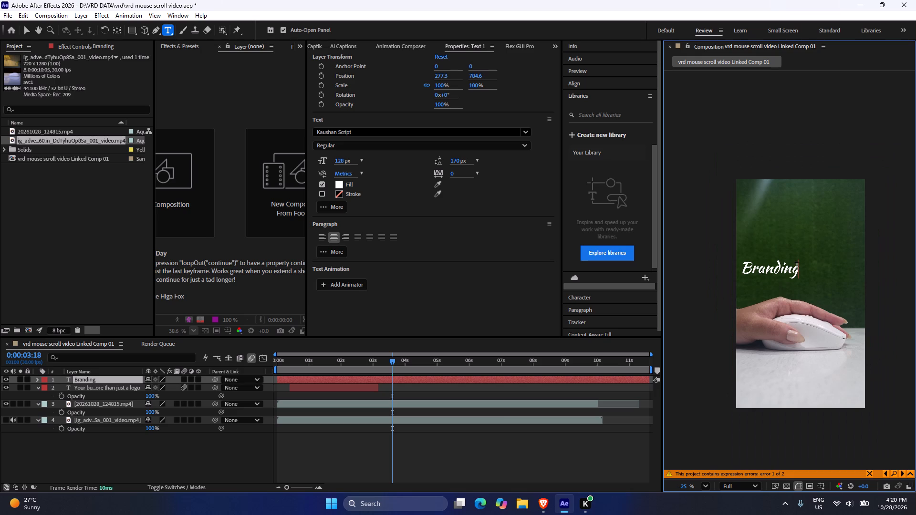
pyautogui.click(201, 446)
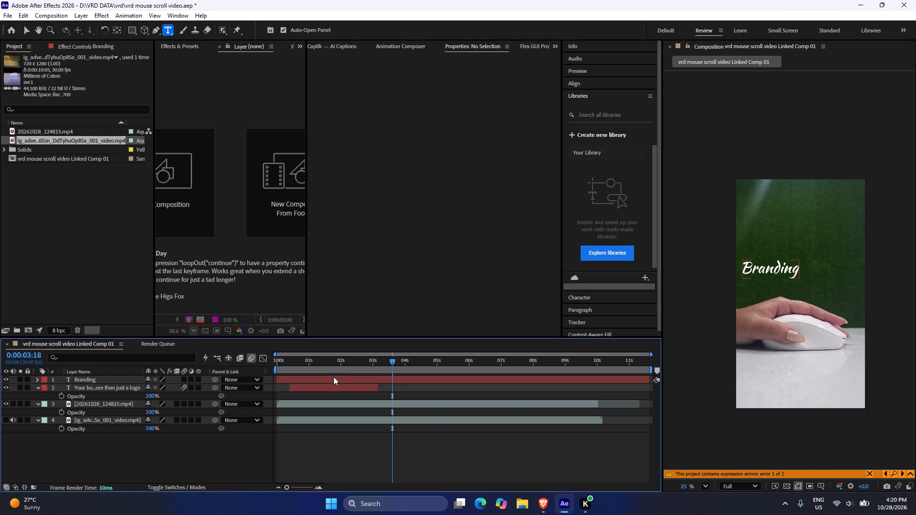
# Shift the Branding layer in time so it starts at 0:00:03:18.
pyautogui.moveTo(334, 377); pyautogui.dragTo(450, 381)
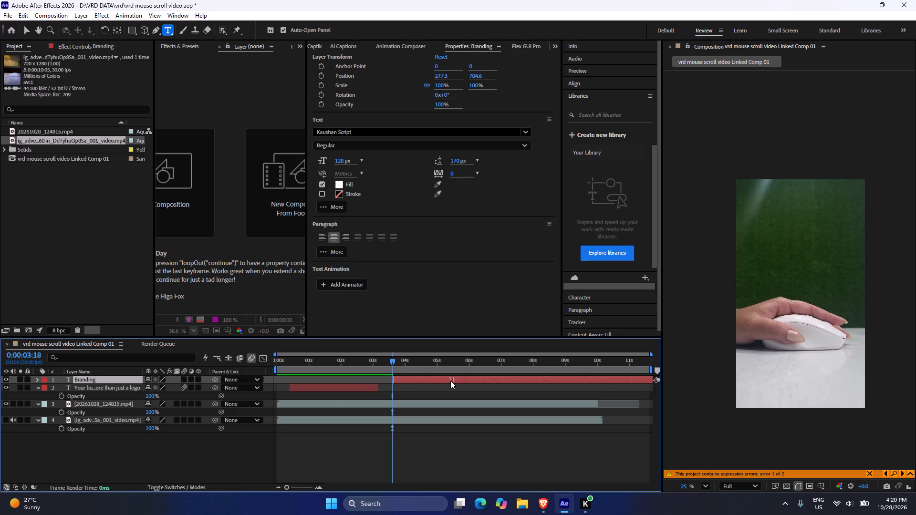
pyautogui.moveTo(450, 381); pyautogui.dragTo(450, 381)
# Reposition the Branding text to about 534, 757, centred above the mouse.
pyautogui.moveTo(396, 359); pyautogui.dragTo(398, 360)
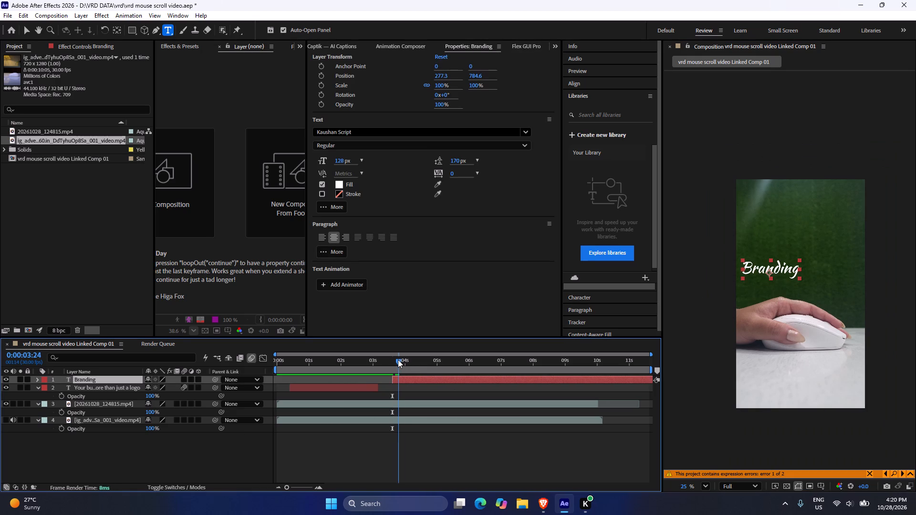
pyautogui.moveTo(398, 360); pyautogui.dragTo(414, 364)
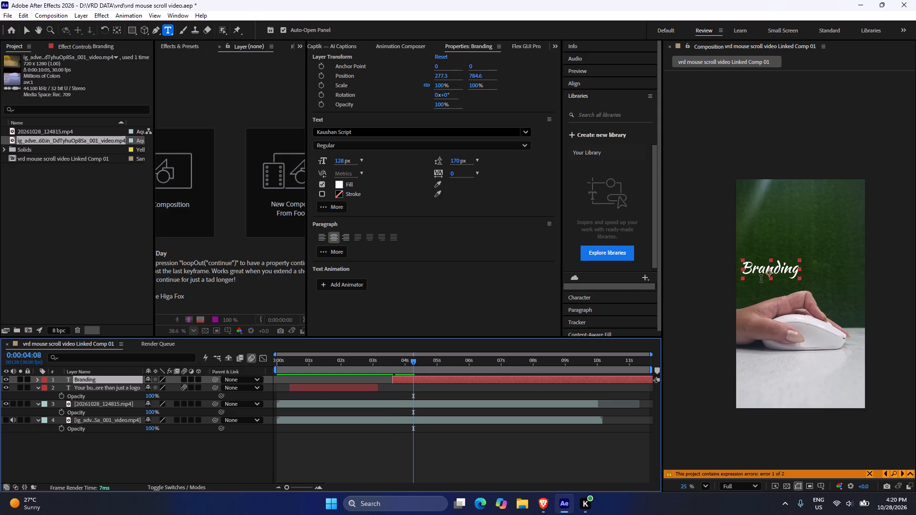
pyautogui.press('v')
pyautogui.moveTo(782, 270); pyautogui.dragTo(806, 268)
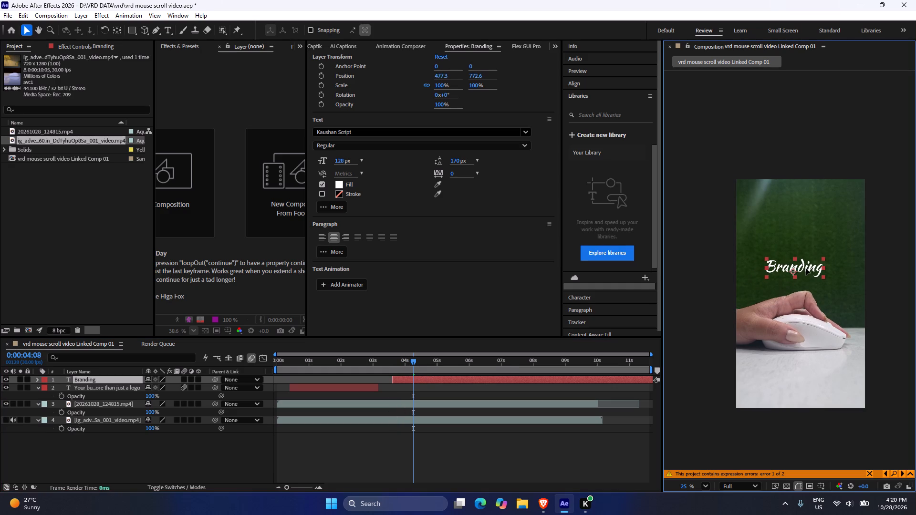
pyautogui.moveTo(806, 268); pyautogui.dragTo(813, 266)
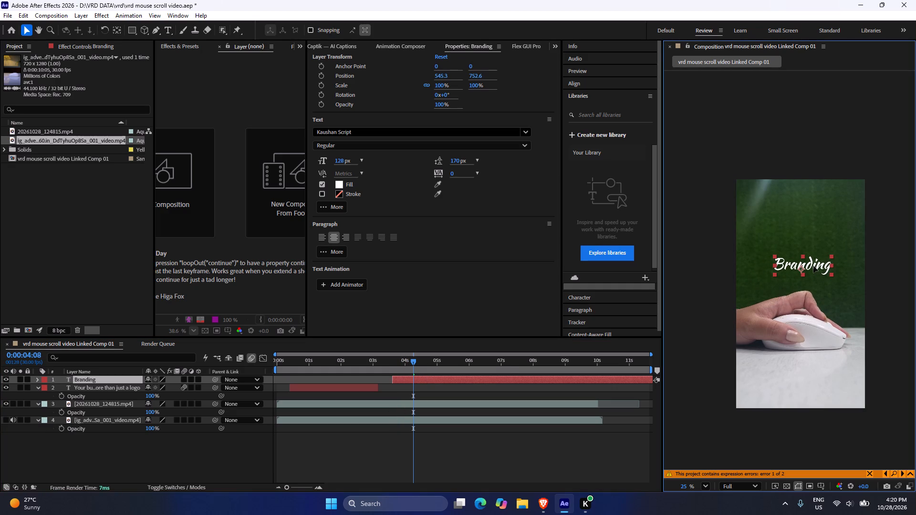
pyautogui.moveTo(813, 266); pyautogui.dragTo(813, 267)
pyautogui.scroll(2, 848, 272)
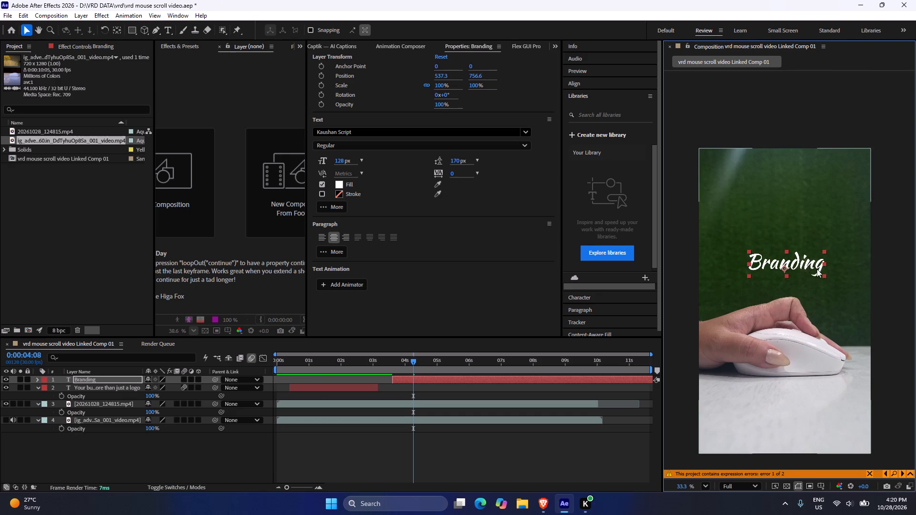
pyautogui.click(805, 264)
pyautogui.scroll(-4, 854, 270)
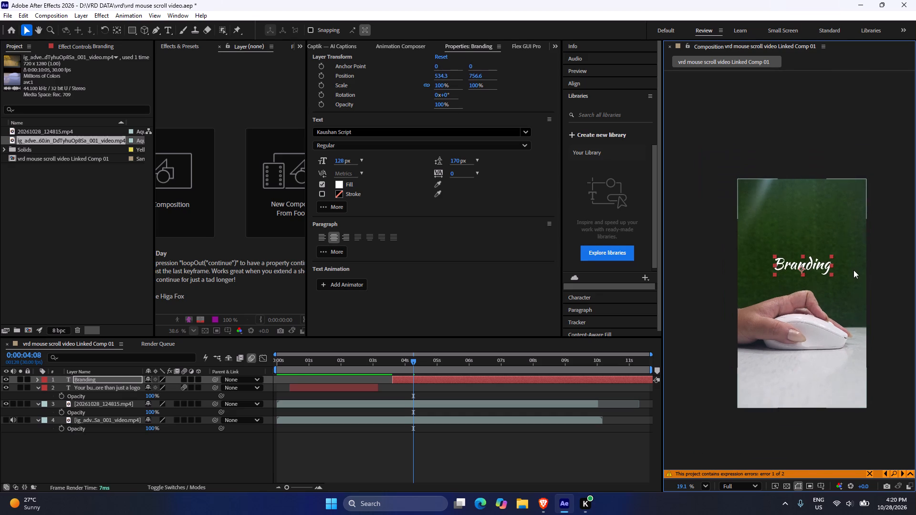
pyautogui.scroll(4, 854, 264)
pyautogui.scroll(-2, 858, 266)
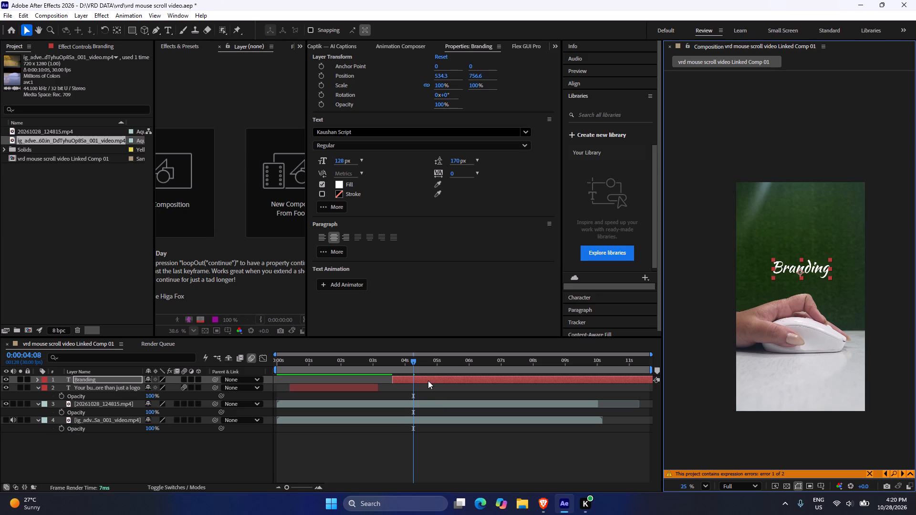
# Scrub between about 0:00:03:19 and 0:00:04:09 to examine the Branding text against the finger's scroll movement.
pyautogui.moveTo(408, 363); pyautogui.dragTo(396, 359)
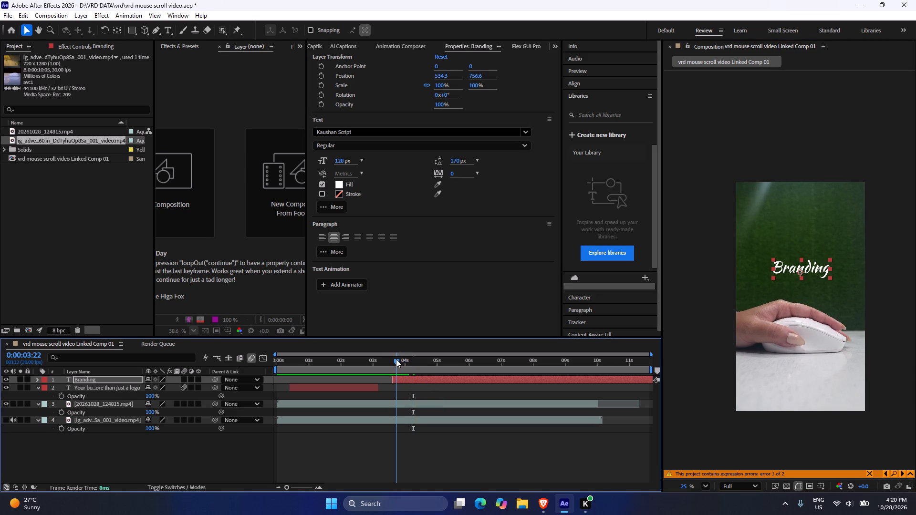
pyautogui.moveTo(396, 359); pyautogui.dragTo(393, 360)
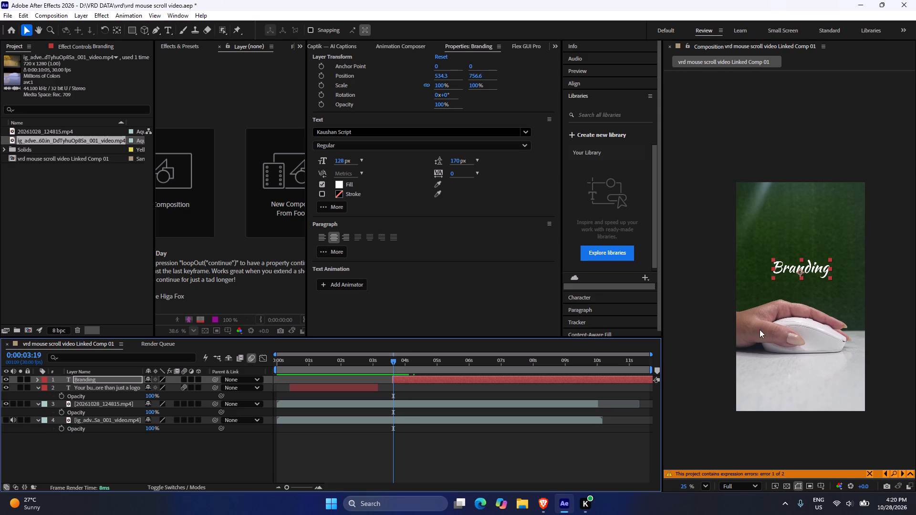
pyautogui.scroll(-3, 776, 322)
pyautogui.scroll(2, 768, 307)
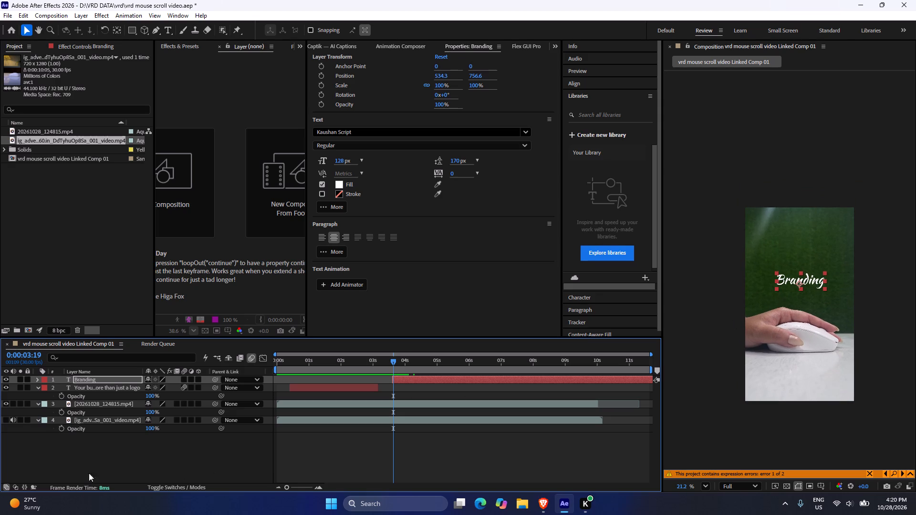
pyautogui.click(105, 438)
pyautogui.click(79, 378)
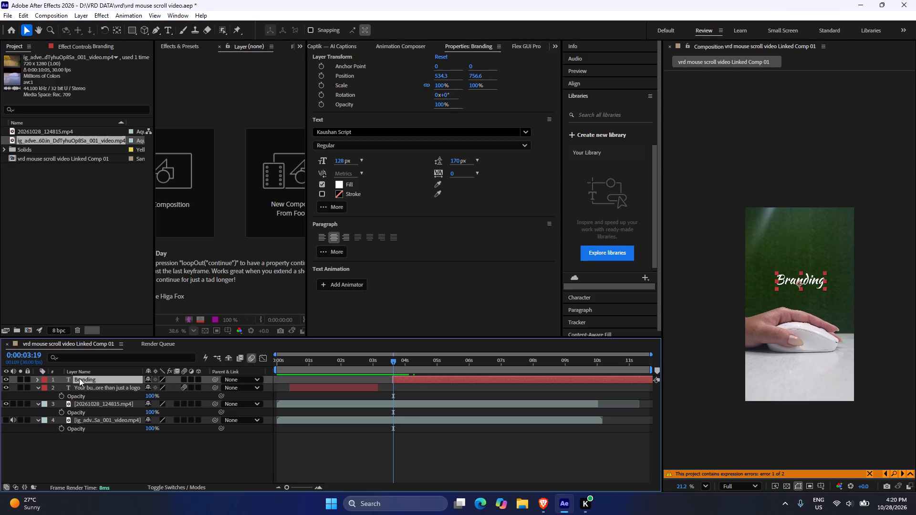
pyautogui.scroll(-3, 847, 296)
pyautogui.scroll(4, 878, 274)
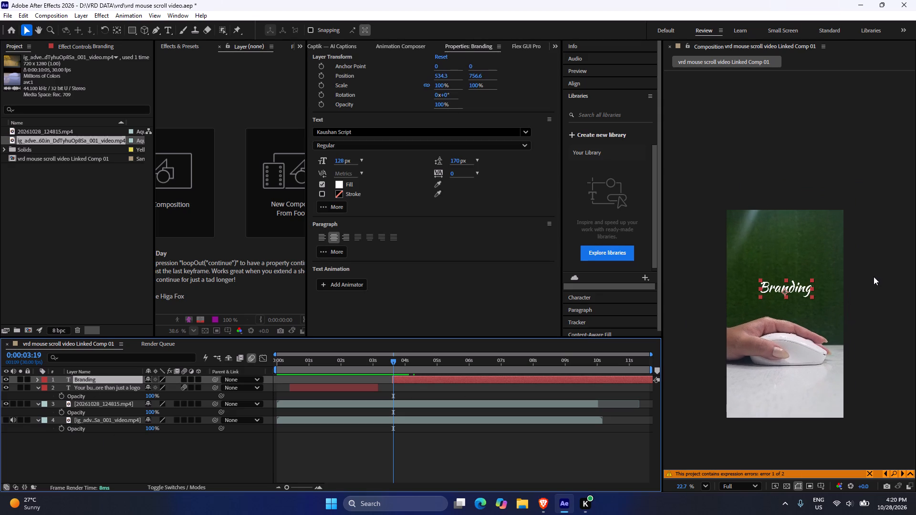
pyautogui.scroll(1, 874, 277)
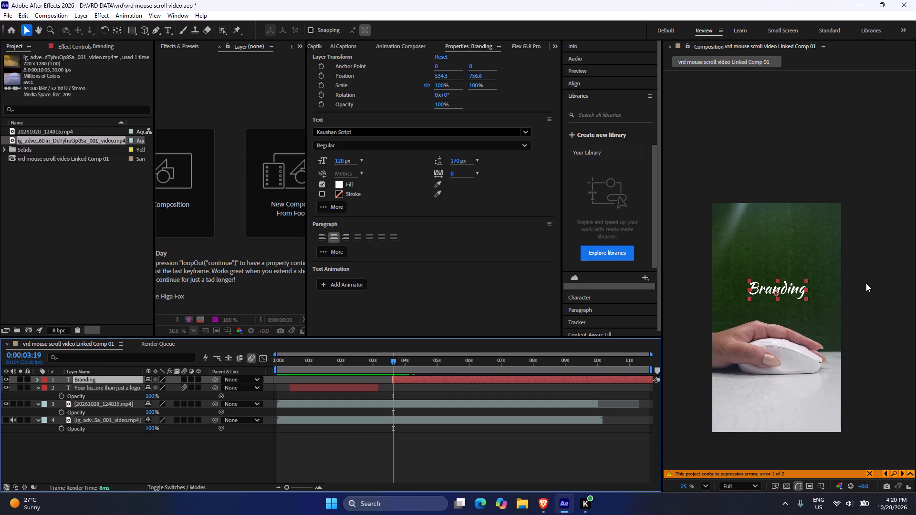
pyautogui.moveTo(393, 360); pyautogui.dragTo(416, 363)
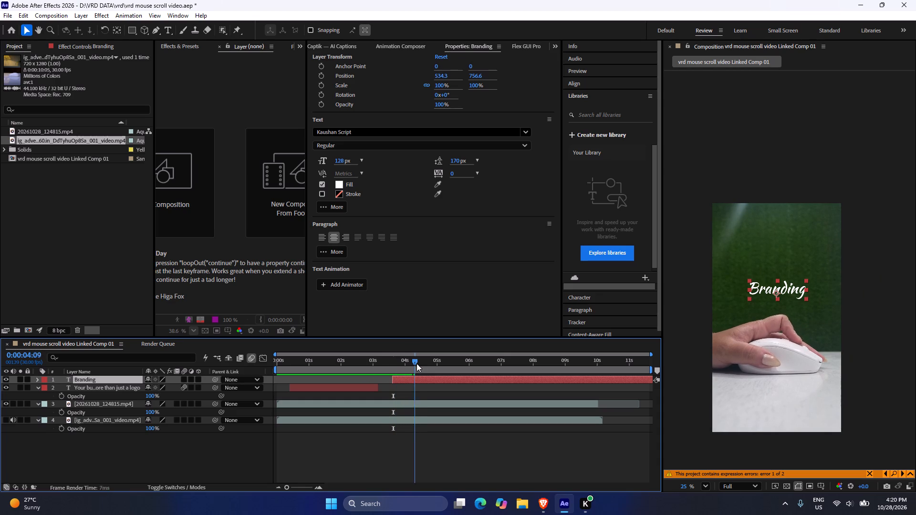
pyautogui.moveTo(416, 363); pyautogui.dragTo(411, 364)
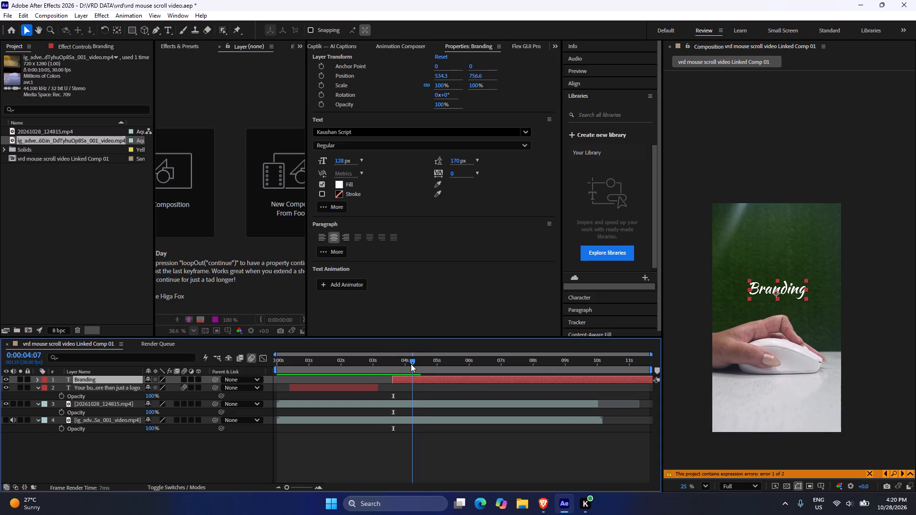
pyautogui.moveTo(411, 364); pyautogui.dragTo(410, 364)
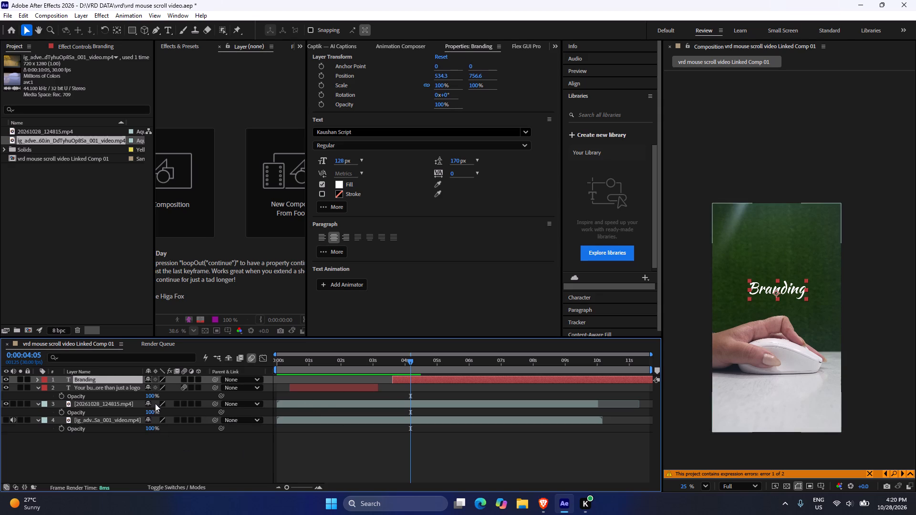
# Create a null object with Flex GUI Pro in the composition.
pyautogui.rightClick(112, 456)
pyautogui.click(88, 455)
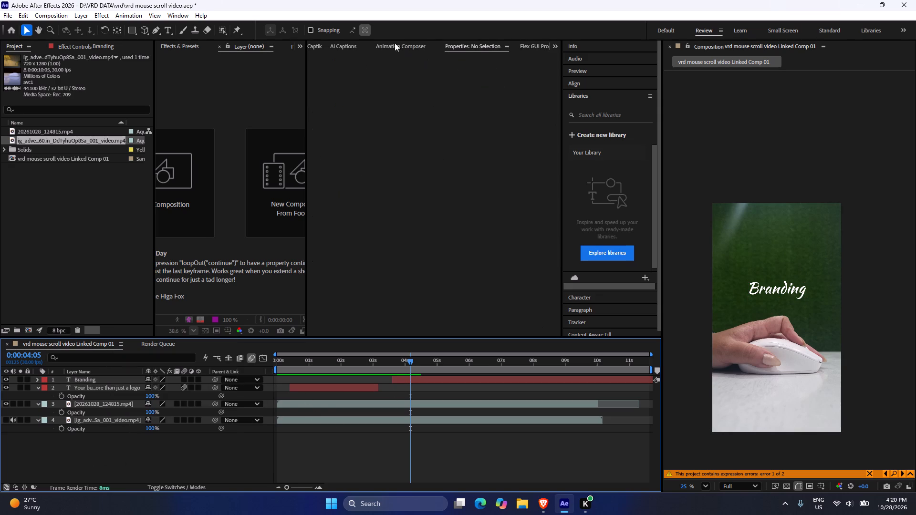
pyautogui.click(531, 45)
pyautogui.scroll(3, 366, 171)
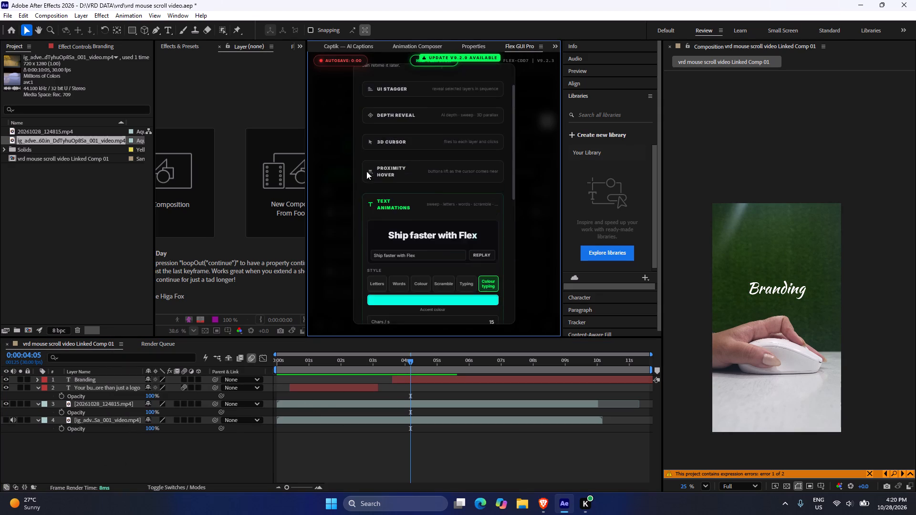
pyautogui.scroll(8, 366, 171)
pyautogui.click(507, 74)
pyautogui.scroll(4, 394, 165)
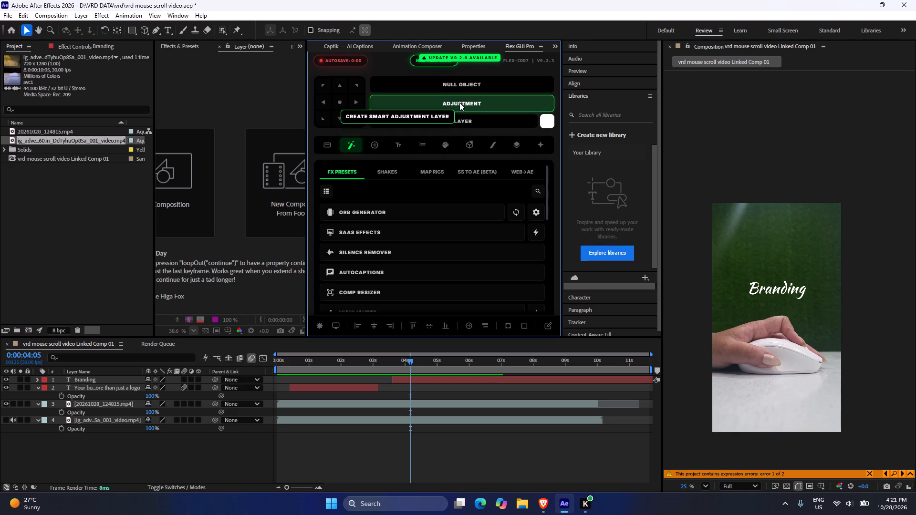
pyautogui.click(471, 91)
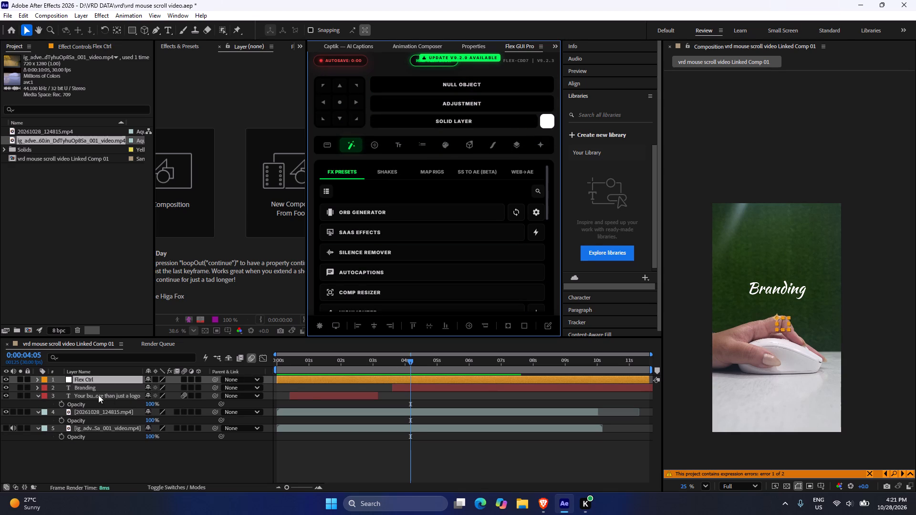
# Parent the Branding layer to the Flex Ctrl null.
pyautogui.moveTo(214, 387); pyautogui.dragTo(117, 381)
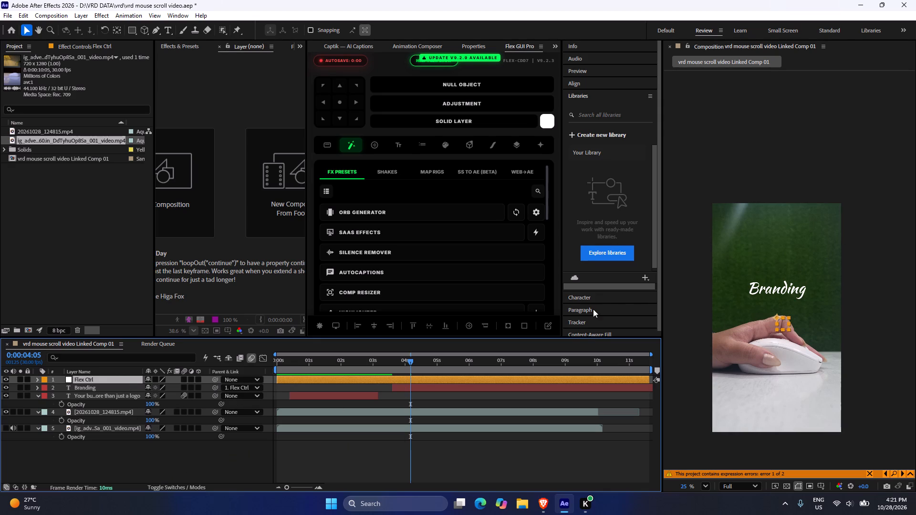
# Duplicate the Branding text layer.
pyautogui.scroll(4, 708, 290)
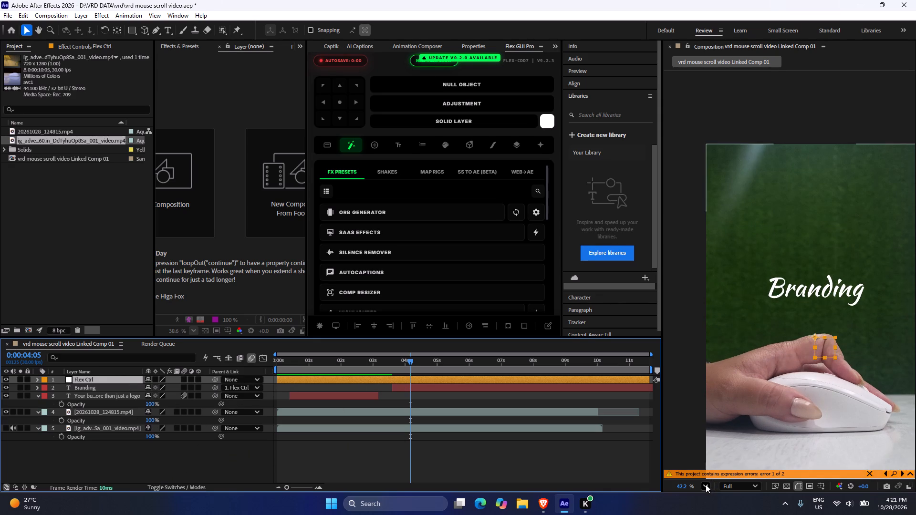
pyautogui.click(706, 485)
pyautogui.click(722, 295)
pyautogui.scroll(-2, 750, 280)
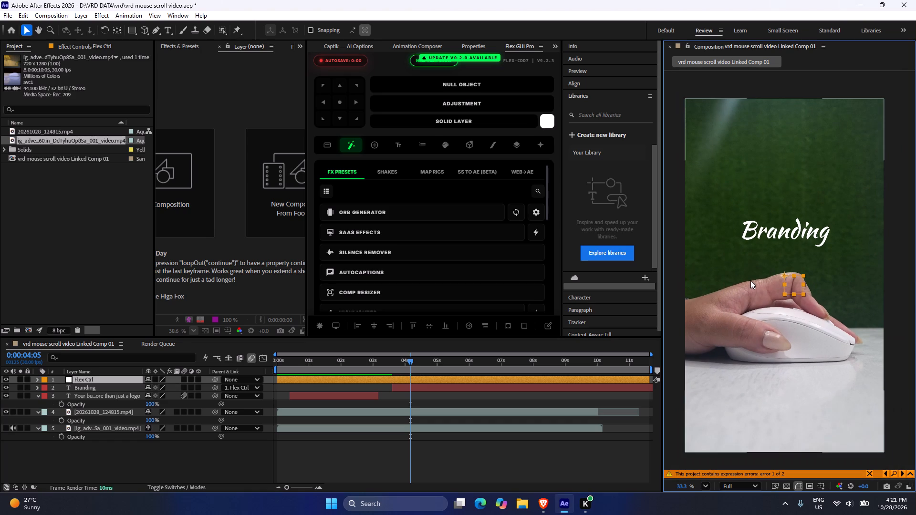
pyautogui.click(405, 389)
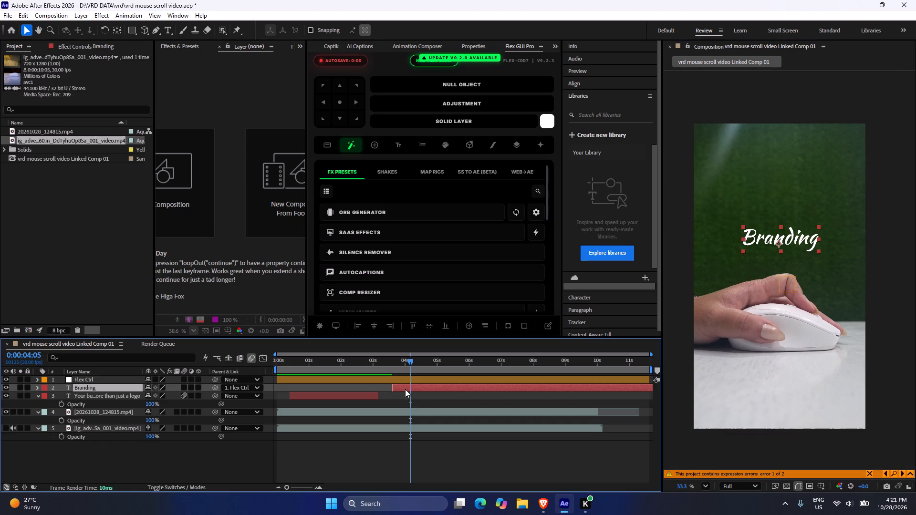
pyautogui.hotkey('ctrl', 'd')
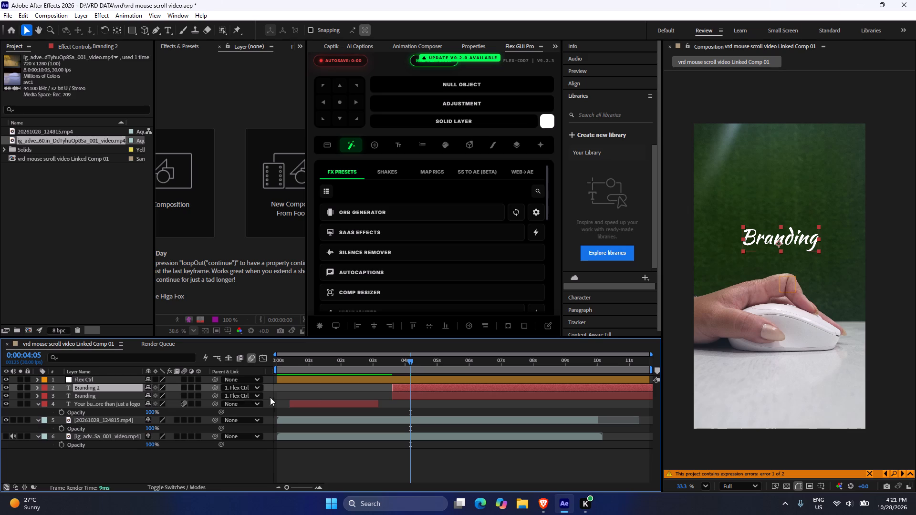
# Move the duplicated Branding text horizontally out of the frame, to an X position of about 909.
pyautogui.click(38, 387)
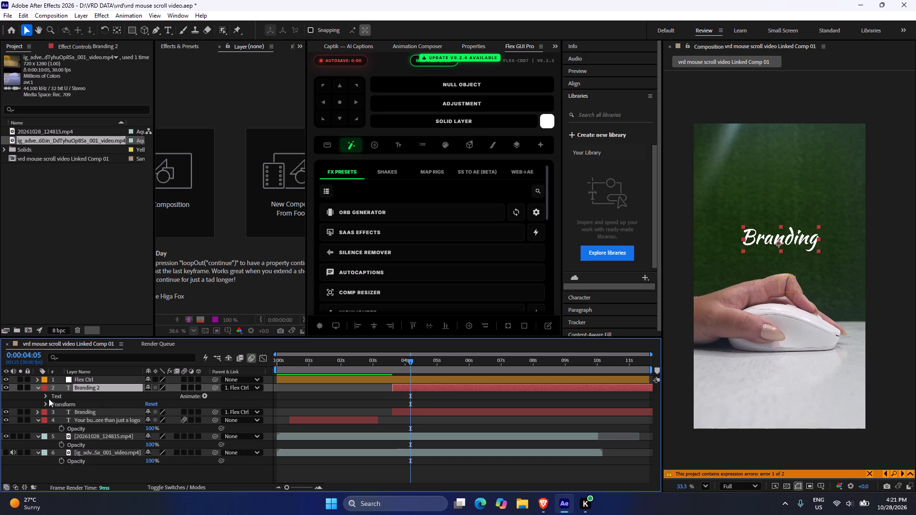
pyautogui.click(46, 403)
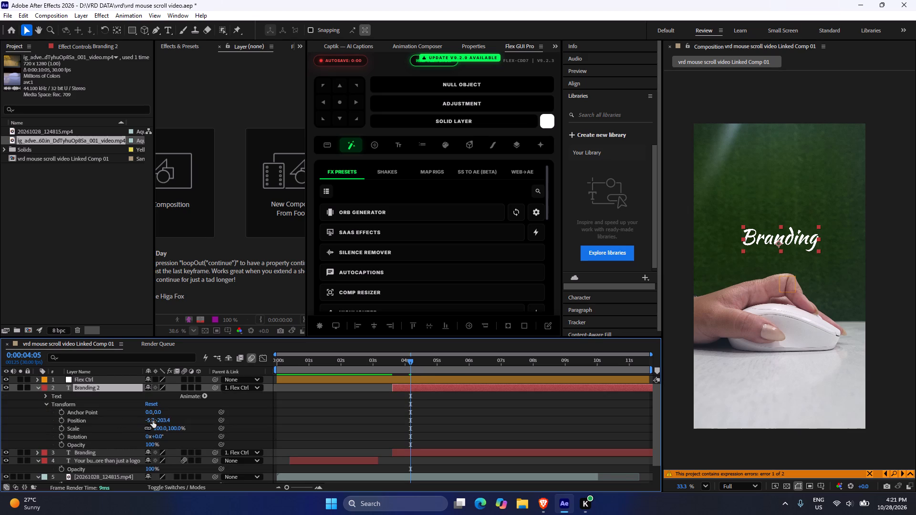
pyautogui.moveTo(151, 420); pyautogui.dragTo(522, 412)
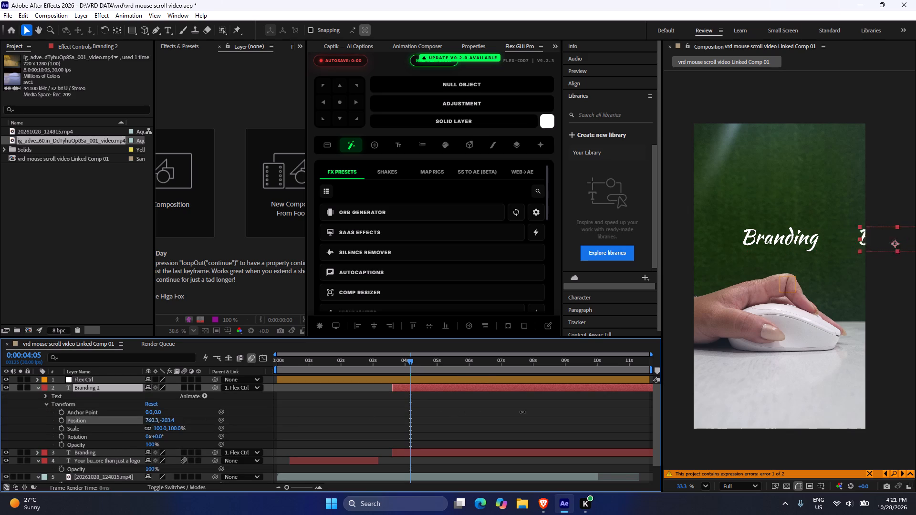
pyautogui.moveTo(522, 412); pyautogui.dragTo(579, 411)
pyautogui.scroll(-3, 578, 411)
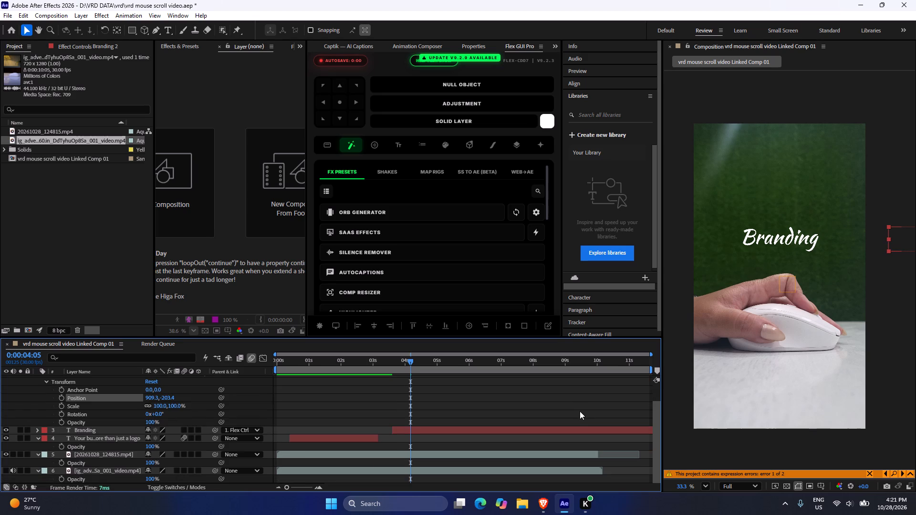
# Examine the placement of the duplicated Branding text outside the video frame relative to the original word.
pyautogui.scroll(-1, 580, 411)
pyautogui.scroll(-4, 878, 298)
pyautogui.scroll(1, 904, 247)
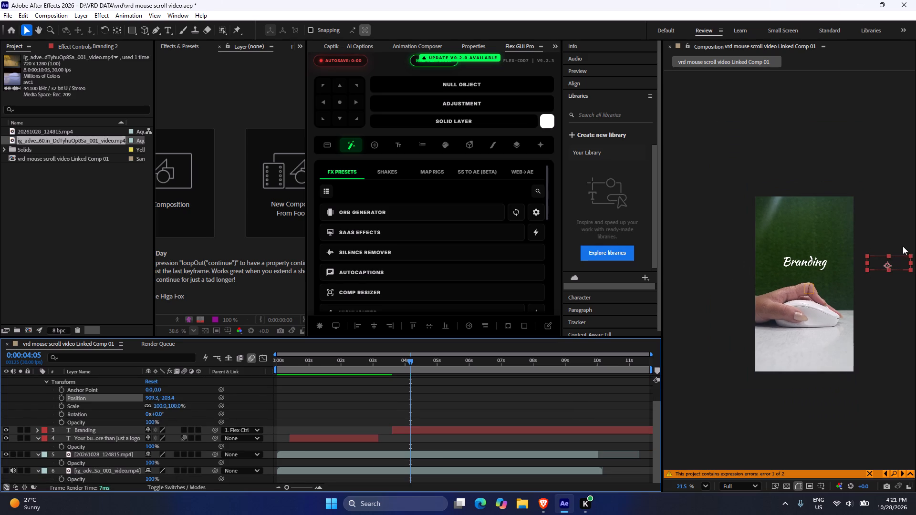
pyautogui.scroll(-7, 900, 247)
pyautogui.click(703, 489)
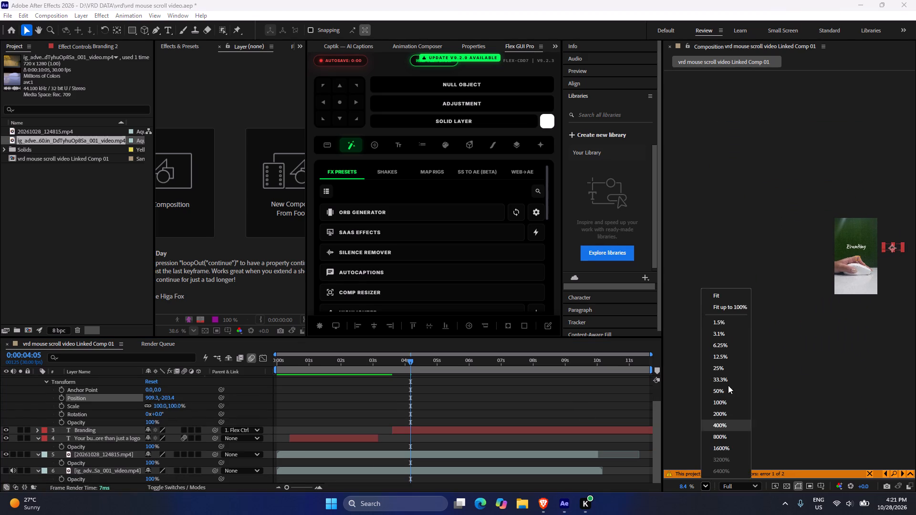
pyautogui.click(721, 296)
pyautogui.scroll(-5, 845, 227)
pyautogui.scroll(1, 846, 226)
pyautogui.scroll(-4, 846, 226)
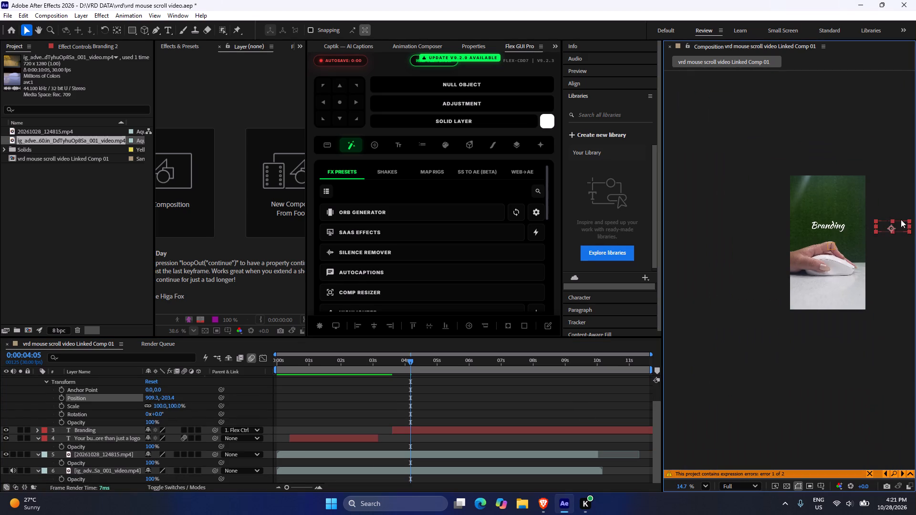
pyautogui.scroll(-1, 907, 227)
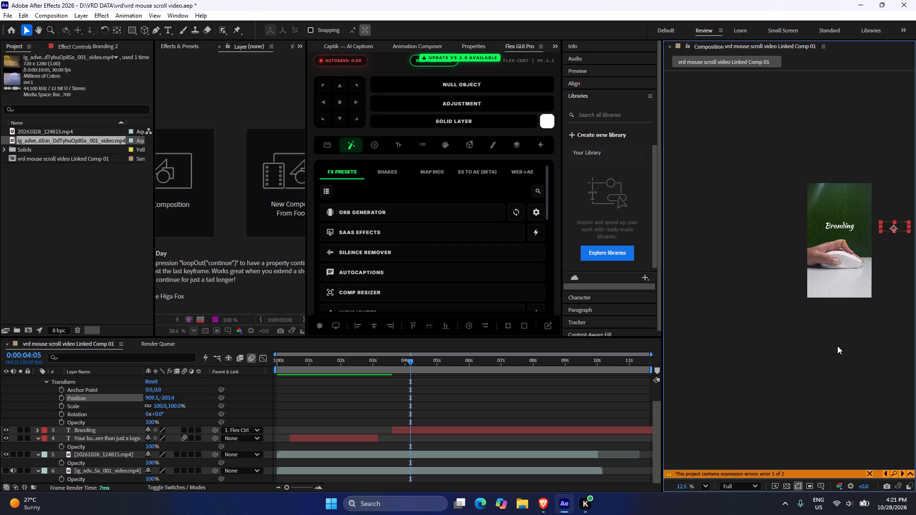
pyautogui.press('space')
pyautogui.press('space')
pyautogui.press('space')
pyautogui.press('space')
pyautogui.press('space')
pyautogui.press('space')
pyautogui.press('space')
pyautogui.press('space')
pyautogui.press('space')
pyautogui.press('space')
pyautogui.press('space')
pyautogui.press('space')
pyautogui.press('space')
pyautogui.press('space')
pyautogui.press('space')
pyautogui.press('space')
pyautogui.press('space')
pyautogui.press('space')
pyautogui.press('space')
pyautogui.press('space')
pyautogui.moveTo(849, 340); pyautogui.dragTo(739, 399)
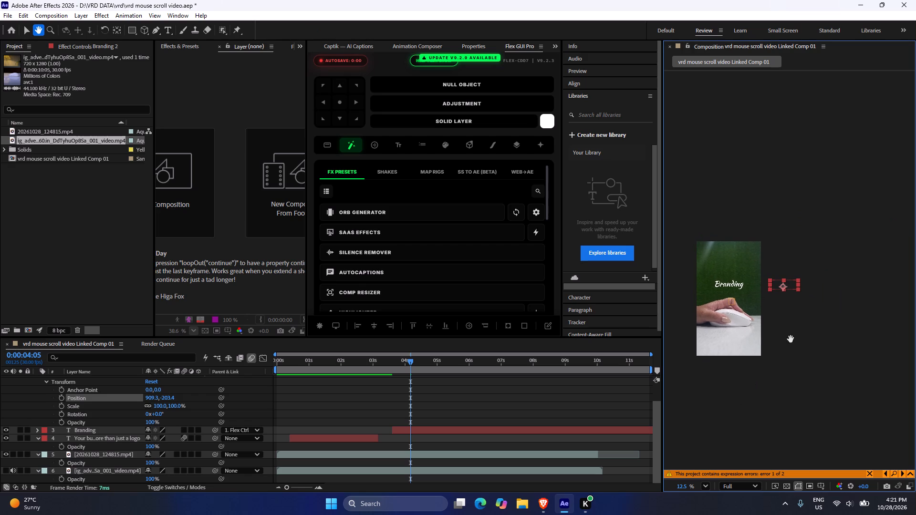
pyautogui.scroll(6, 788, 337)
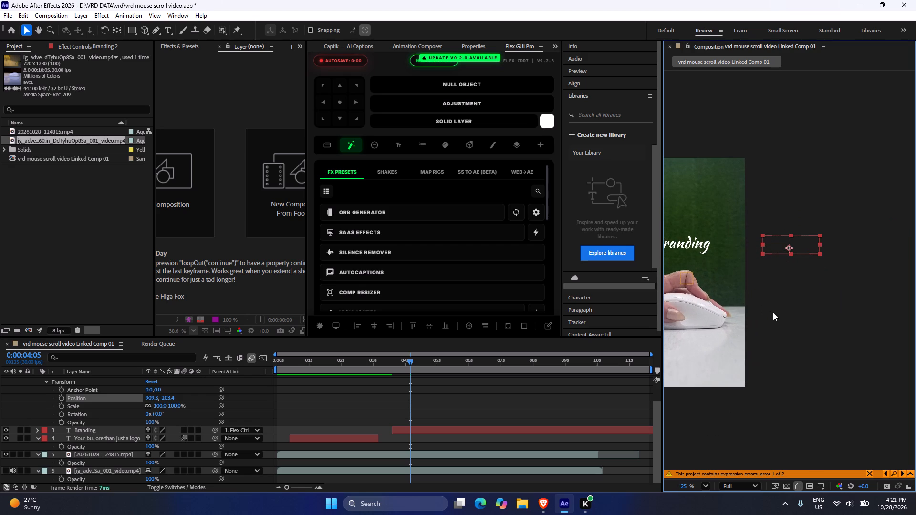
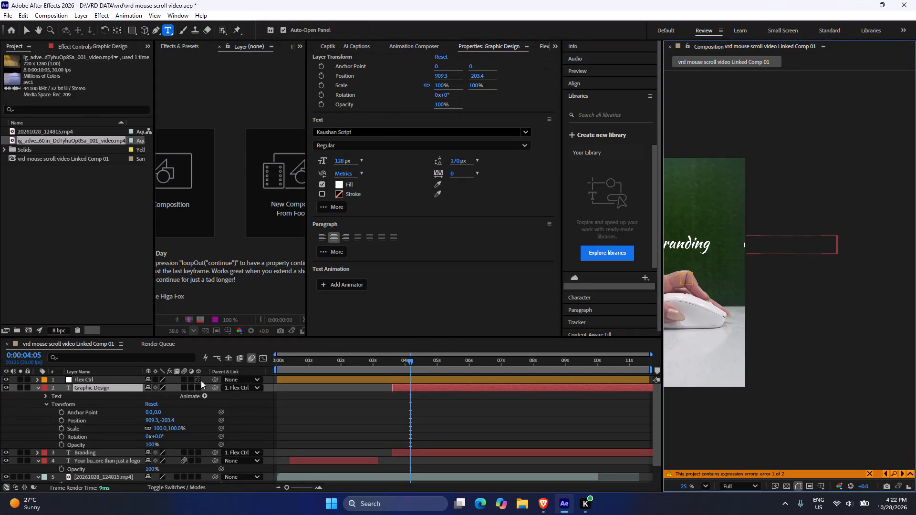
# Add a Position keyframe to the Graphic Design text layer at 0:00:04:04.
pyautogui.scroll(-2, 760, 283)
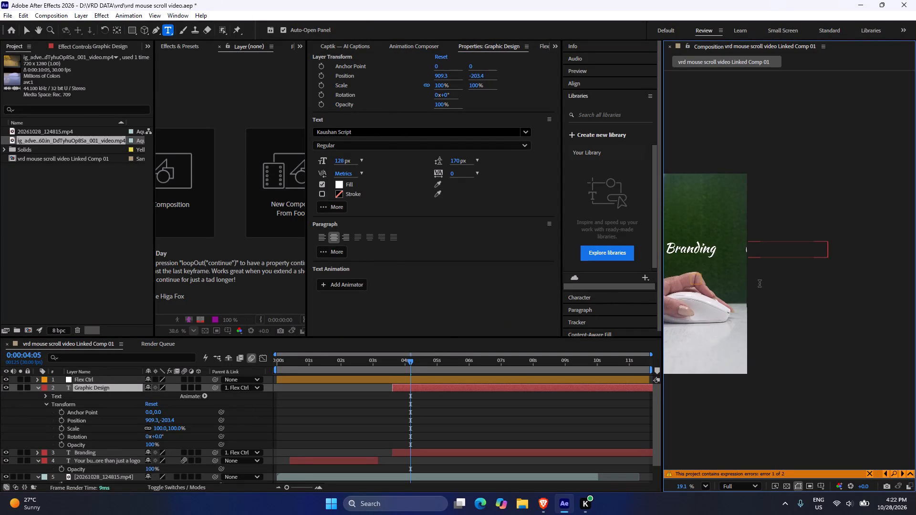
pyautogui.scroll(-6, 760, 283)
pyautogui.scroll(8, 747, 278)
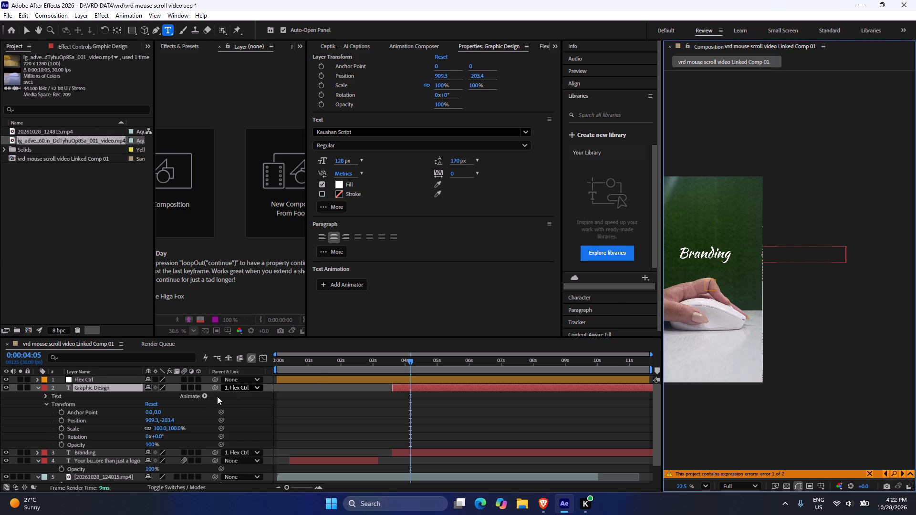
pyautogui.click(32, 413)
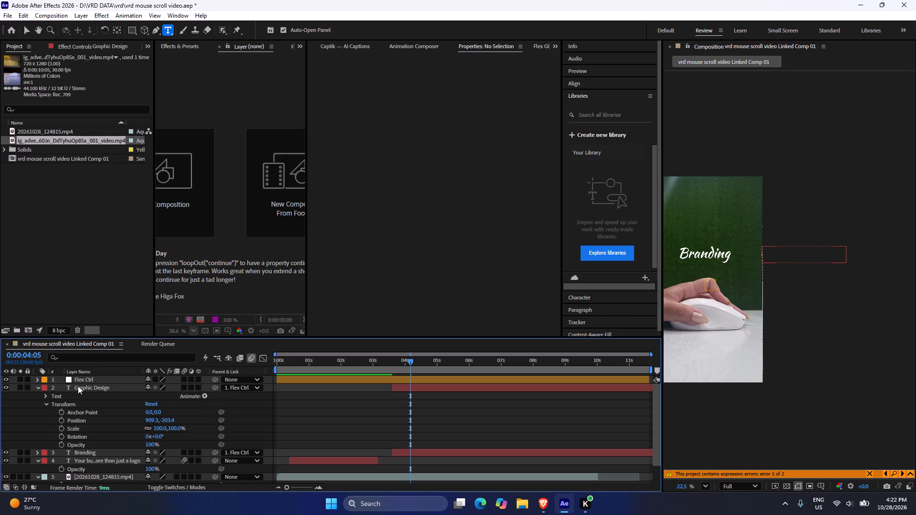
pyautogui.click(76, 379)
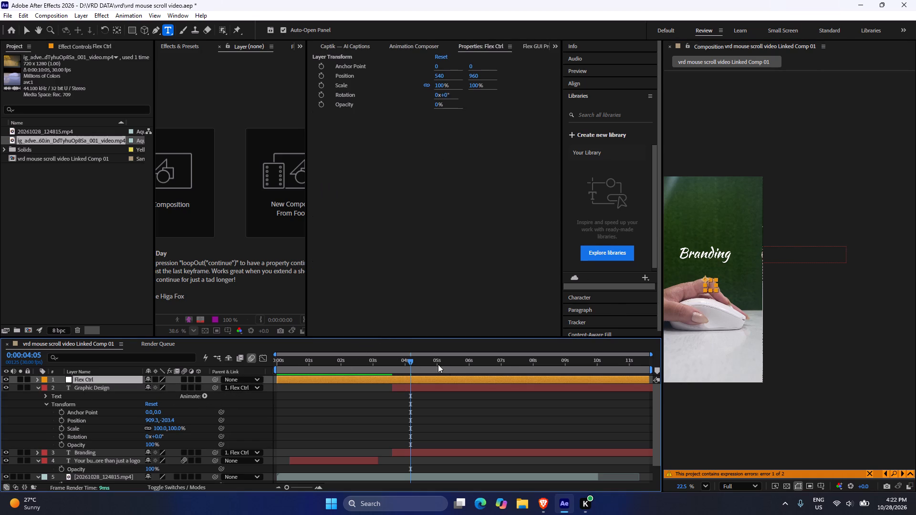
pyautogui.moveTo(409, 360); pyautogui.dragTo(403, 364)
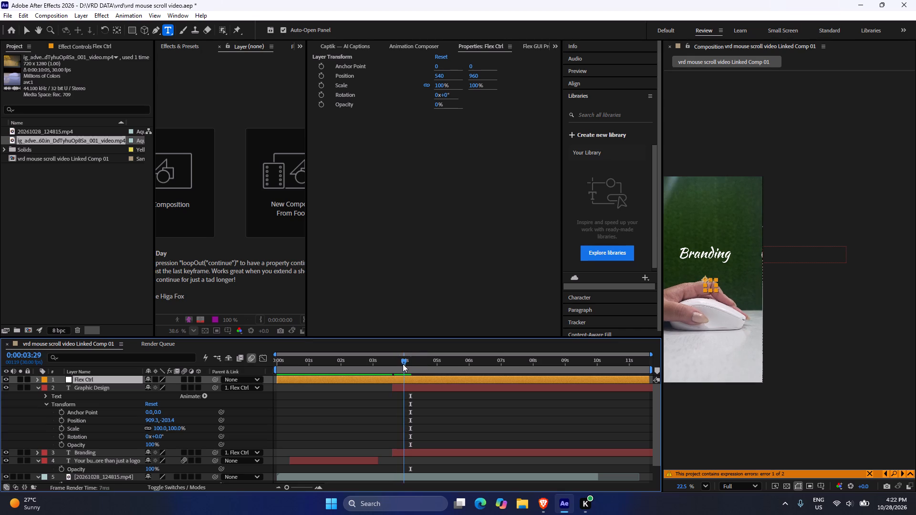
pyautogui.moveTo(403, 364); pyautogui.dragTo(408, 365)
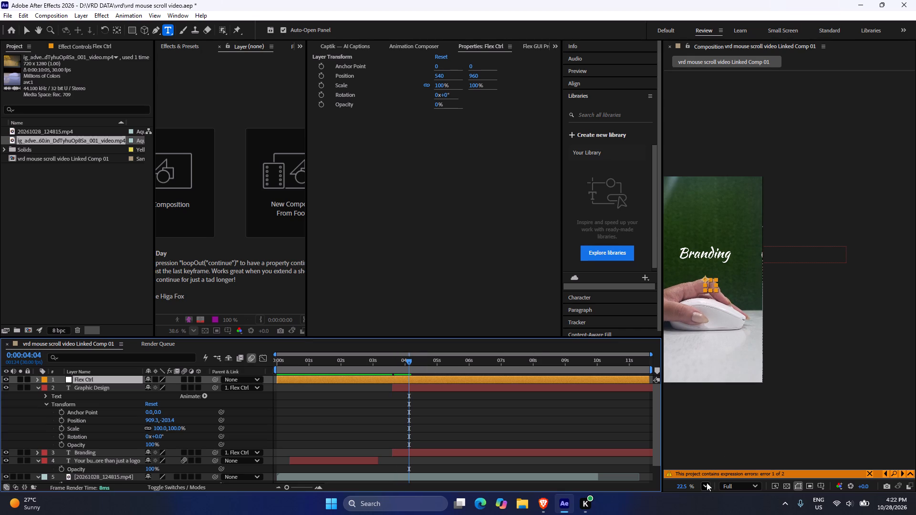
pyautogui.click(707, 483)
pyautogui.click(721, 293)
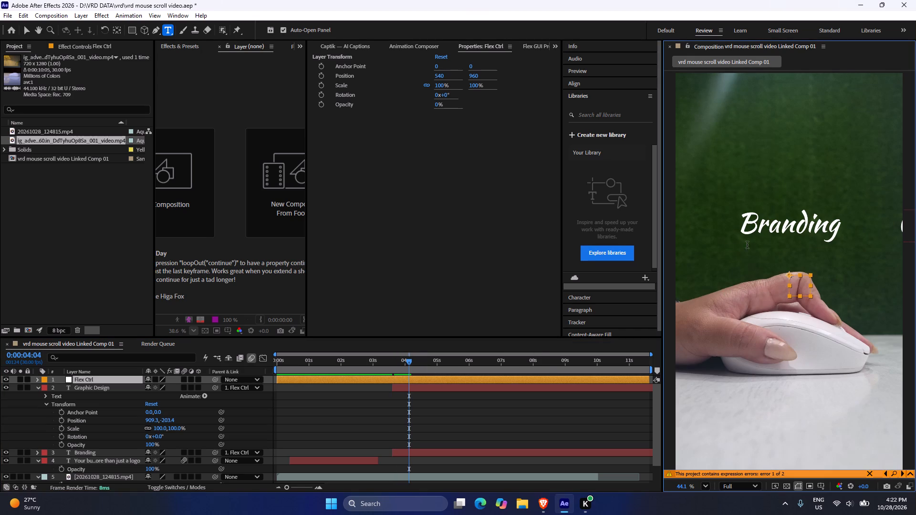
pyautogui.click(62, 421)
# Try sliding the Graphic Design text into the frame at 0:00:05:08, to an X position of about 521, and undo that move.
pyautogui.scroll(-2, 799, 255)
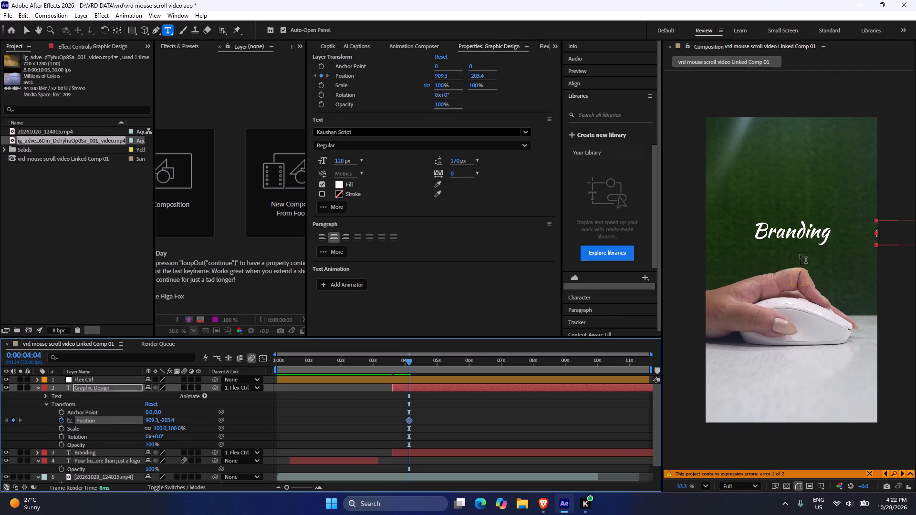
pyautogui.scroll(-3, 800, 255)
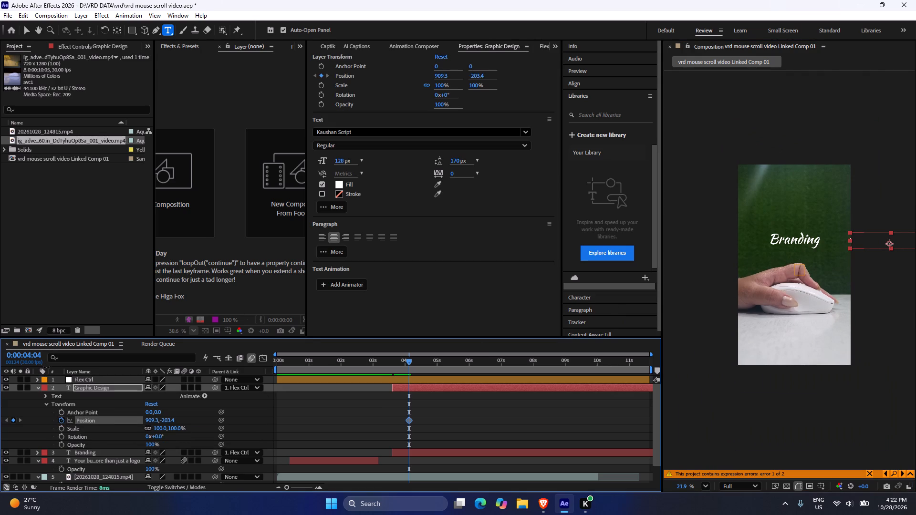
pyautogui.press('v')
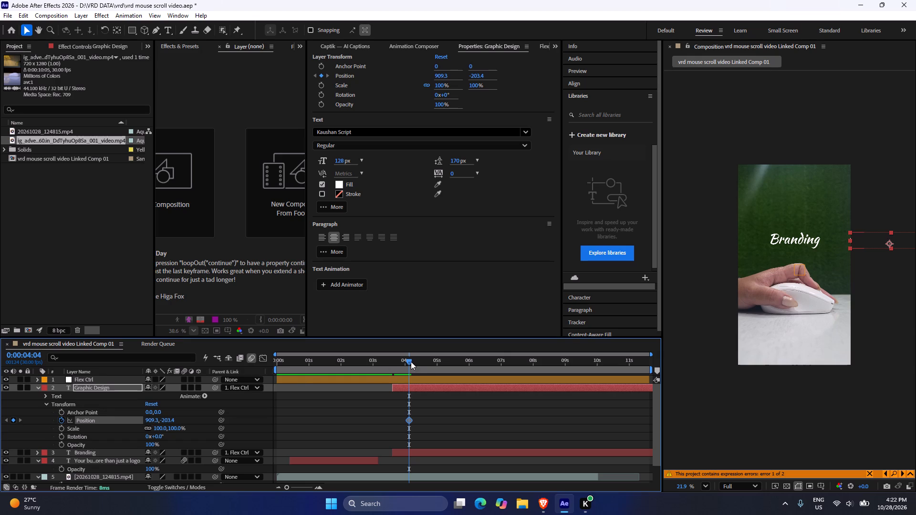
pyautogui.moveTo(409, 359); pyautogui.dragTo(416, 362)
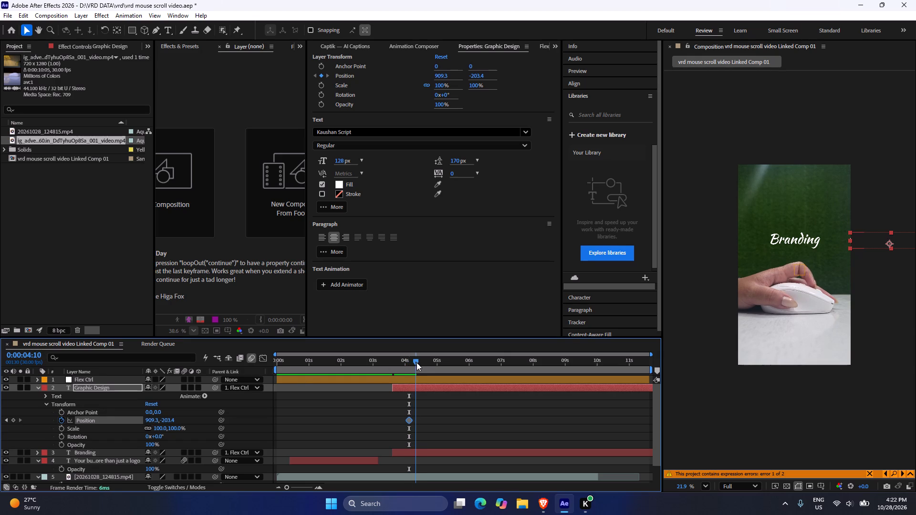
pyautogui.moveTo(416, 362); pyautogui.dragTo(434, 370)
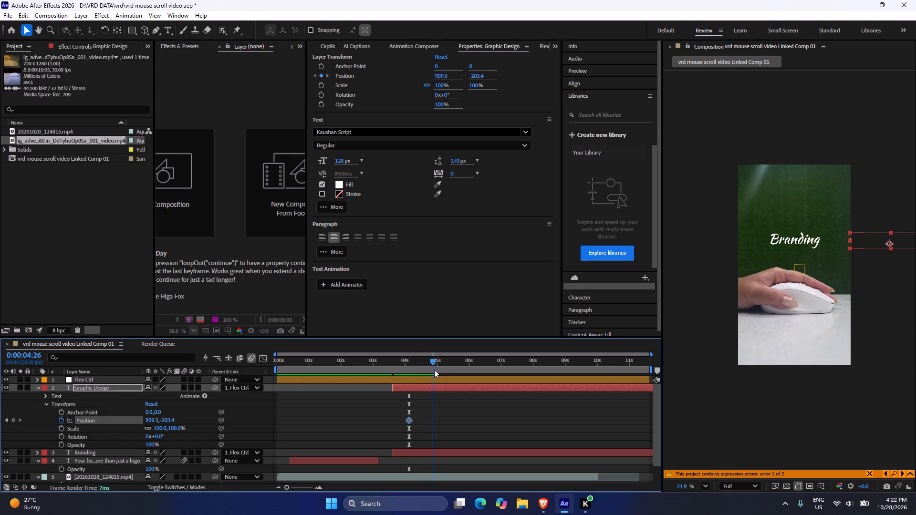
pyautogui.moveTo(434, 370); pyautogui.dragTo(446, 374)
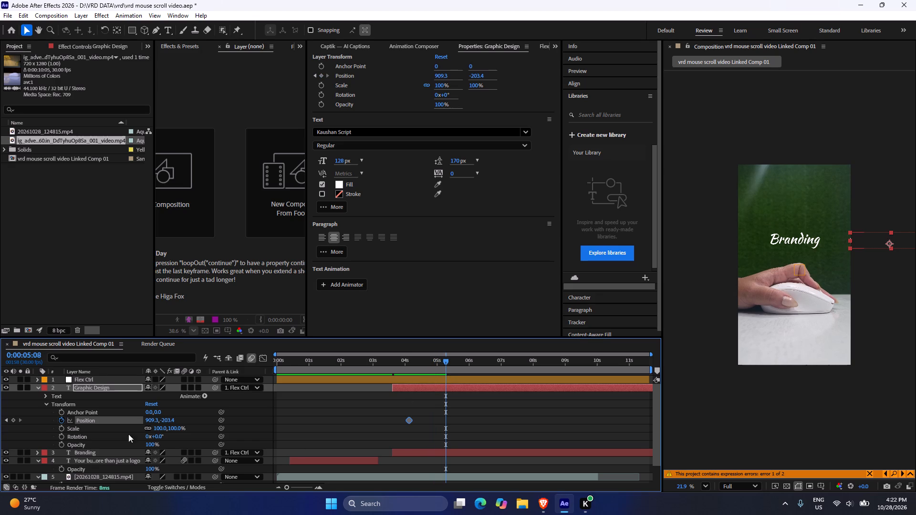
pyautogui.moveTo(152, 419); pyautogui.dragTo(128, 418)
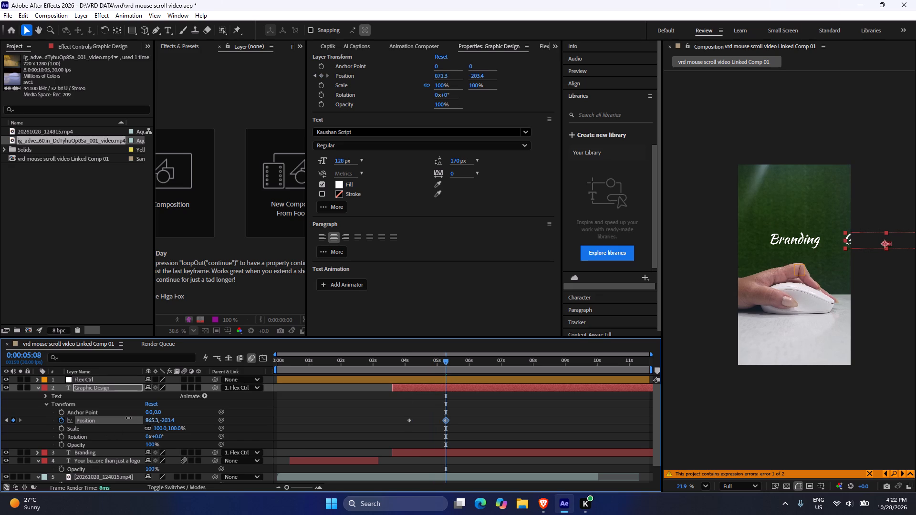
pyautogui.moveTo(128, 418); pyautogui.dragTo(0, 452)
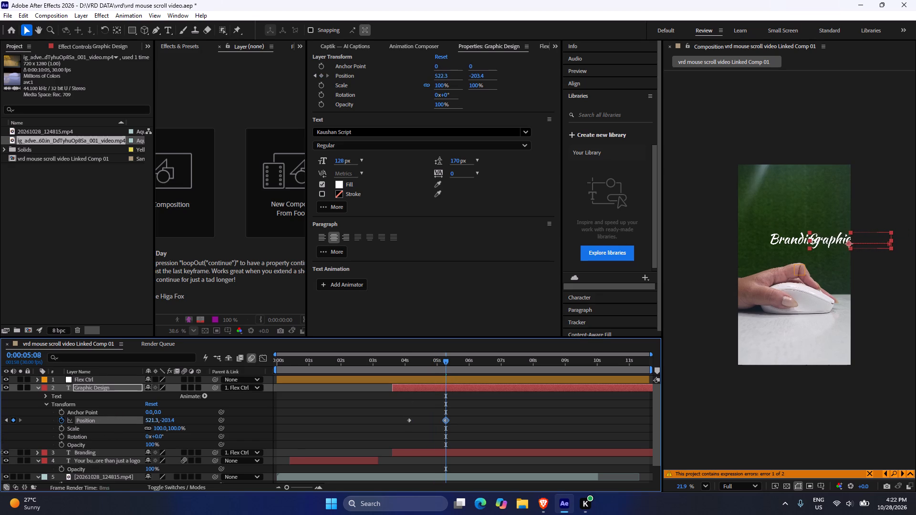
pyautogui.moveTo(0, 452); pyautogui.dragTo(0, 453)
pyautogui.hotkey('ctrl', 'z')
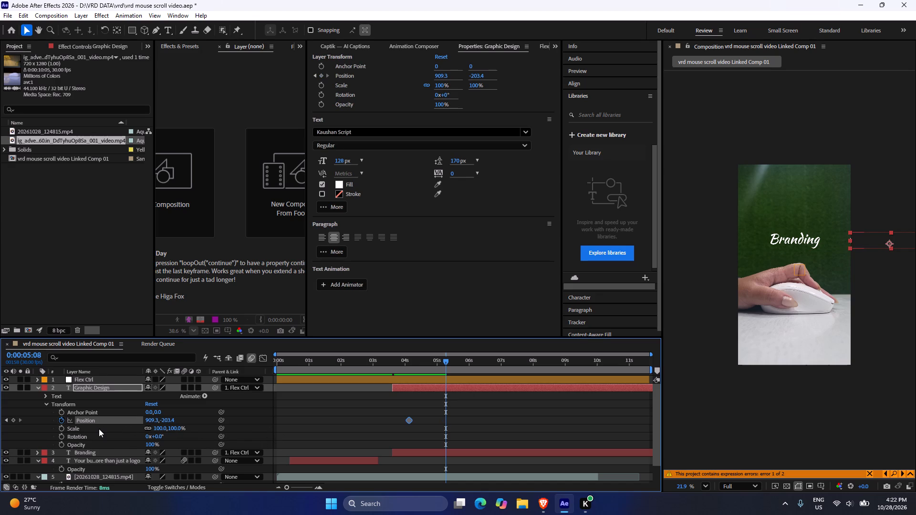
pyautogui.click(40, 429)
# Add a Position keyframe to the Flex Ctrl null at 0:00:04:04, aligned with the Graphic Design keyframe.
pyautogui.click(76, 381)
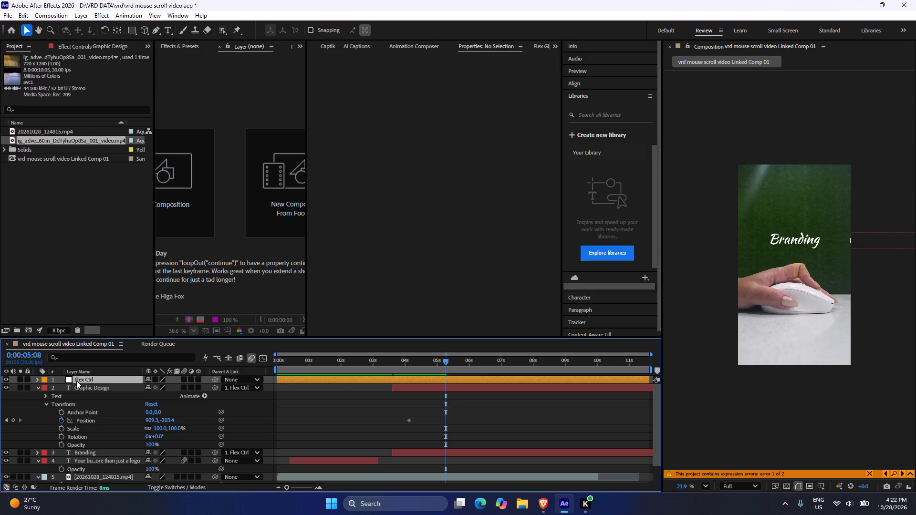
pyautogui.press('p')
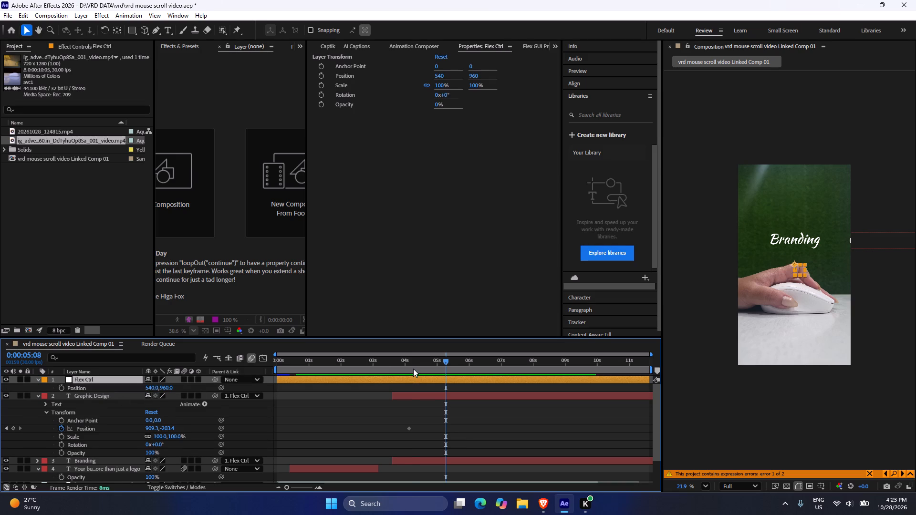
pyautogui.moveTo(413, 369); pyautogui.dragTo(408, 367)
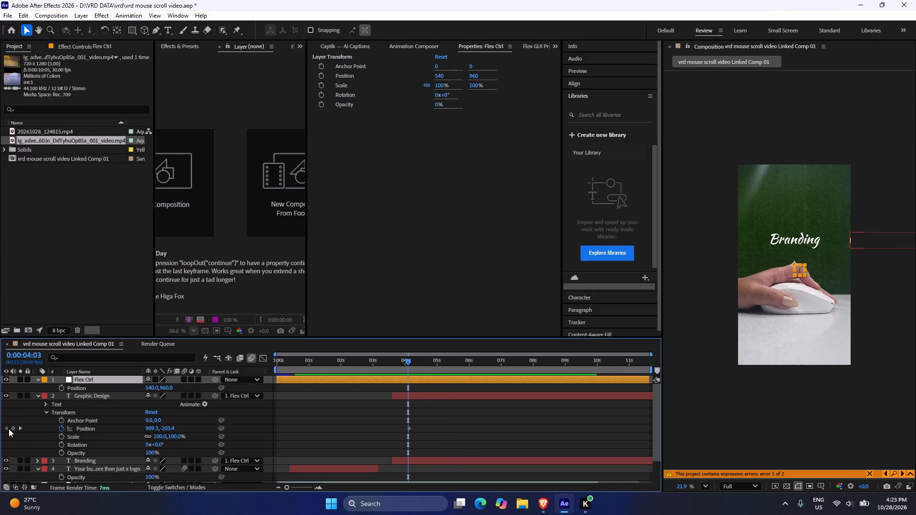
pyautogui.click(19, 427)
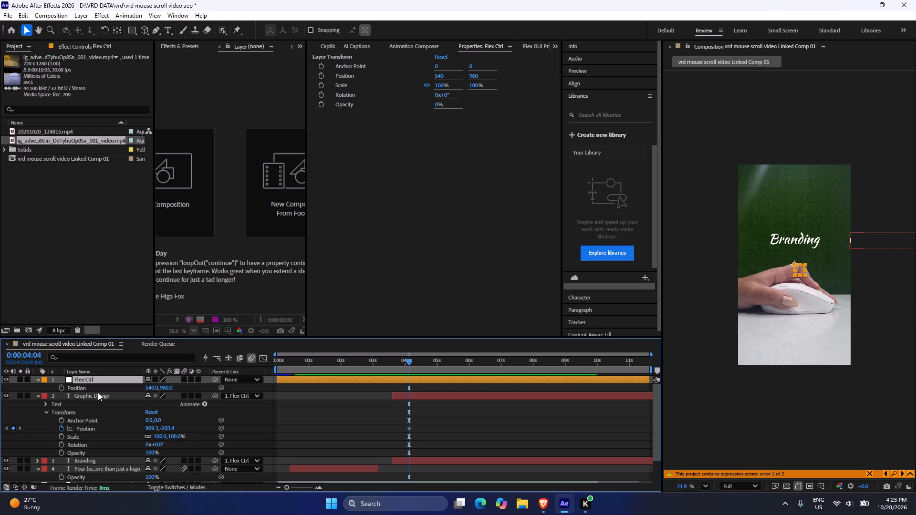
pyautogui.click(62, 385)
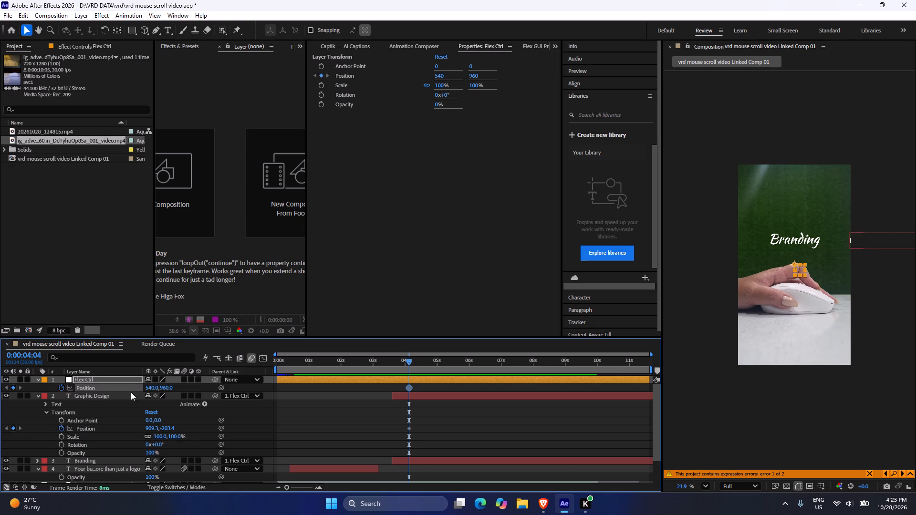
# At 0:00:05:08, move the Flex Ctrl null horizontally to X -384 so Graphic Design replaces Branding in the frame.
pyautogui.moveTo(415, 359); pyautogui.dragTo(431, 363)
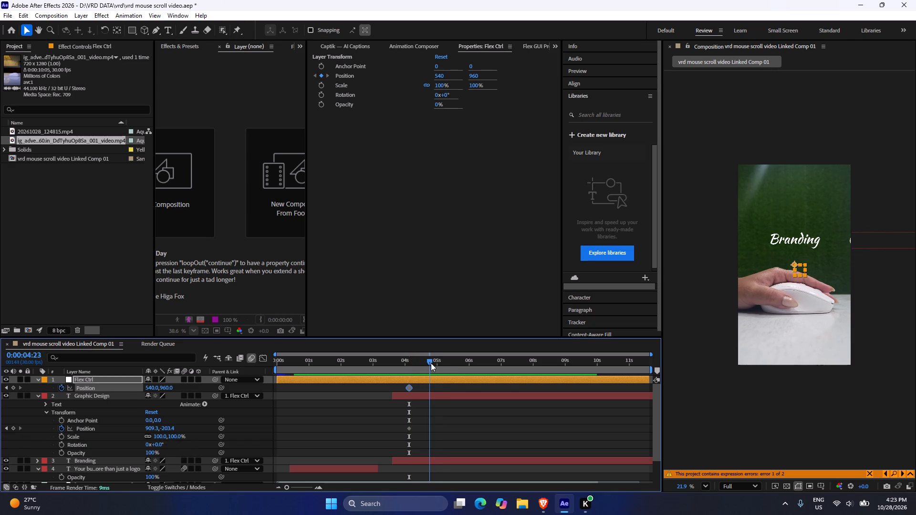
pyautogui.moveTo(431, 363); pyautogui.dragTo(446, 368)
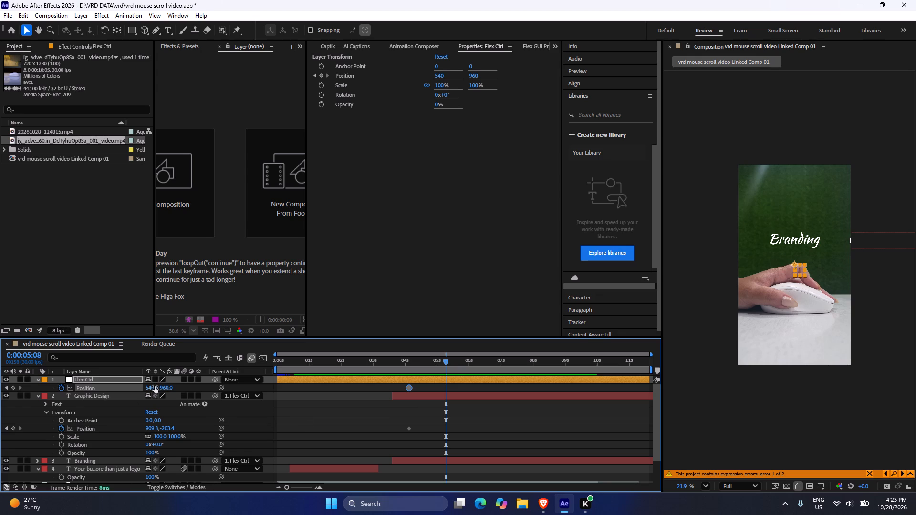
pyautogui.moveTo(155, 386); pyautogui.dragTo(0, 434)
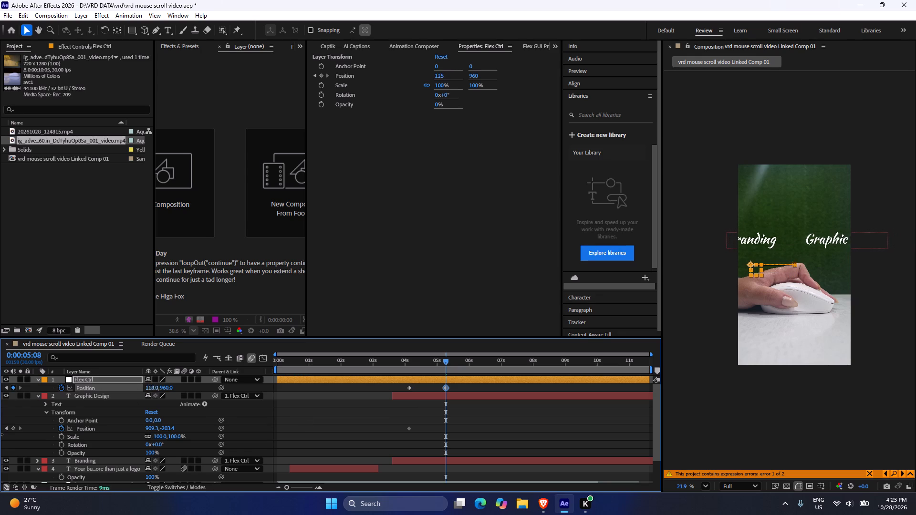
pyautogui.moveTo(0, 434); pyautogui.dragTo(0, 455)
pyautogui.moveTo(149, 389); pyautogui.dragTo(106, 388)
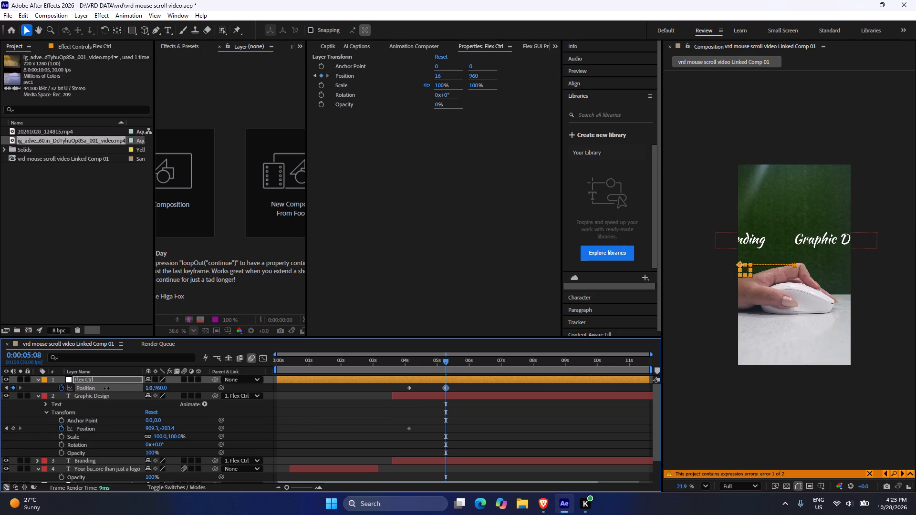
pyautogui.moveTo(106, 388); pyautogui.dragTo(0, 429)
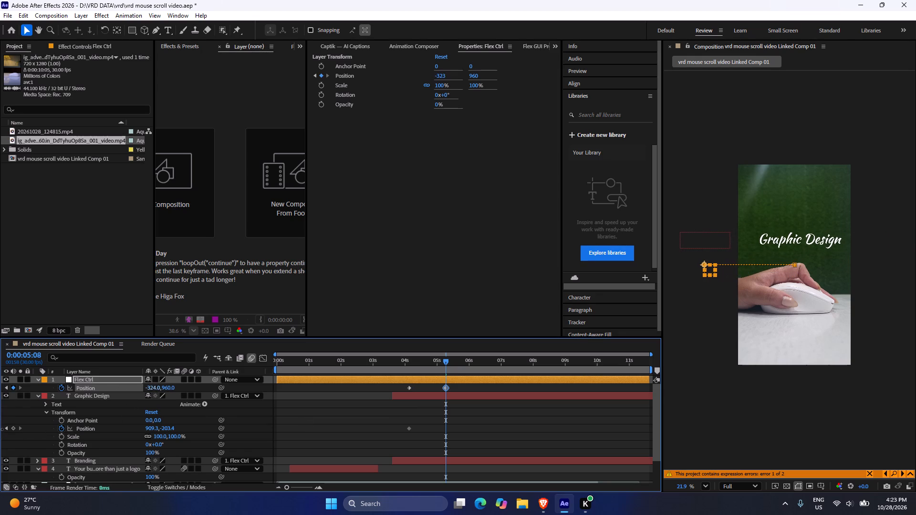
pyautogui.moveTo(0, 429); pyautogui.dragTo(0, 441)
pyautogui.moveTo(152, 389); pyautogui.dragTo(132, 392)
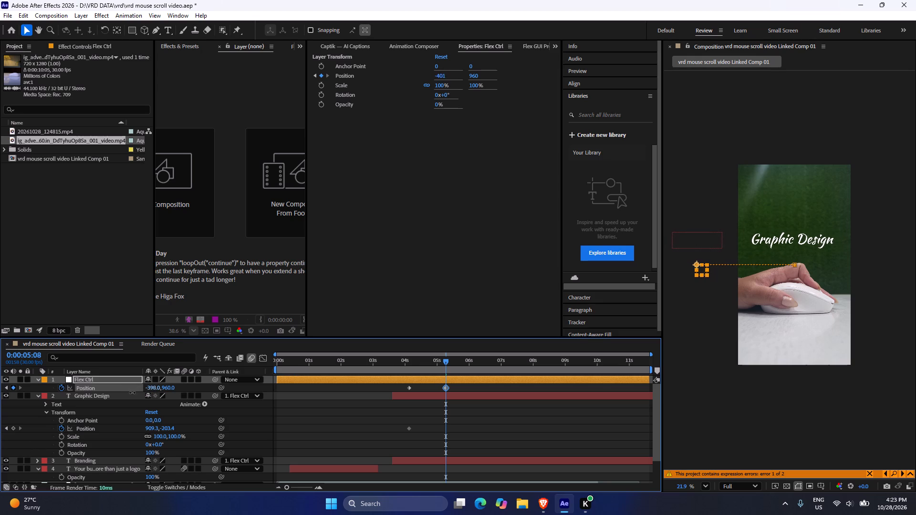
pyautogui.moveTo(132, 392); pyautogui.dragTo(136, 392)
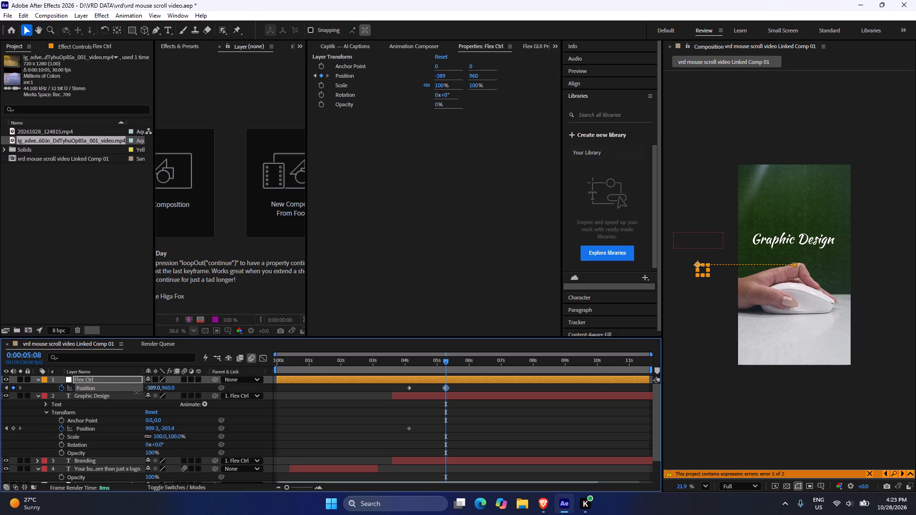
pyautogui.moveTo(136, 392); pyautogui.dragTo(139, 392)
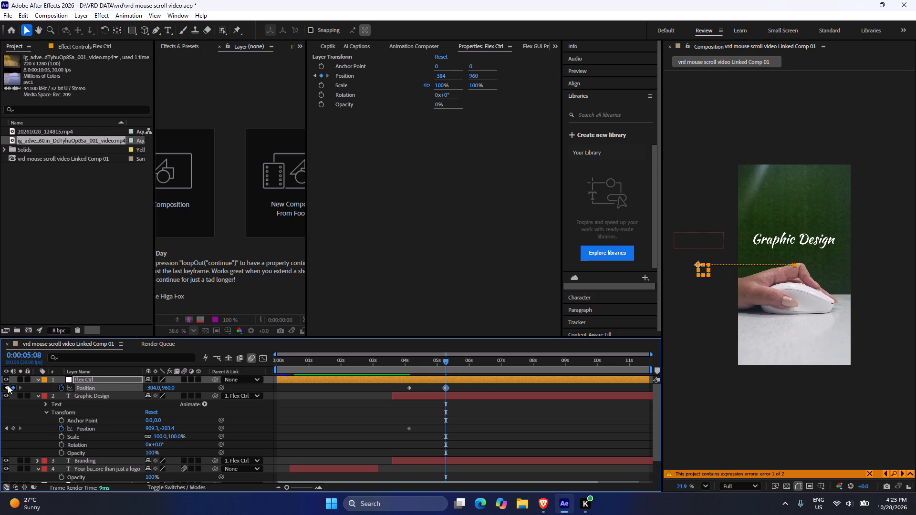
# Enable motion blur on the Flex Ctrl, Graphic Design and Branding layers.
pyautogui.click(6, 387)
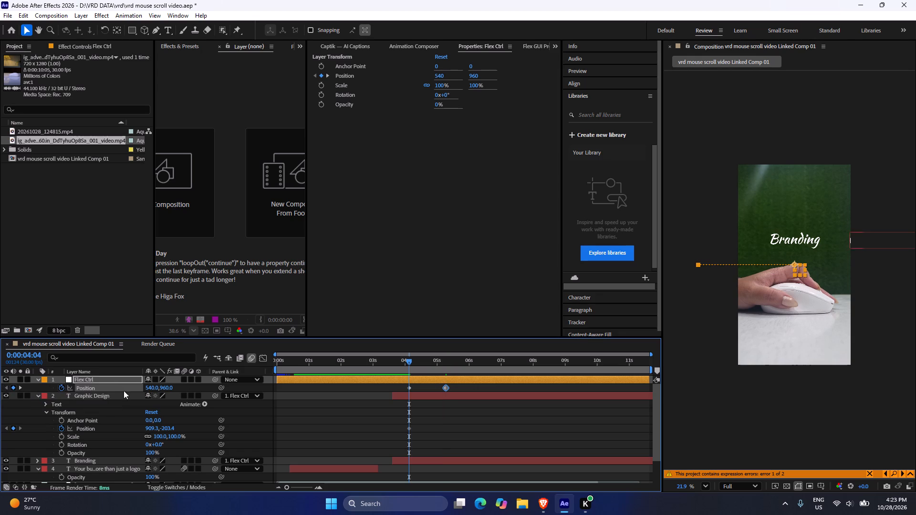
pyautogui.click(184, 380)
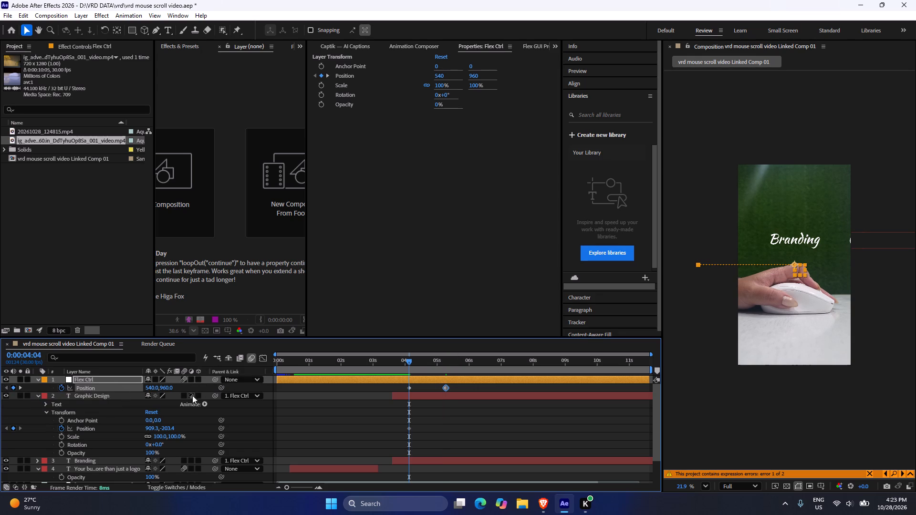
pyautogui.click(185, 397)
pyautogui.click(182, 461)
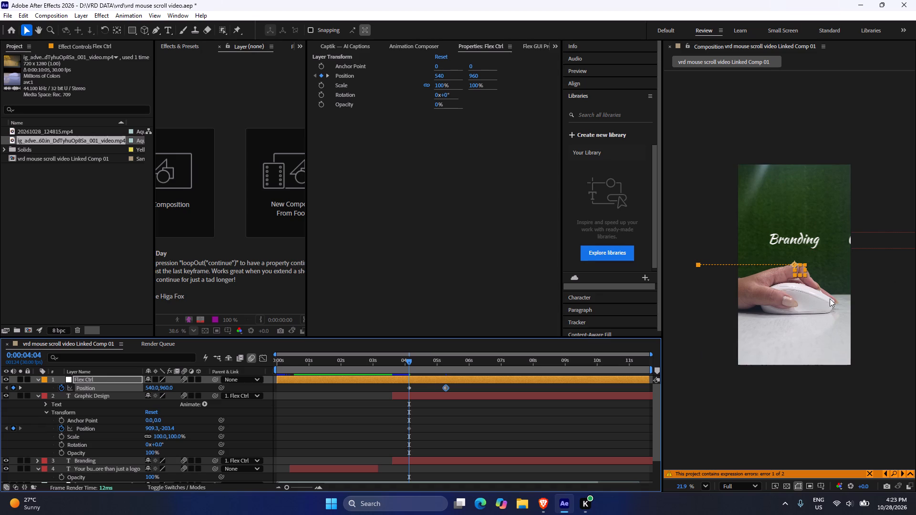
# Examine the motion blur on the Branding text up close at 0:00:04:04.
pyautogui.scroll(10, 836, 221)
pyautogui.scroll(-4, 830, 255)
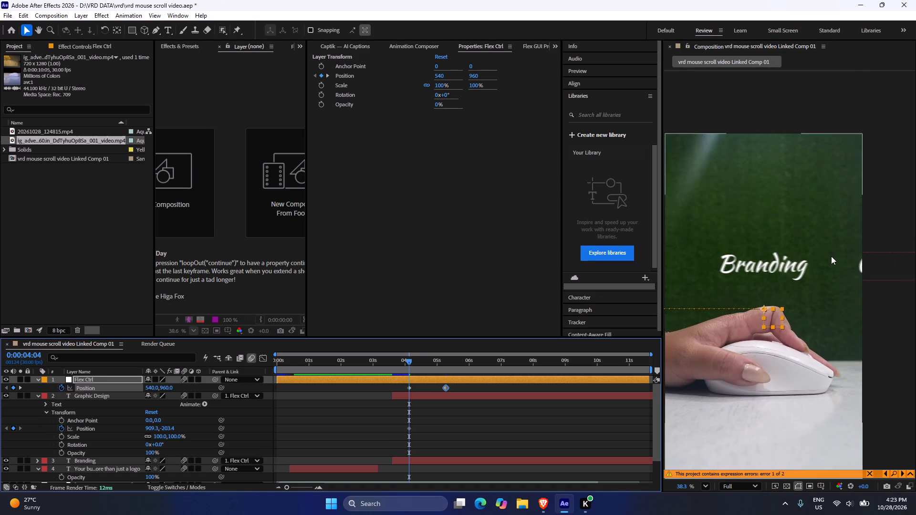
pyautogui.scroll(-3, 831, 256)
pyautogui.scroll(2, 849, 254)
pyautogui.scroll(-1, 824, 262)
pyautogui.scroll(4, 821, 264)
pyautogui.scroll(-1, 745, 272)
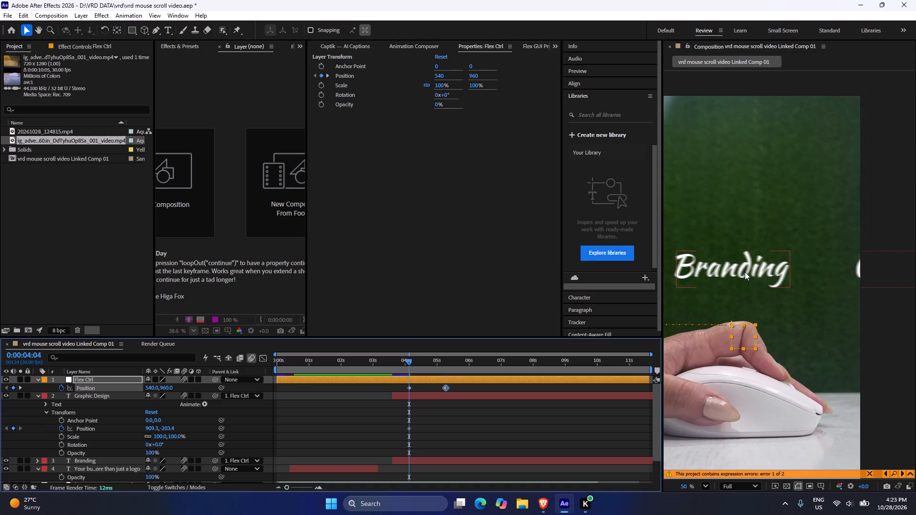
pyautogui.scroll(-1, 745, 272)
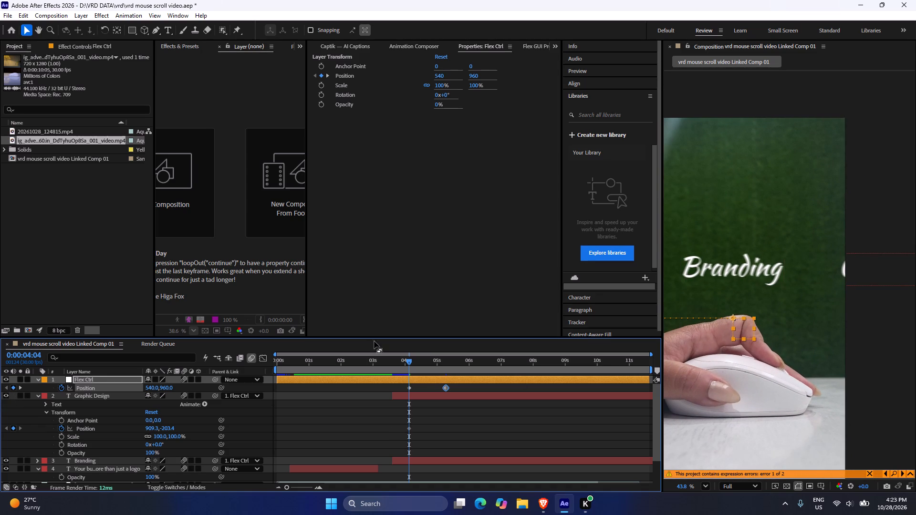
# Remove the Graphic Design layer's Position keyframes and set its X position to 940.3, so the text sits fully outside the frame.
pyautogui.click(83, 397)
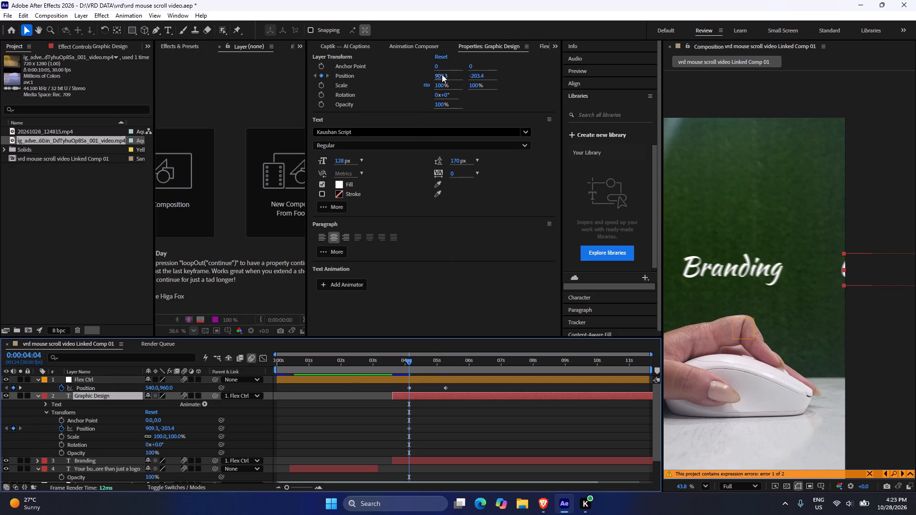
pyautogui.click(62, 430)
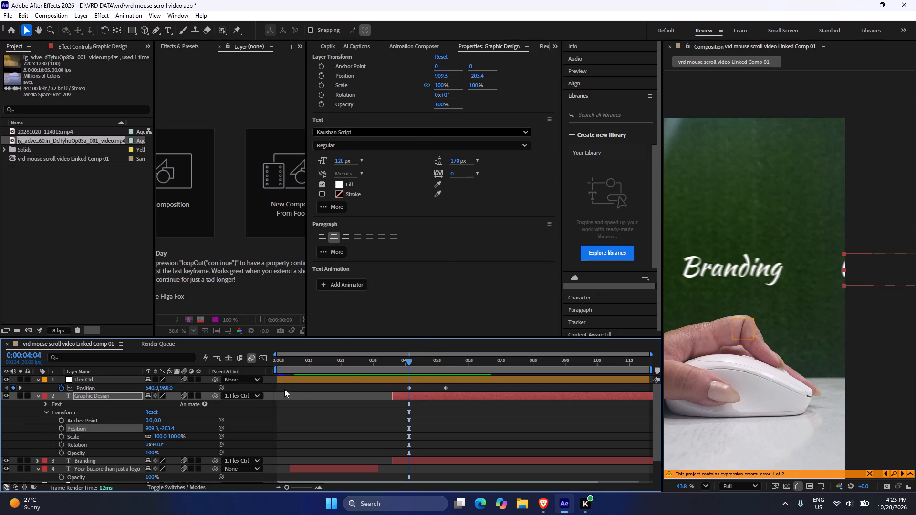
pyautogui.moveTo(151, 428); pyautogui.dragTo(152, 428)
pyautogui.moveTo(152, 428); pyautogui.dragTo(171, 433)
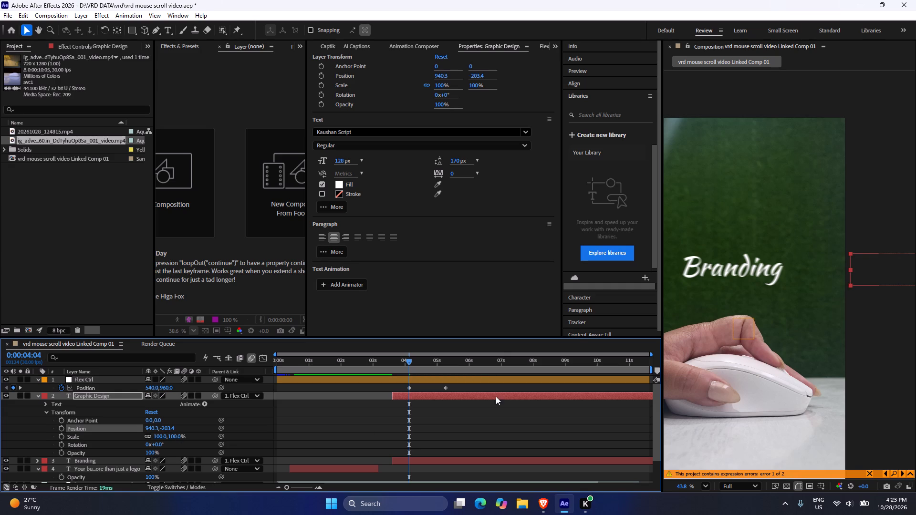
pyautogui.scroll(-4, 846, 311)
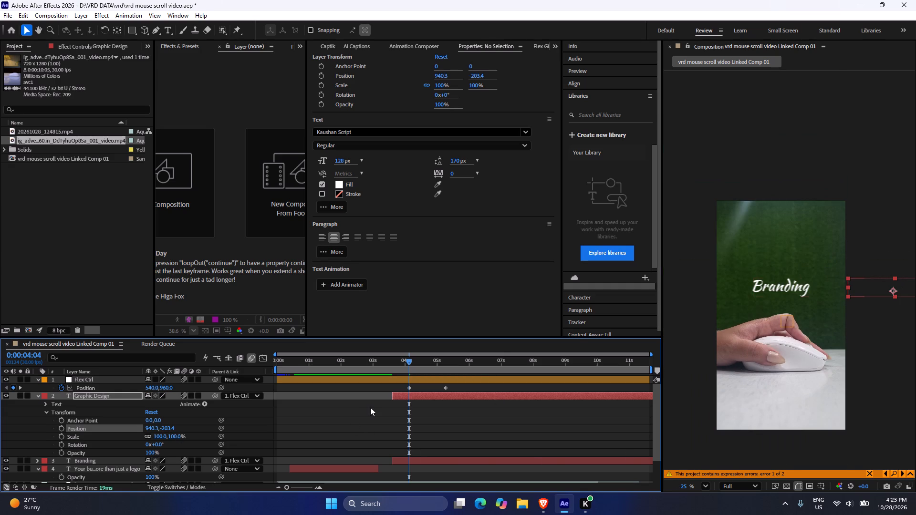
pyautogui.click(370, 407)
# Play back and scrub the Branding to Graphic Design scroll from about 0:00:03:18, checking its timing against the hand's movement.
pyautogui.moveTo(406, 358); pyautogui.dragTo(392, 355)
pyautogui.press('space')
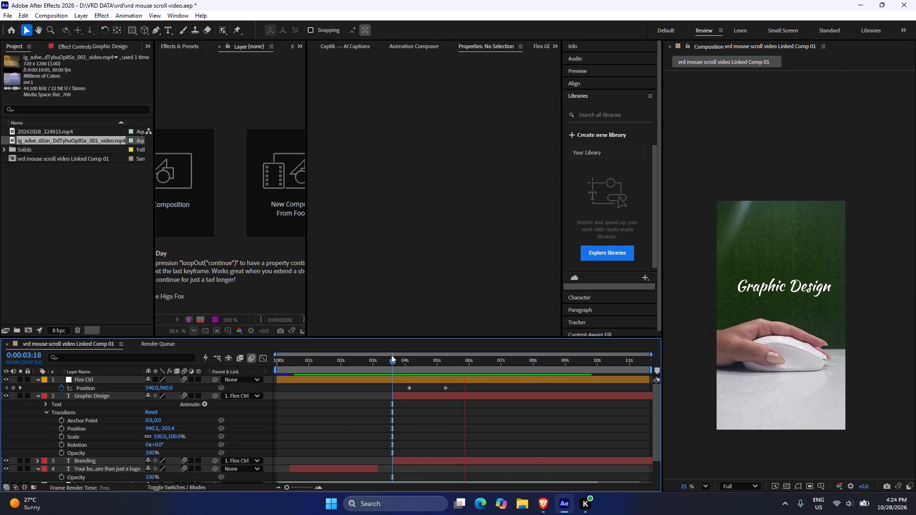
pyautogui.press('space')
pyautogui.moveTo(424, 361); pyautogui.dragTo(394, 362)
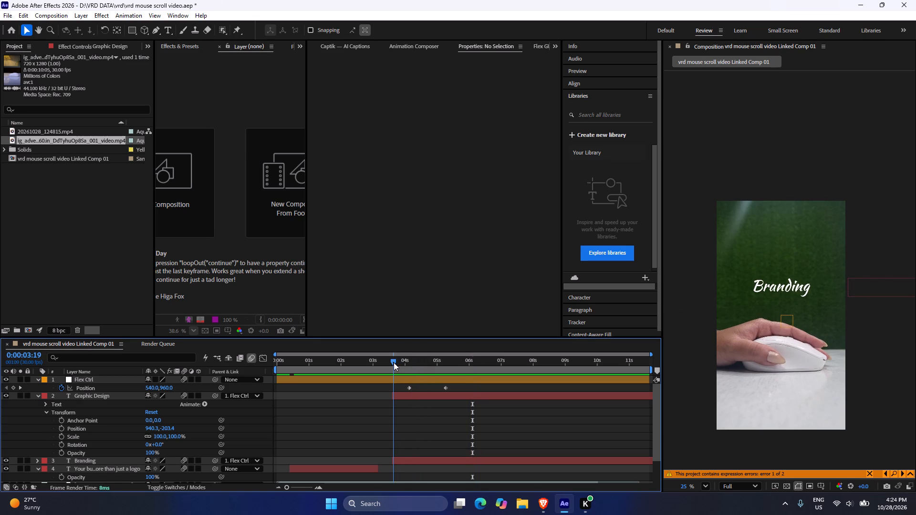
pyautogui.moveTo(394, 362); pyautogui.dragTo(392, 362)
pyautogui.press('space')
pyautogui.press('space')
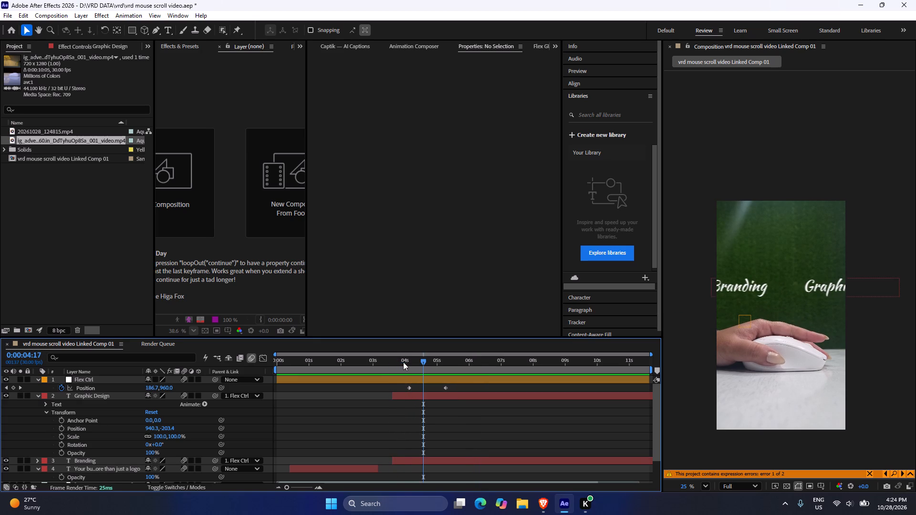
pyautogui.moveTo(409, 364); pyautogui.dragTo(409, 372)
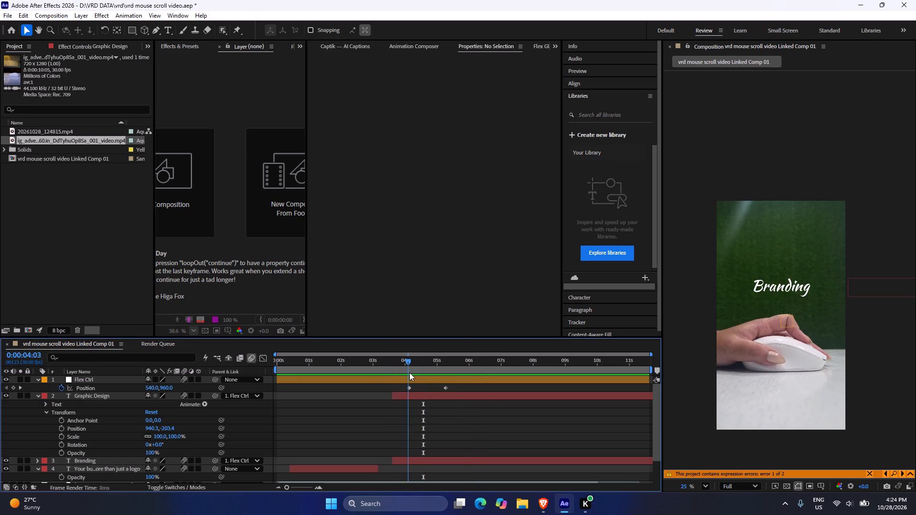
pyautogui.moveTo(409, 372); pyautogui.dragTo(455, 386)
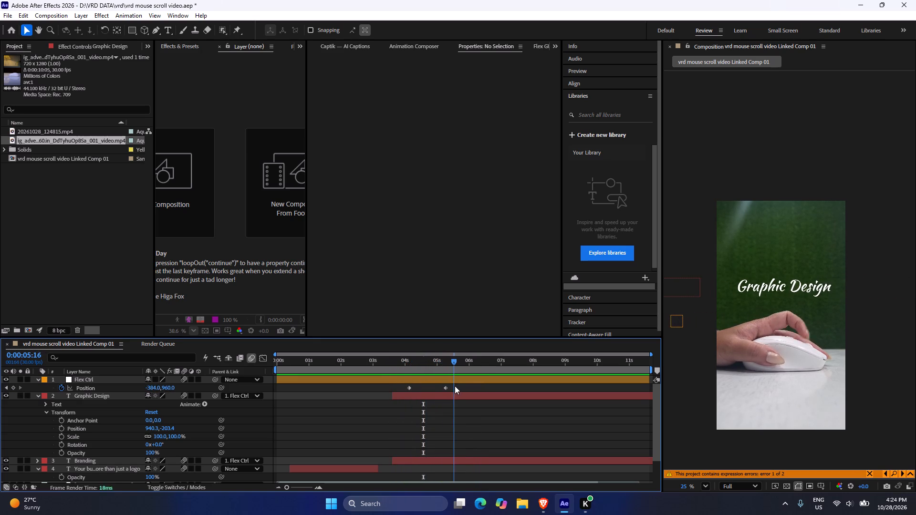
pyautogui.moveTo(455, 386); pyautogui.dragTo(416, 380)
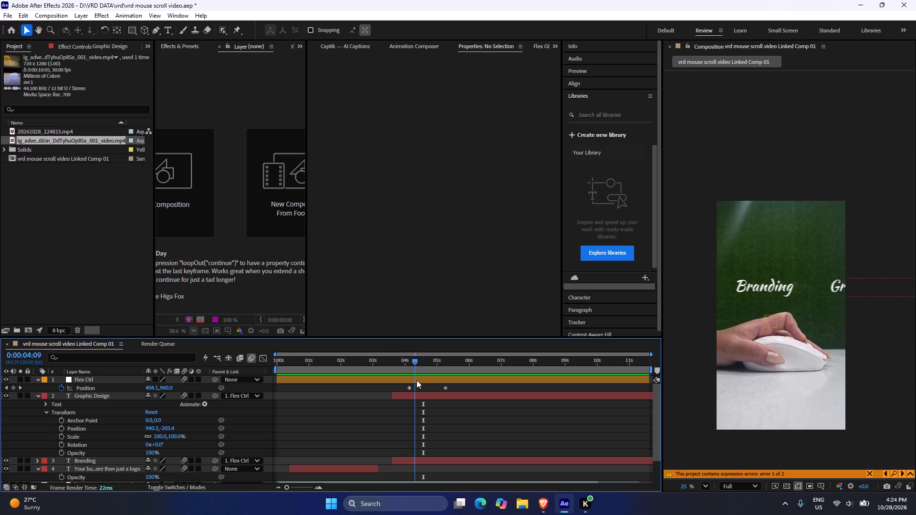
pyautogui.moveTo(416, 380); pyautogui.dragTo(433, 384)
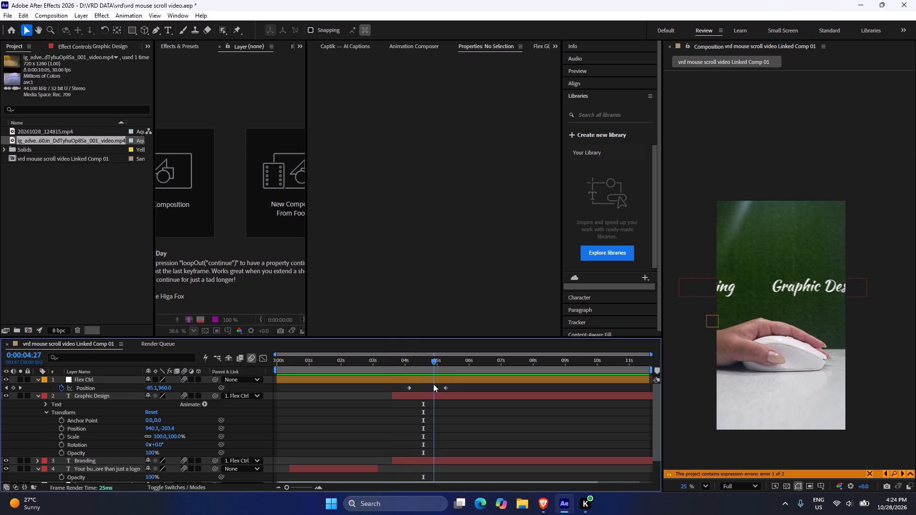
pyautogui.moveTo(433, 384); pyautogui.dragTo(400, 378)
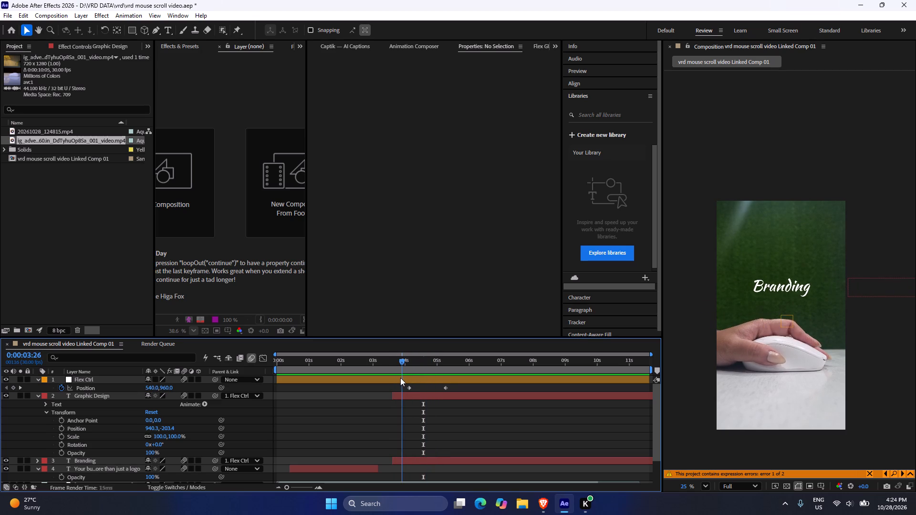
pyautogui.moveTo(400, 378); pyautogui.dragTo(398, 378)
# At 0:00:03:19, set the Flex Ctrl null's X position to 1352 so Branding starts outside the frame.
pyautogui.moveTo(397, 358); pyautogui.dragTo(396, 357)
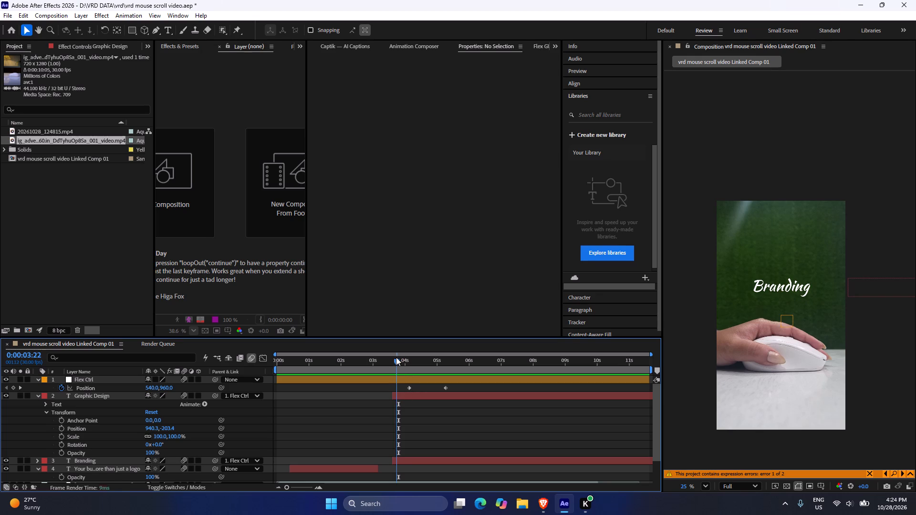
pyautogui.moveTo(396, 357); pyautogui.dragTo(393, 356)
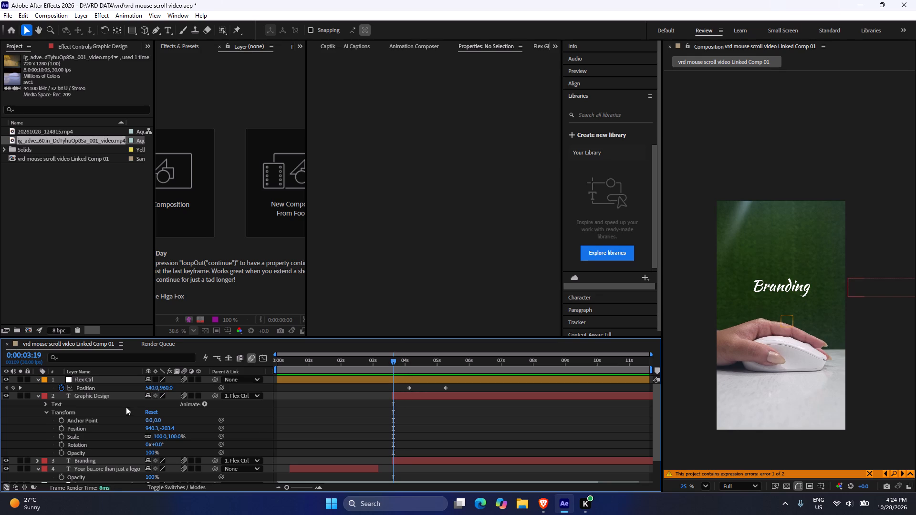
pyautogui.moveTo(150, 387); pyautogui.dragTo(517, 388)
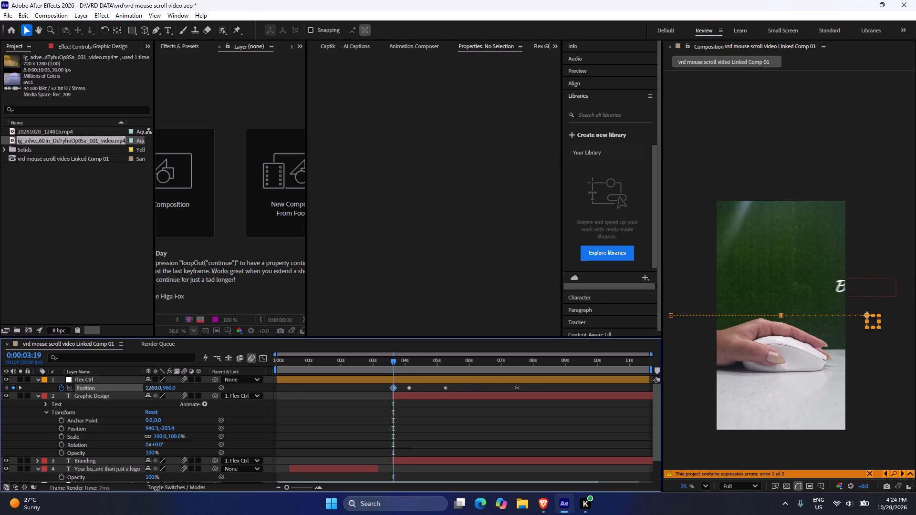
pyautogui.moveTo(517, 388); pyautogui.dragTo(537, 386)
# Play back Branding's entrance from 0:00:03:13 and check how it runs into the Graphic Design scroll.
pyautogui.moveTo(393, 361); pyautogui.dragTo(402, 364)
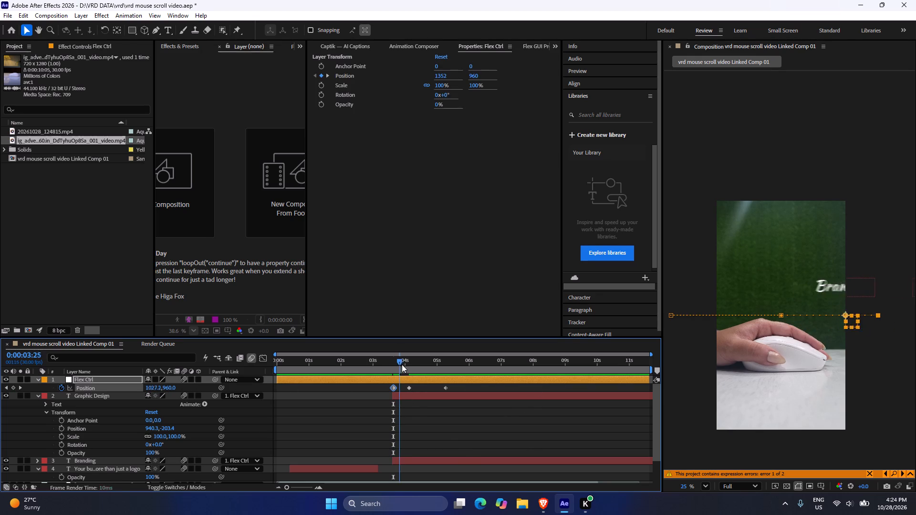
pyautogui.moveTo(402, 364); pyautogui.dragTo(387, 364)
pyautogui.press('space')
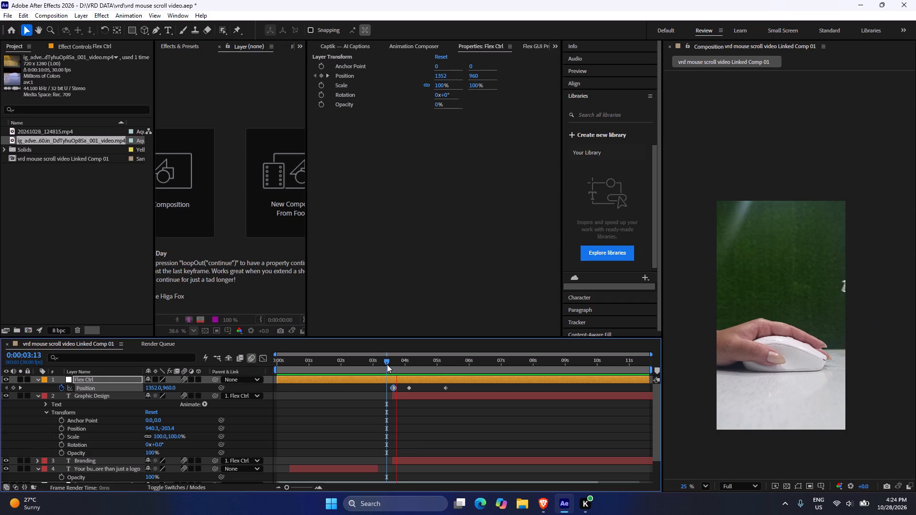
pyautogui.press('space')
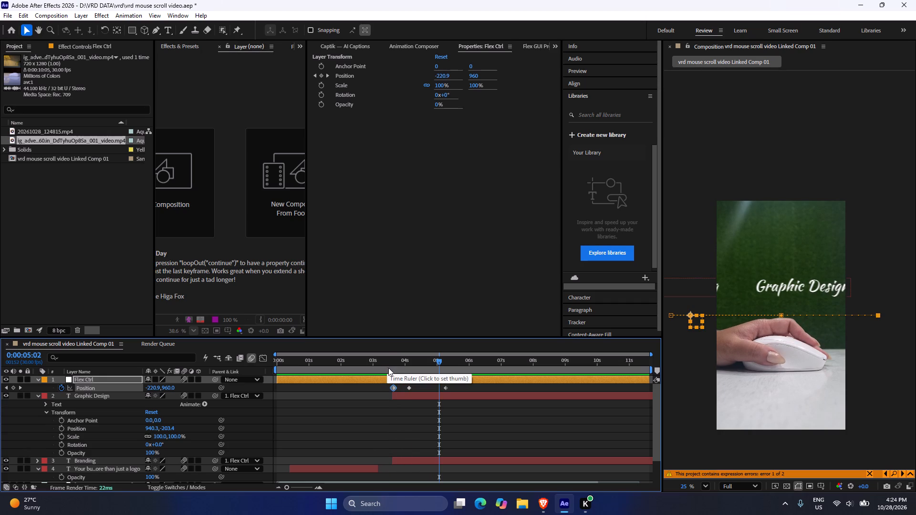
pyautogui.moveTo(411, 361); pyautogui.dragTo(386, 360)
pyautogui.press('space')
pyautogui.press('space')
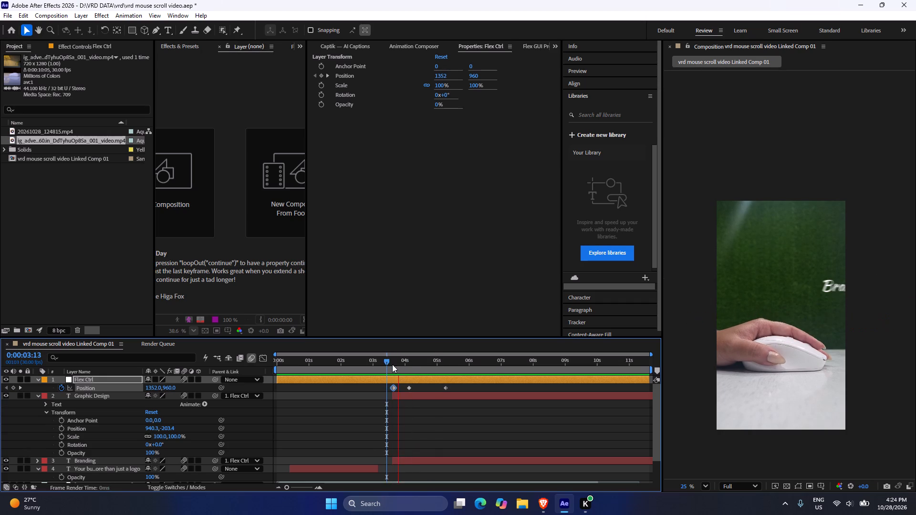
pyautogui.press('space')
pyautogui.press('space')
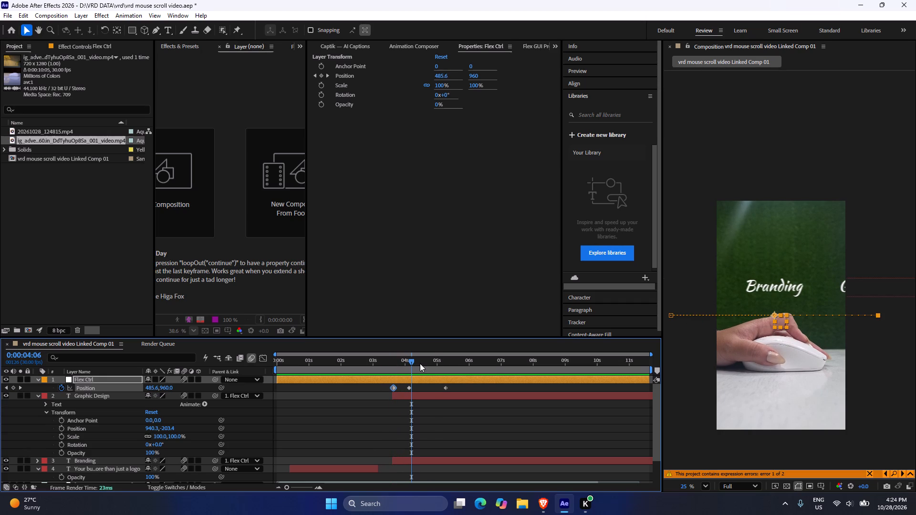
# Copy the Flex Ctrl Position keyframe at 0:00:04:04 and paste it at 0:00:04:23 to hold Branding in the frame.
pyautogui.click(5, 386)
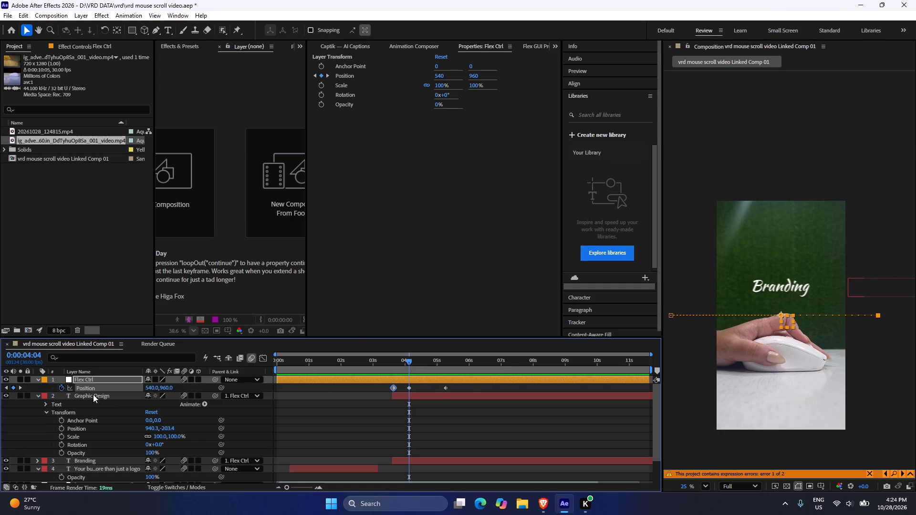
pyautogui.click(408, 387)
pyautogui.hotkey('ctrl', 'c')
pyautogui.moveTo(415, 356); pyautogui.dragTo(420, 358)
pyautogui.moveTo(419, 360); pyautogui.dragTo(422, 360)
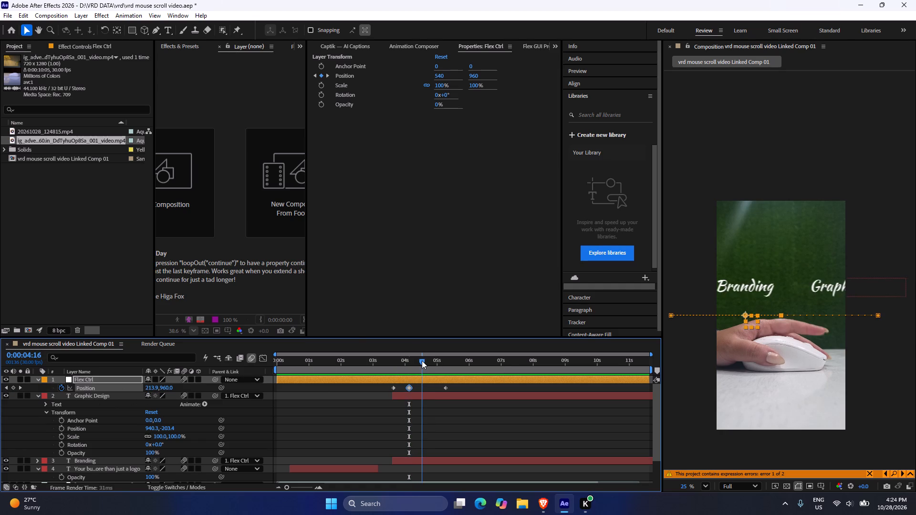
pyautogui.moveTo(422, 360); pyautogui.dragTo(428, 363)
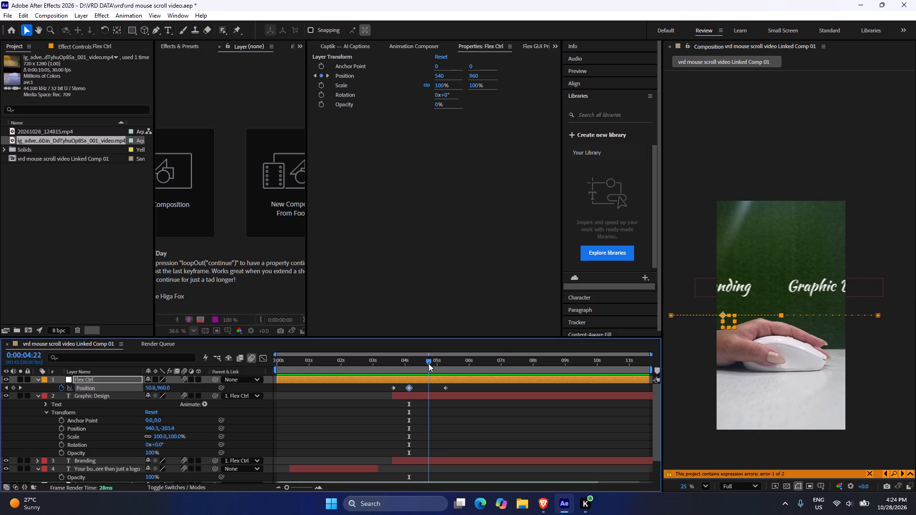
pyautogui.moveTo(428, 363); pyautogui.dragTo(429, 363)
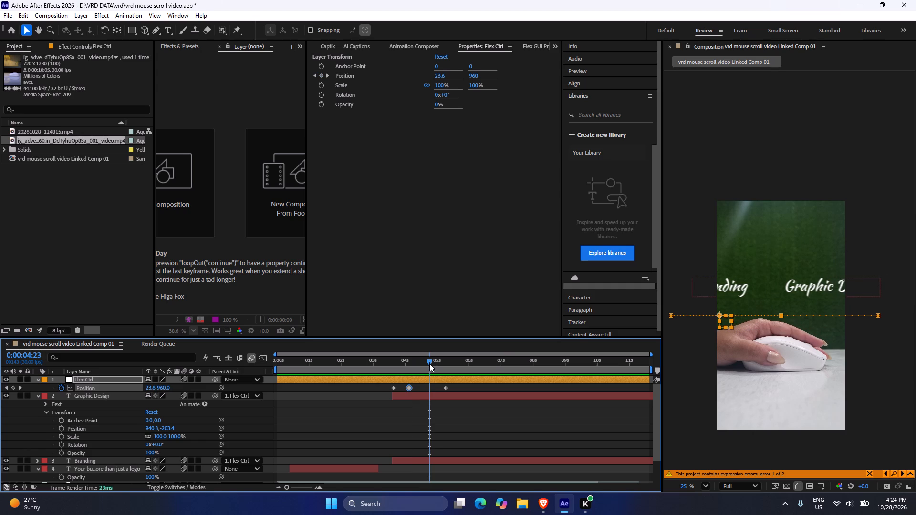
pyautogui.hotkey('ctrl', 'v')
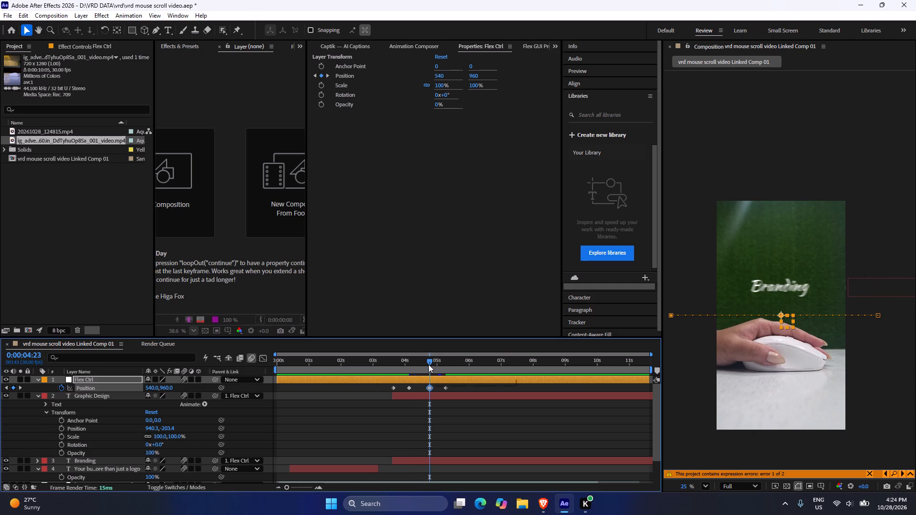
# Play back the word scroll several times from before Branding's entrance, checking the hold and the sync with the hand.
pyautogui.moveTo(428, 364); pyautogui.dragTo(376, 362)
pyautogui.press('space')
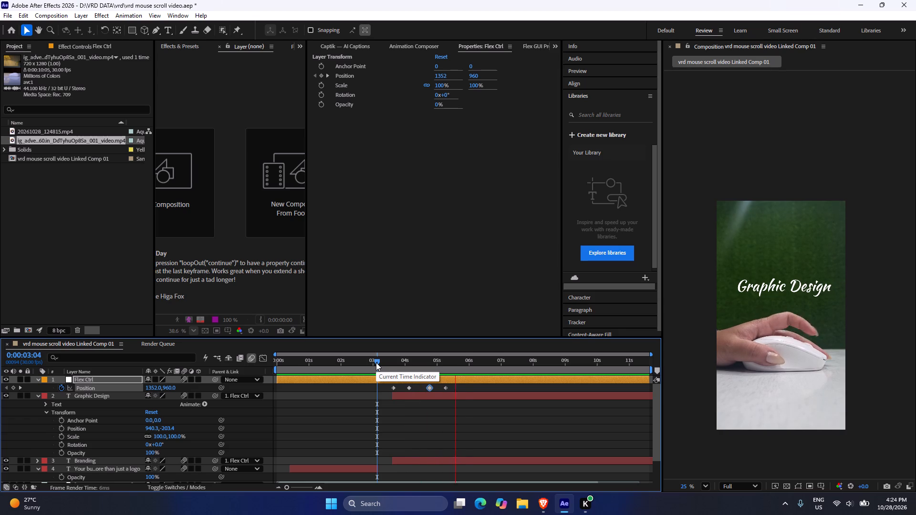
pyautogui.press('space')
pyautogui.moveTo(435, 361); pyautogui.dragTo(390, 363)
pyautogui.press('space')
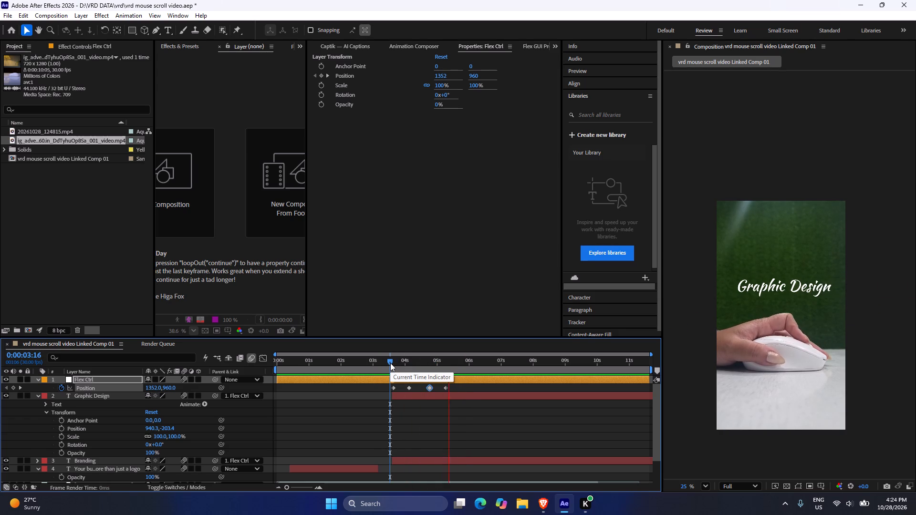
pyautogui.press('space')
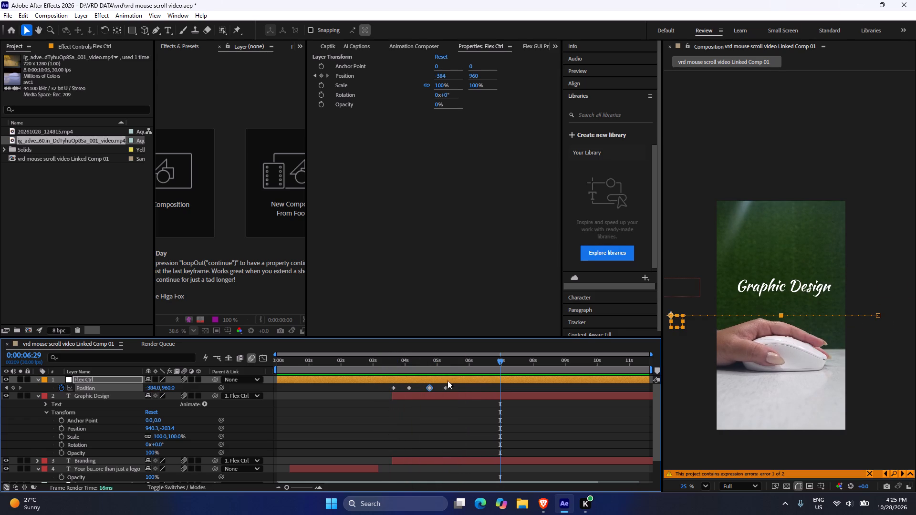
pyautogui.click(454, 388)
pyautogui.moveTo(447, 363); pyautogui.dragTo(403, 363)
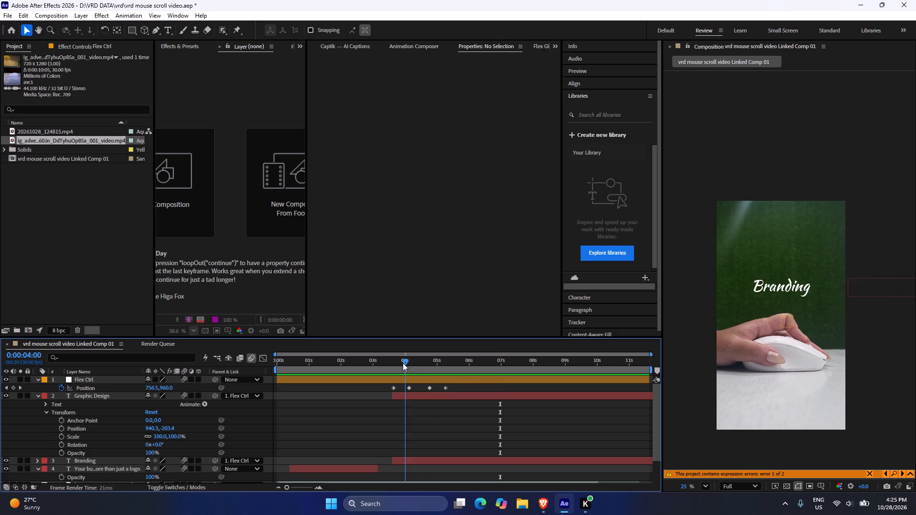
pyautogui.moveTo(403, 363); pyautogui.dragTo(347, 360)
pyautogui.press('space')
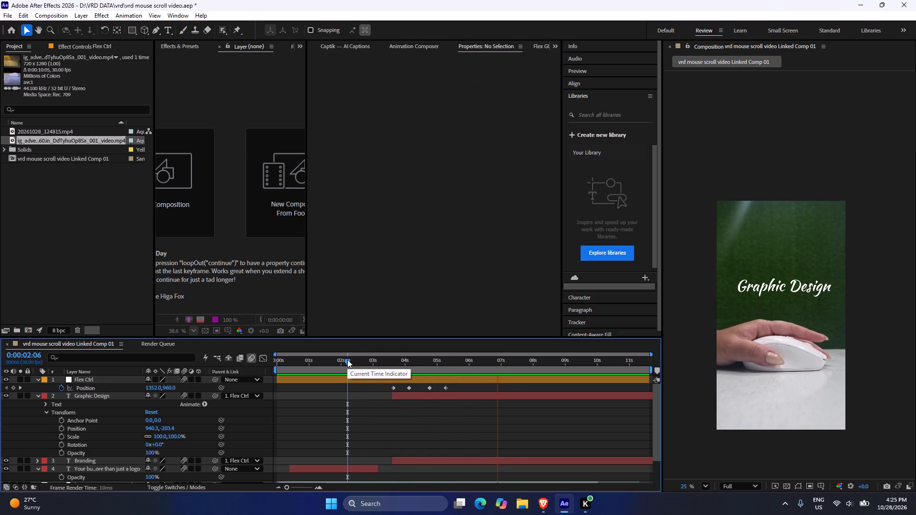
pyautogui.press('space')
# Scrub from the last Flex Ctrl Position keyframe at 0:00:05:08 to 0:00:05:25, checking Graphic Design's stop against the hand's movement.
pyautogui.moveTo(470, 363); pyautogui.dragTo(446, 368)
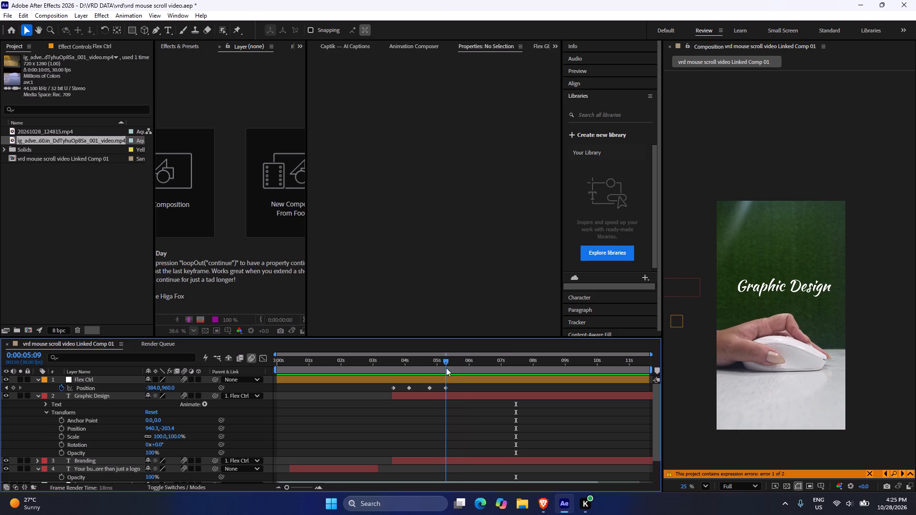
pyautogui.moveTo(446, 368); pyautogui.dragTo(446, 368)
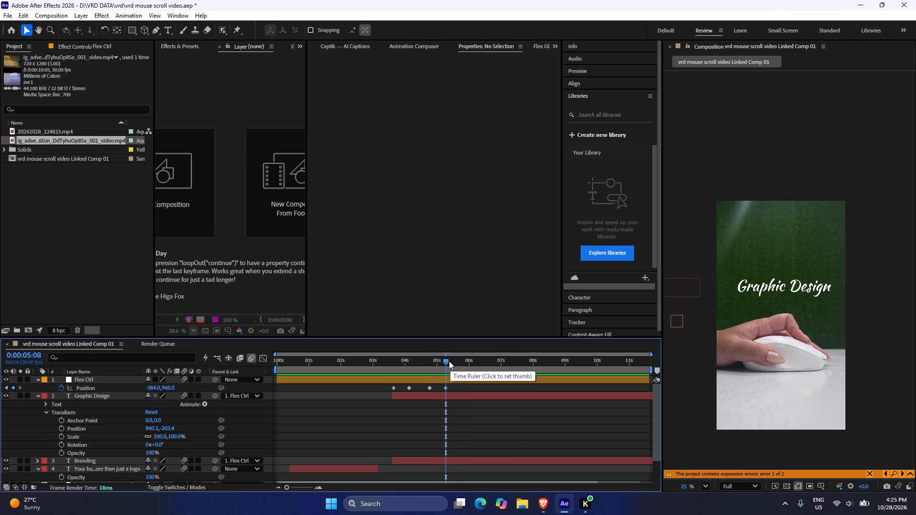
pyautogui.click(449, 361)
pyautogui.click(457, 387)
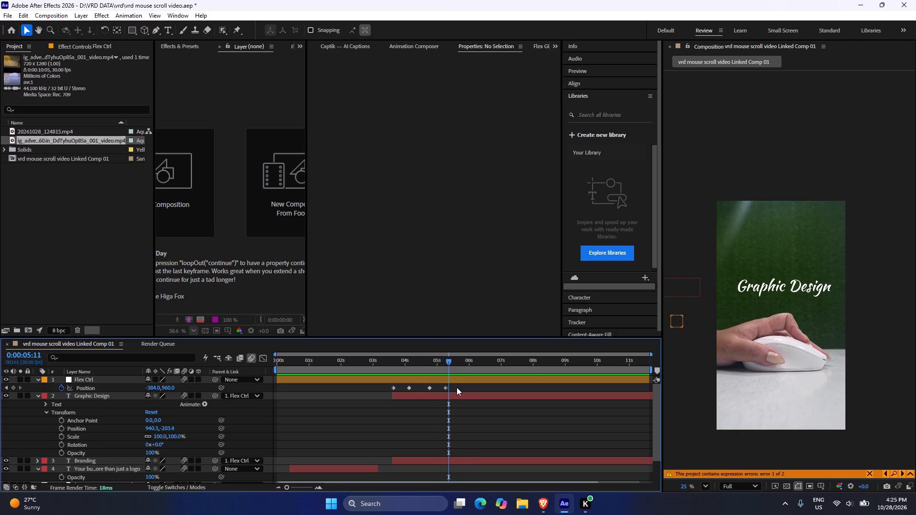
pyautogui.click(449, 360)
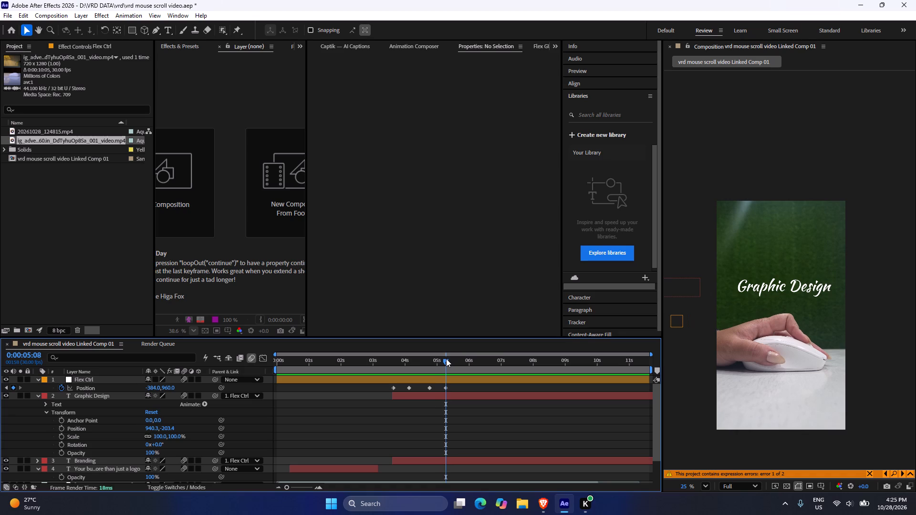
pyautogui.moveTo(447, 361); pyautogui.dragTo(451, 362)
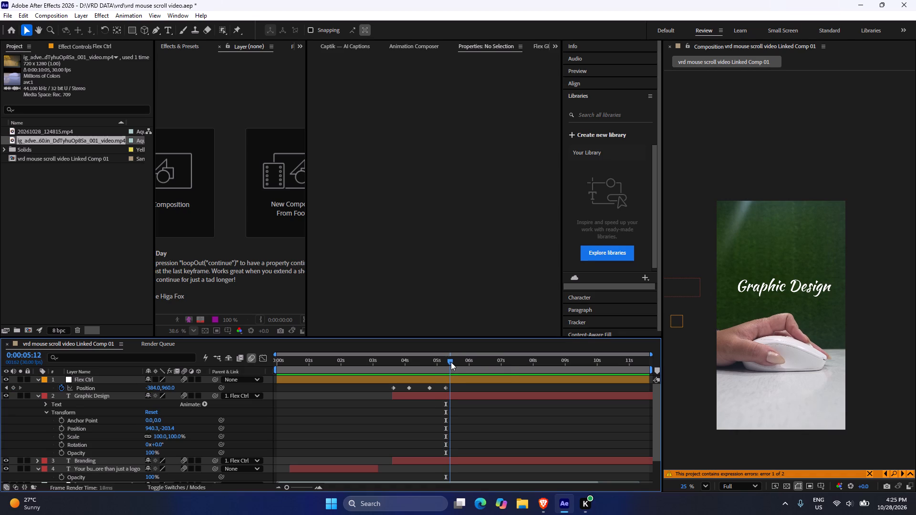
pyautogui.moveTo(451, 362); pyautogui.dragTo(465, 369)
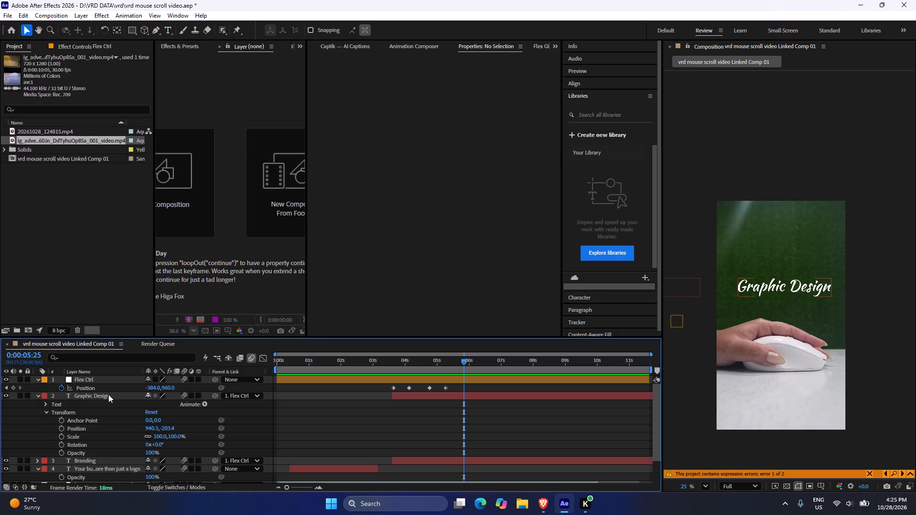
# Duplicate the Graphic Design text layer to serve as another scrolling word parented to the Flex Ctrl null.
pyautogui.click(105, 394)
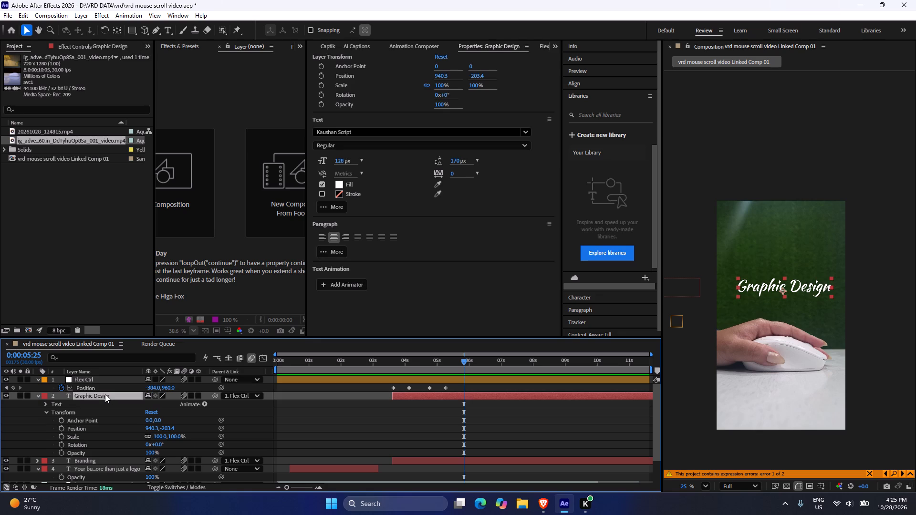
pyautogui.hotkey('ctrl', 'd')
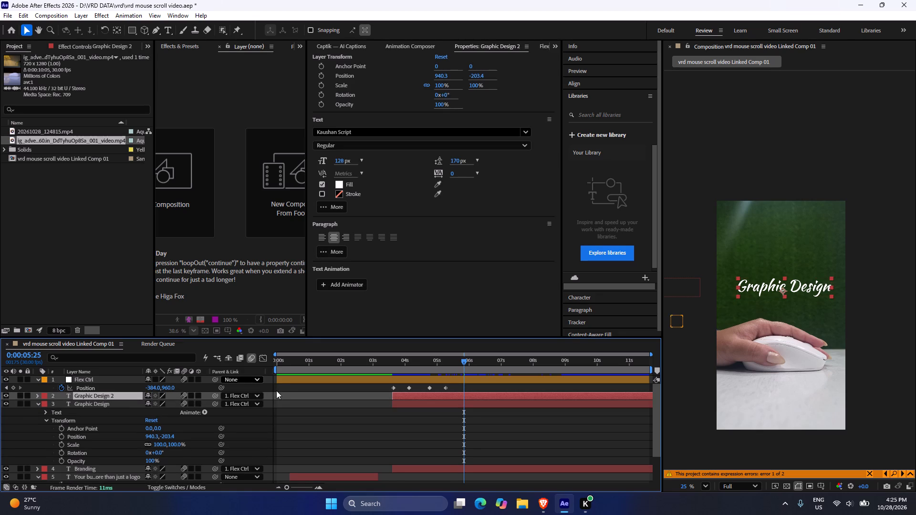
pyautogui.scroll(-2, 781, 294)
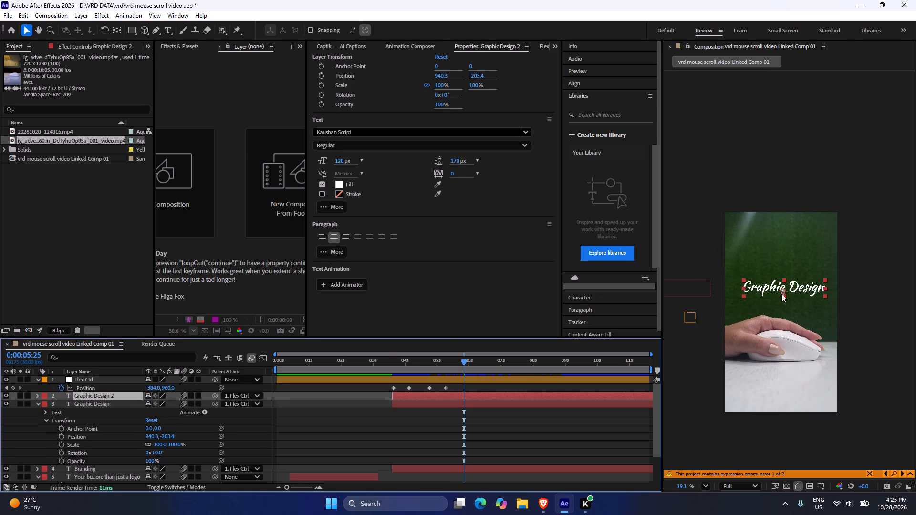
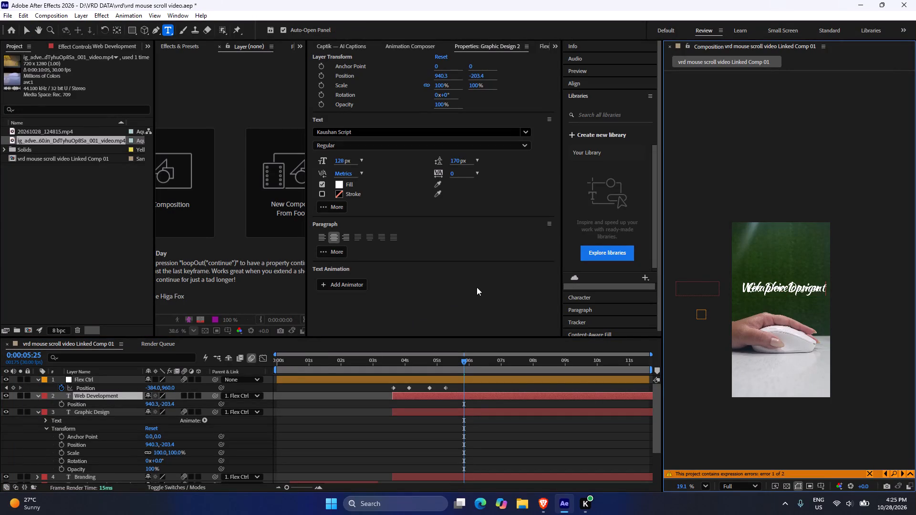
# Reduce the font size of the duplicated Web Development text to 117 px.
pyautogui.click(26, 426)
pyautogui.click(90, 396)
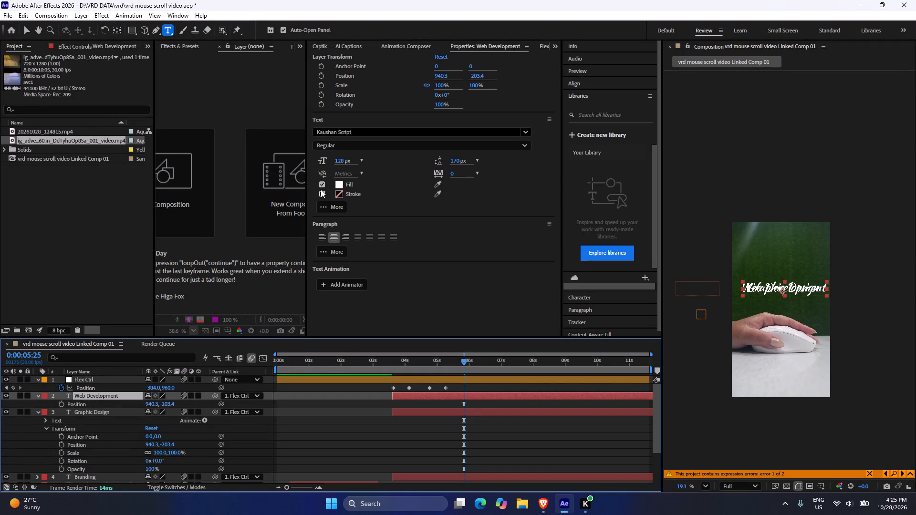
pyautogui.moveTo(342, 158); pyautogui.dragTo(335, 159)
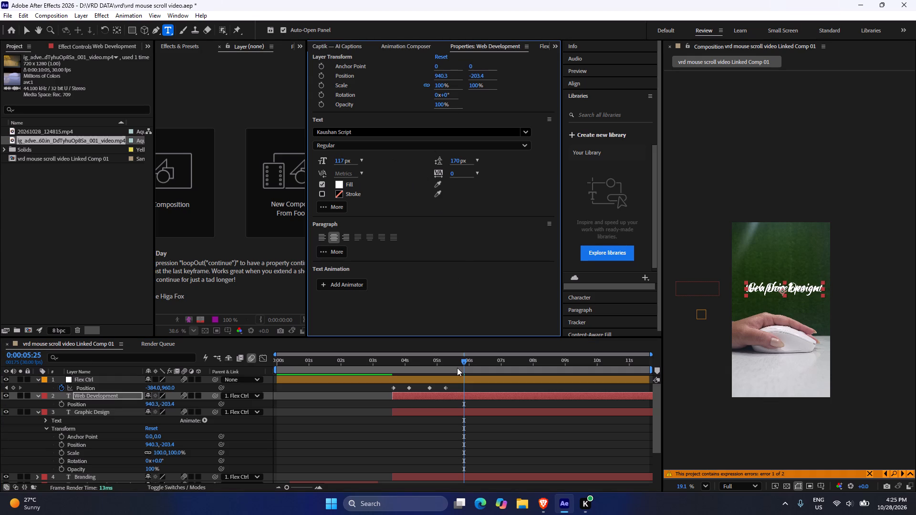
# Shift the Web Development layer sideways out of the frame, past Graphic Design, to an X position of 1885.3.
pyautogui.scroll(6, 802, 312)
pyautogui.scroll(-4, 787, 281)
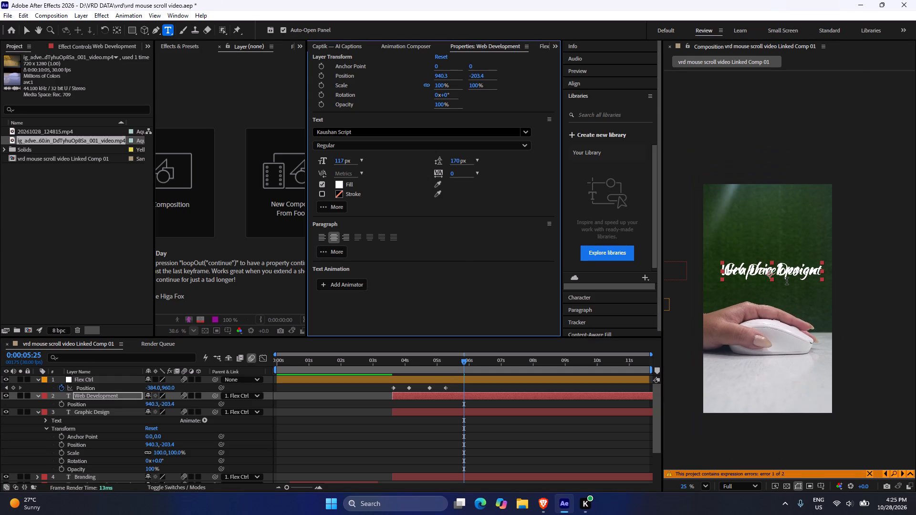
pyautogui.scroll(2, 740, 277)
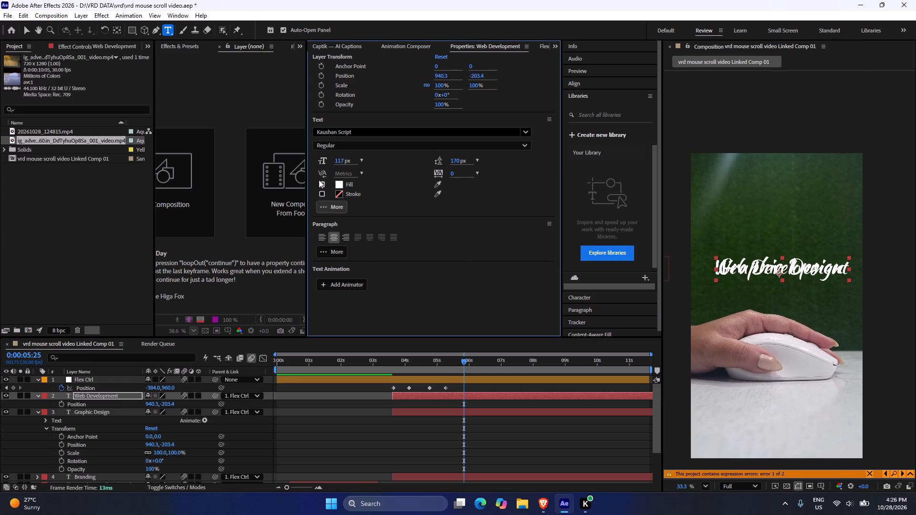
pyautogui.scroll(1, 394, 95)
pyautogui.moveTo(442, 77); pyautogui.dragTo(440, 77)
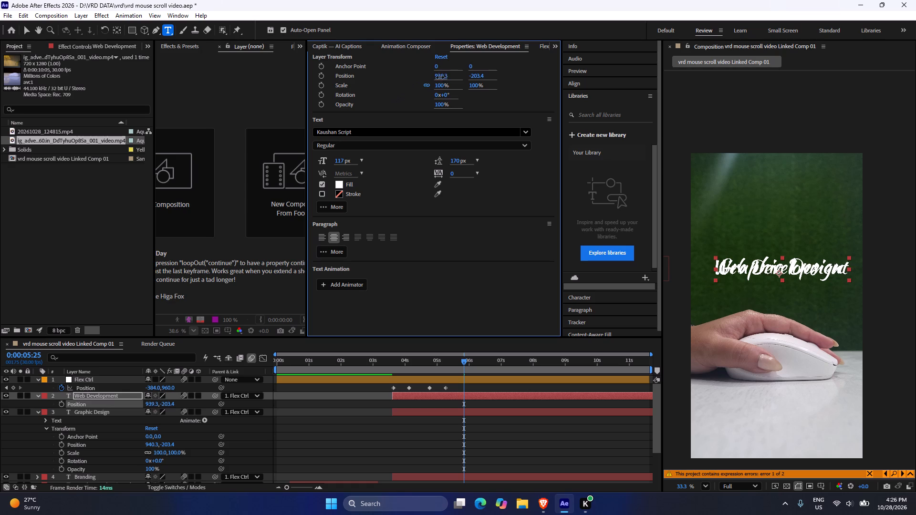
pyautogui.moveTo(440, 77); pyautogui.dragTo(429, 80)
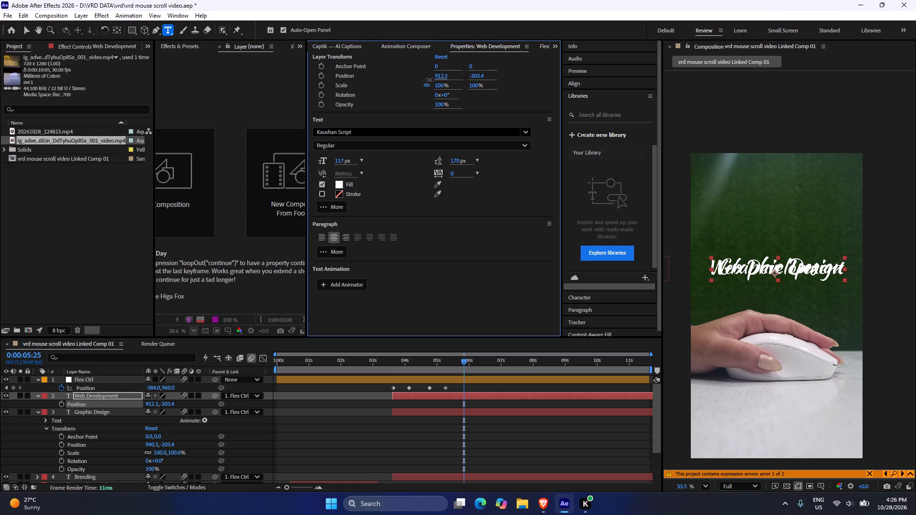
pyautogui.moveTo(429, 80); pyautogui.dragTo(432, 80)
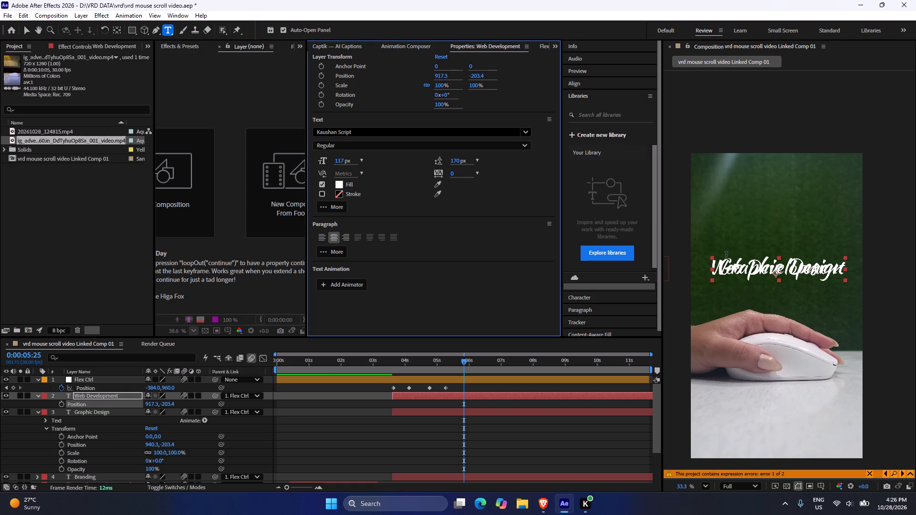
pyautogui.scroll(-1, 725, 269)
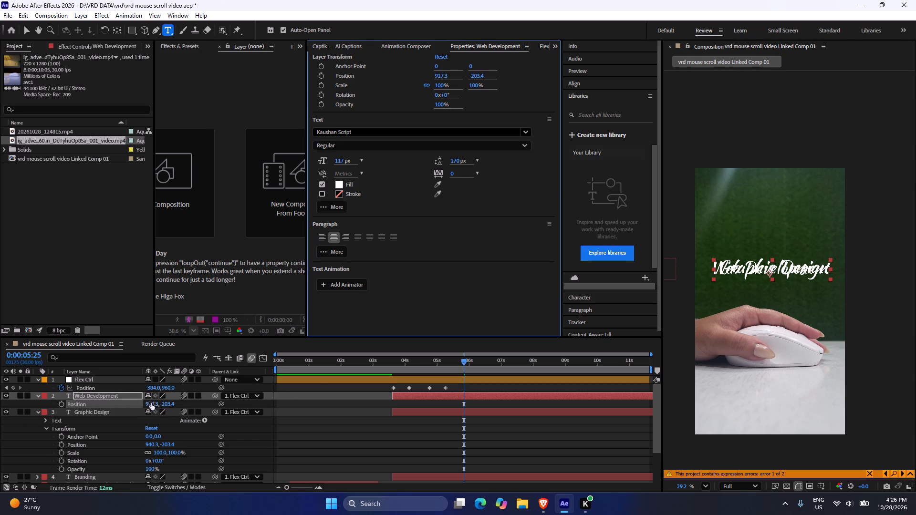
pyautogui.moveTo(151, 403); pyautogui.dragTo(595, 385)
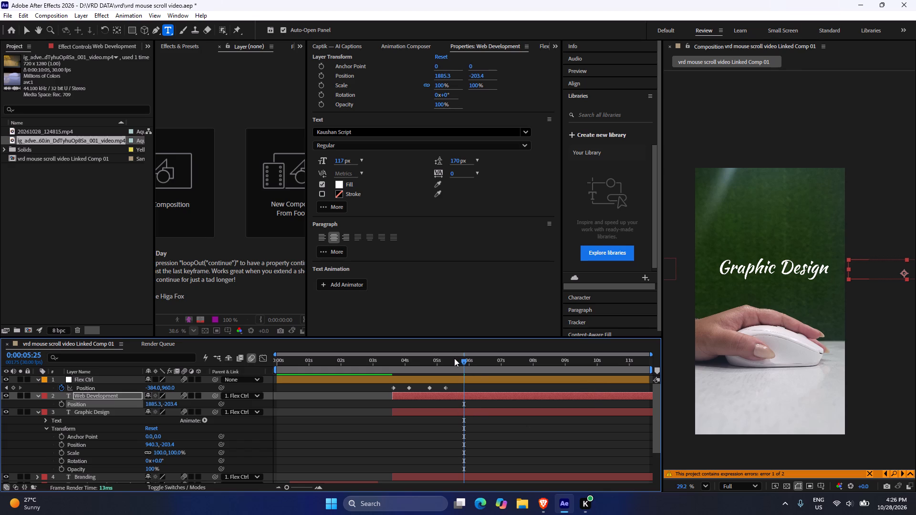
# Play back the word scroll from 0:00:03:11 to check Branding and Graphic Design against the hand's scrolling.
pyautogui.click(459, 381)
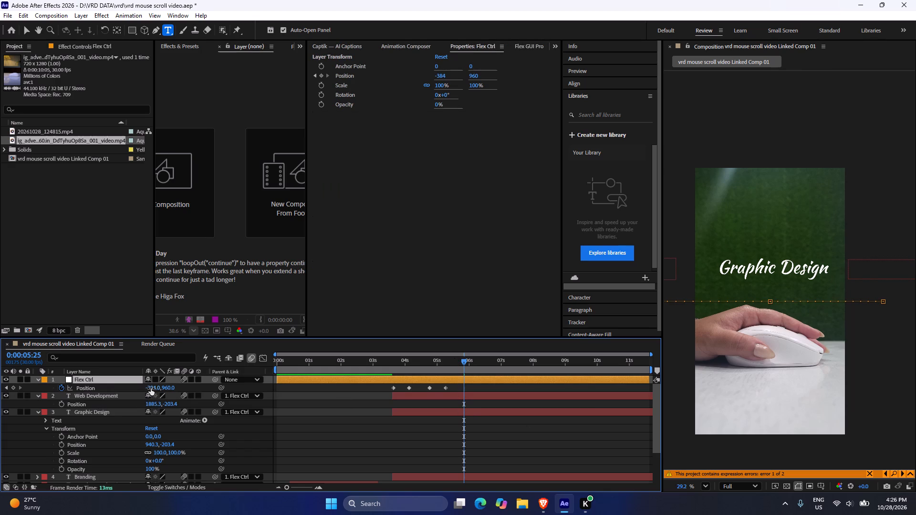
pyautogui.moveTo(458, 365); pyautogui.dragTo(451, 365)
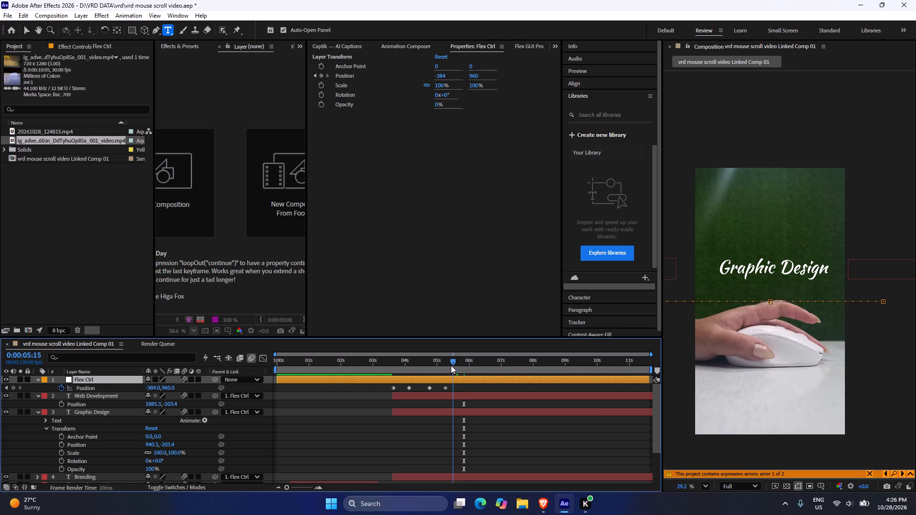
pyautogui.moveTo(451, 365); pyautogui.dragTo(435, 368)
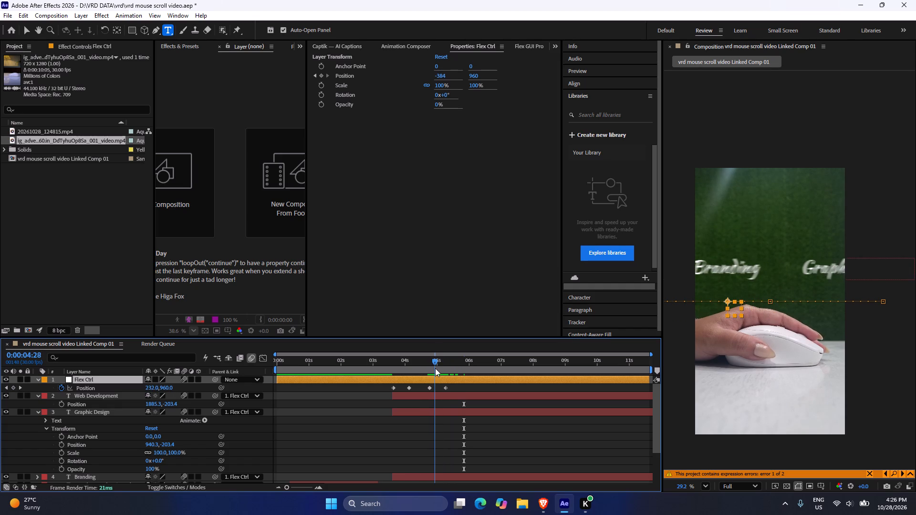
pyautogui.moveTo(435, 368); pyautogui.dragTo(404, 370)
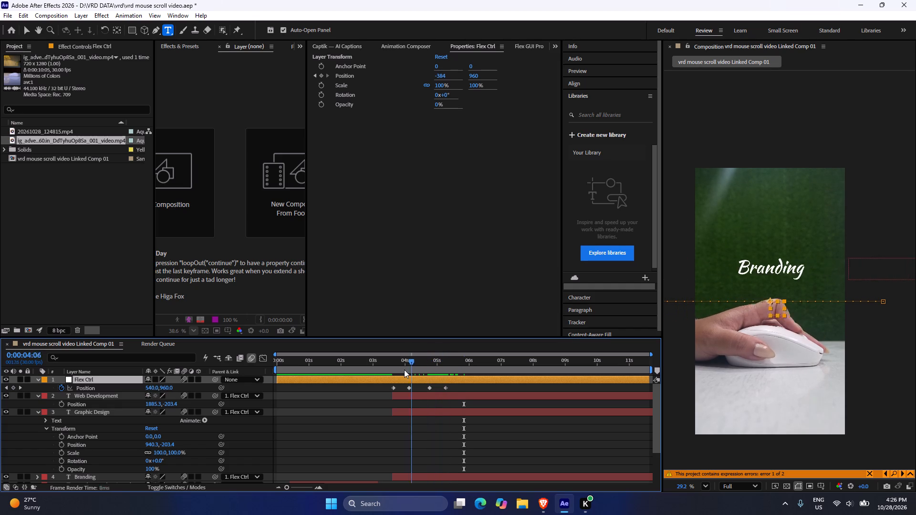
pyautogui.moveTo(404, 370); pyautogui.dragTo(385, 371)
pyautogui.press('space')
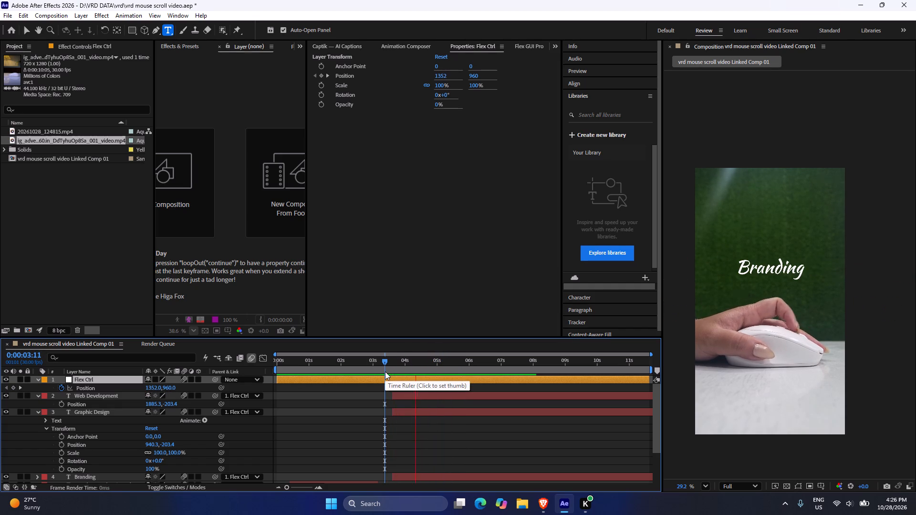
pyautogui.press('space')
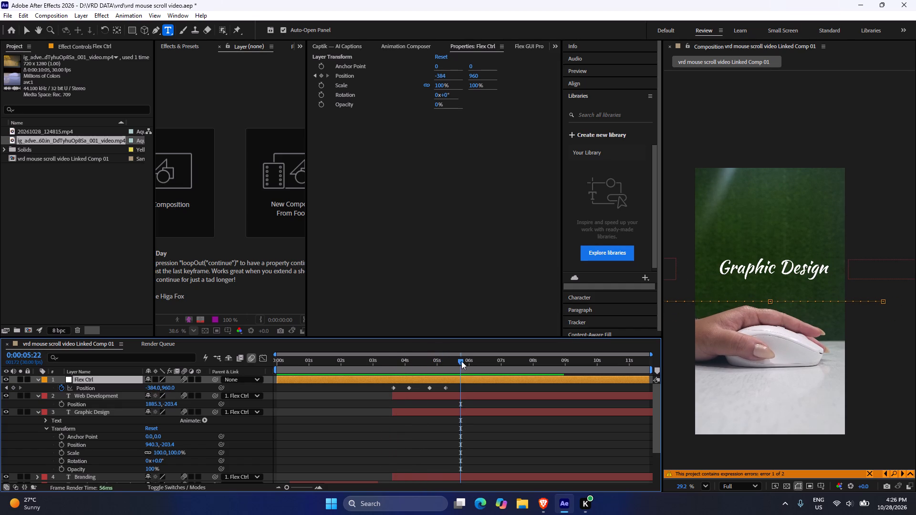
# Keyframe the Flex Ctrl null's X position at -1353 at 0:00:06:14, centring Web Development in the frame.
pyautogui.moveTo(459, 361); pyautogui.dragTo(461, 362)
pyautogui.moveTo(461, 362); pyautogui.dragTo(483, 371)
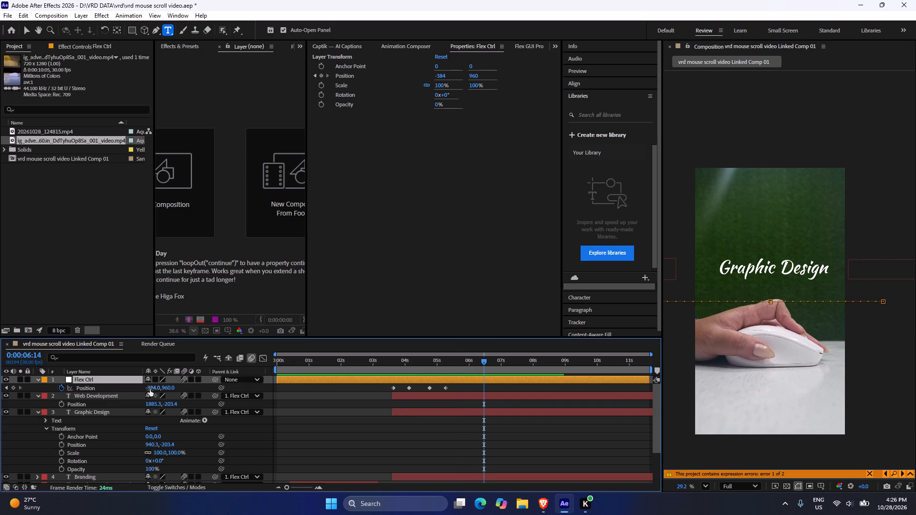
pyautogui.moveTo(152, 387); pyautogui.dragTo(71, 389)
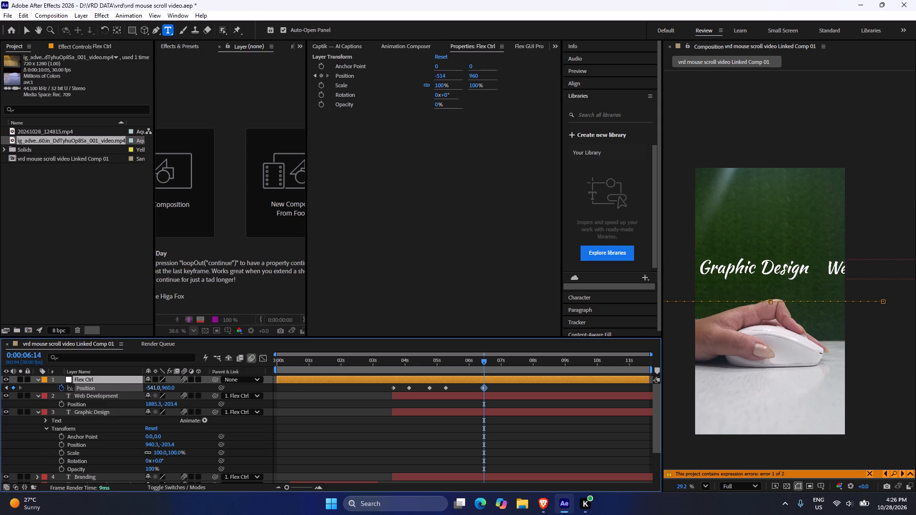
pyautogui.moveTo(71, 389); pyautogui.dragTo(0, 446)
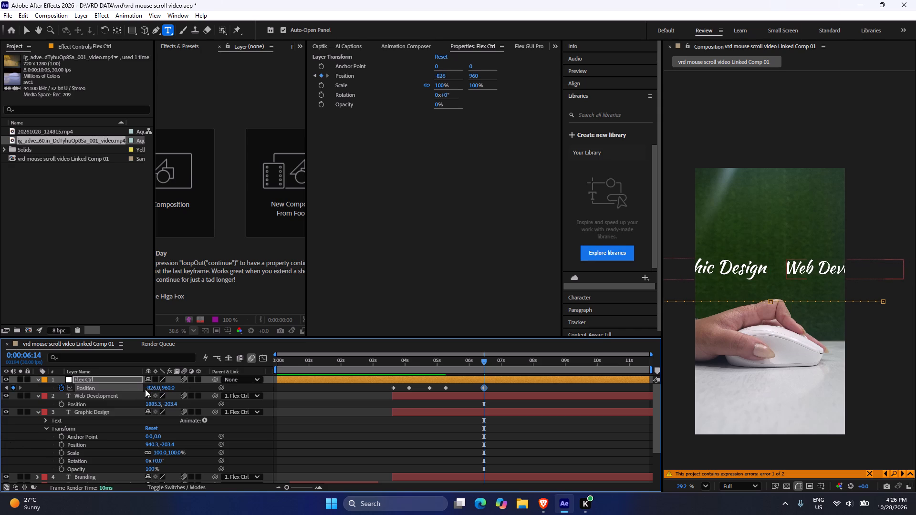
pyautogui.moveTo(152, 388); pyautogui.dragTo(0, 422)
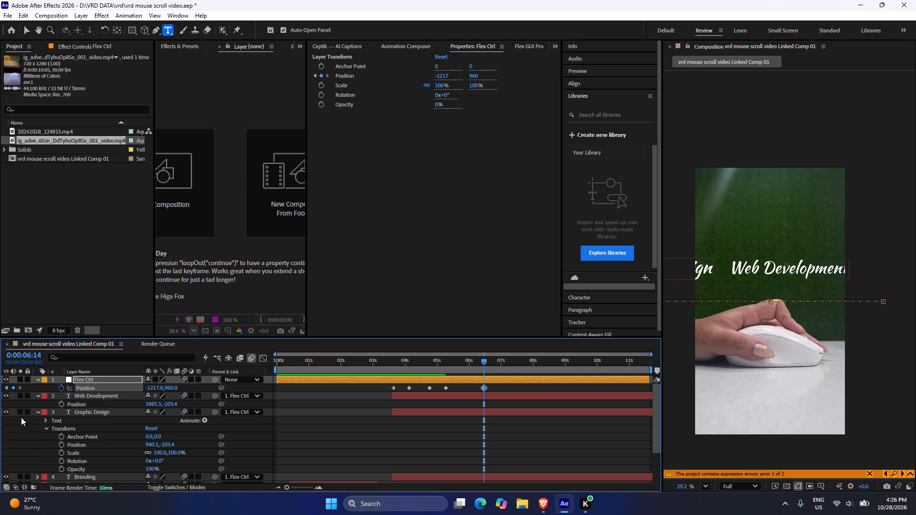
pyautogui.moveTo(153, 388); pyautogui.dragTo(63, 394)
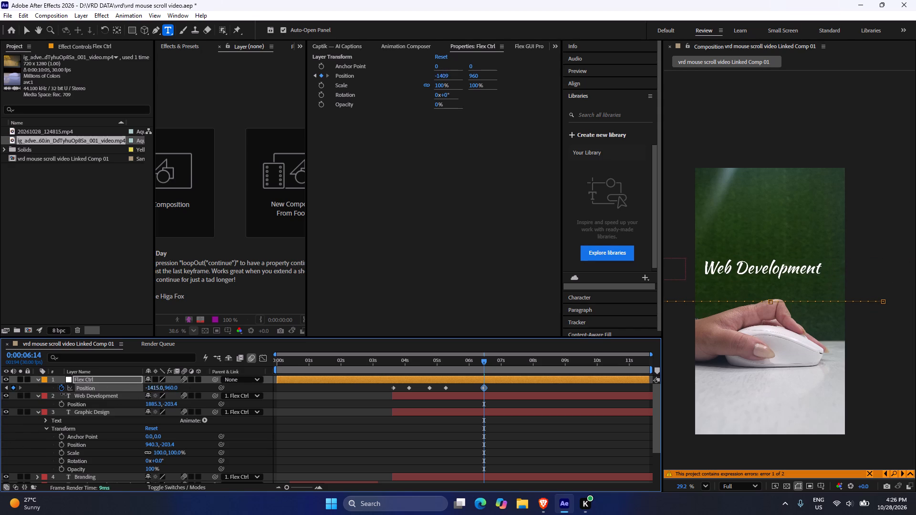
pyautogui.moveTo(63, 394); pyautogui.dragTo(103, 400)
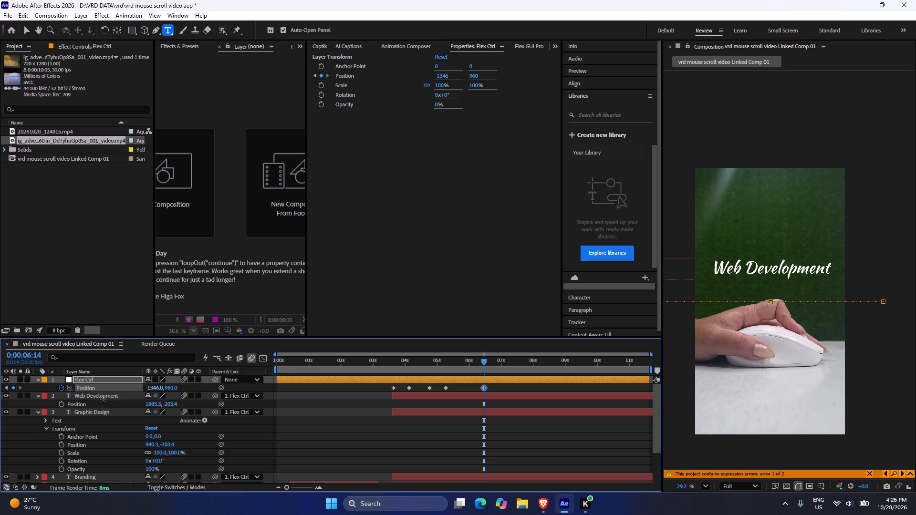
pyautogui.moveTo(103, 400); pyautogui.dragTo(97, 399)
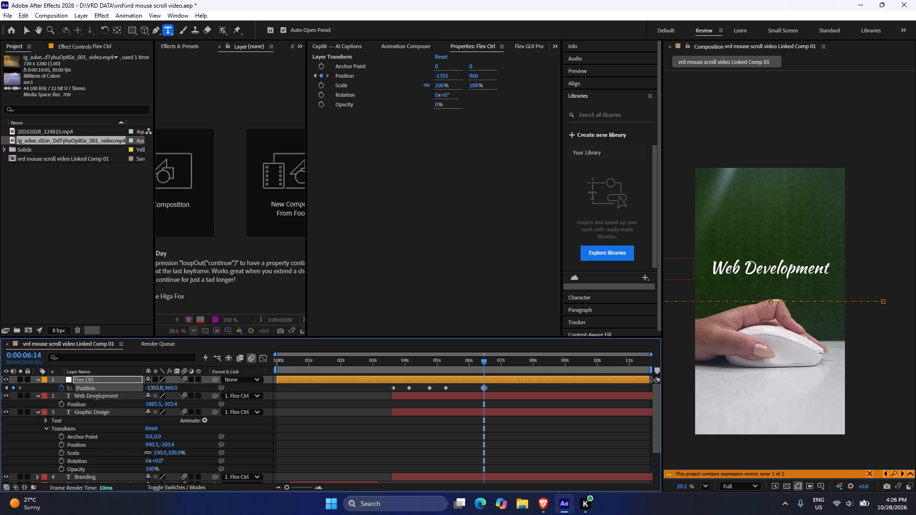
pyautogui.moveTo(97, 399); pyautogui.dragTo(99, 399)
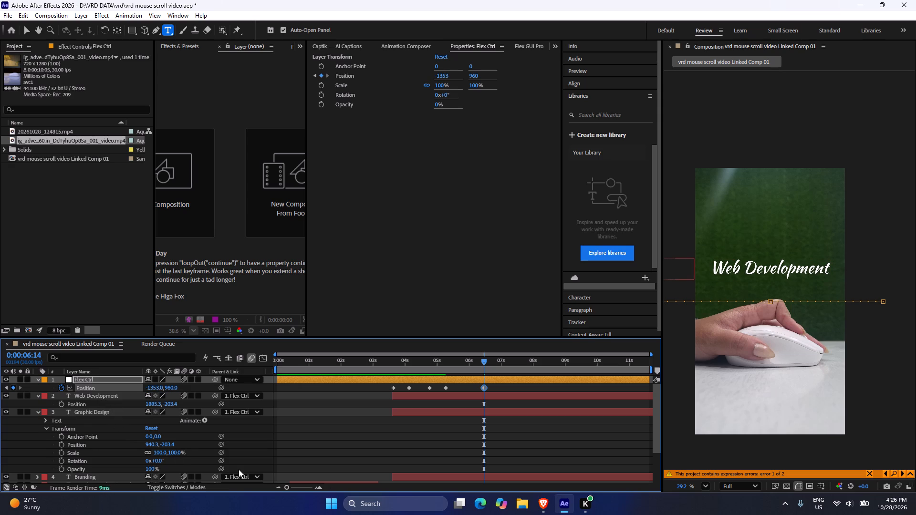
# Copy the Flex Ctrl Position keyframe at 0:00:05:08 and paste it at 0:00:06:00 to hold Graphic Design in the frame.
pyautogui.moveTo(480, 360); pyautogui.dragTo(477, 360)
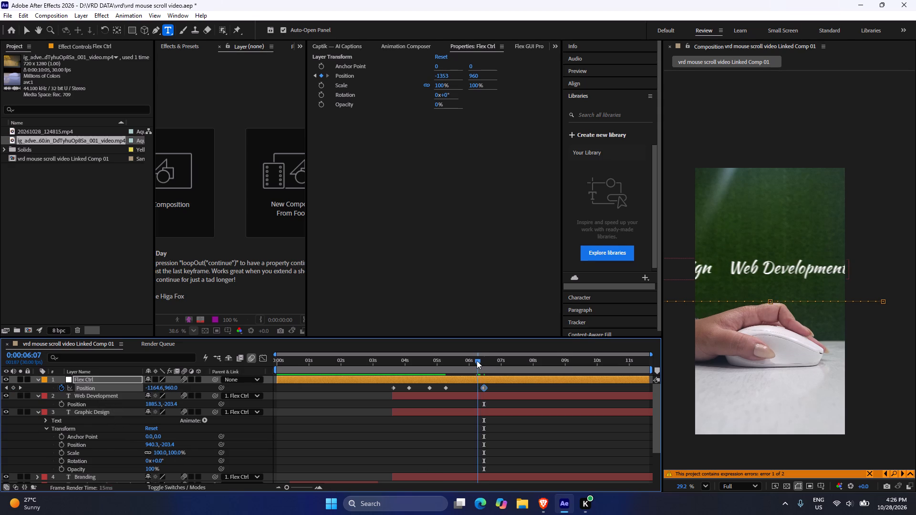
pyautogui.moveTo(477, 360); pyautogui.dragTo(465, 361)
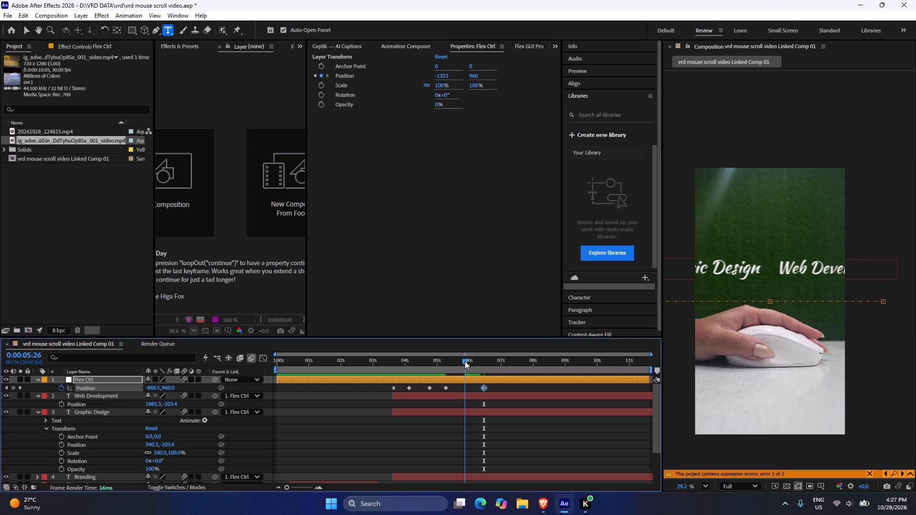
pyautogui.moveTo(465, 361); pyautogui.dragTo(464, 362)
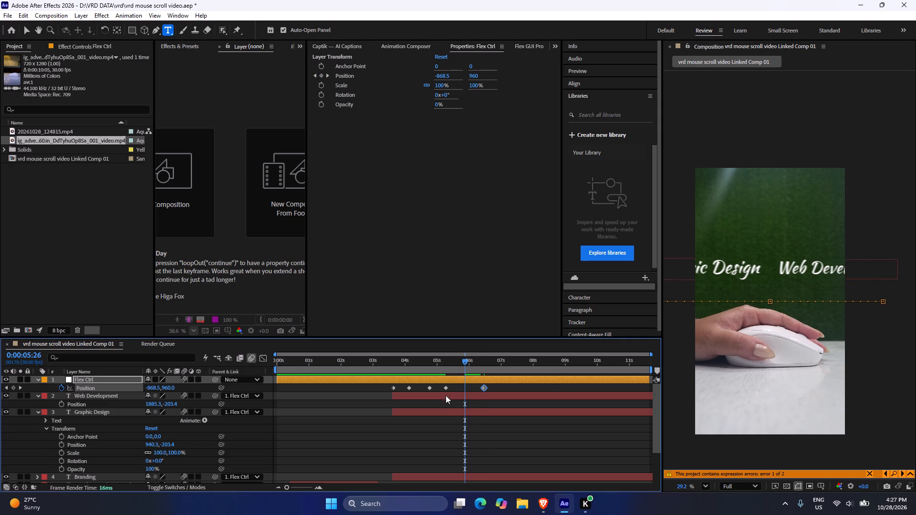
pyautogui.click(446, 389)
pyautogui.hotkey('ctrl', 'c')
pyautogui.moveTo(463, 362); pyautogui.dragTo(467, 365)
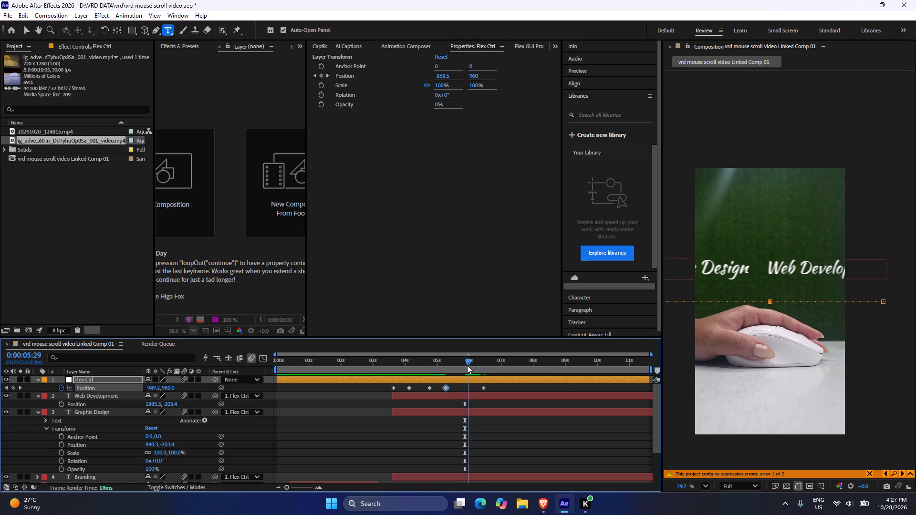
pyautogui.moveTo(467, 365); pyautogui.dragTo(467, 367)
pyautogui.hotkey('ctrl', 'v')
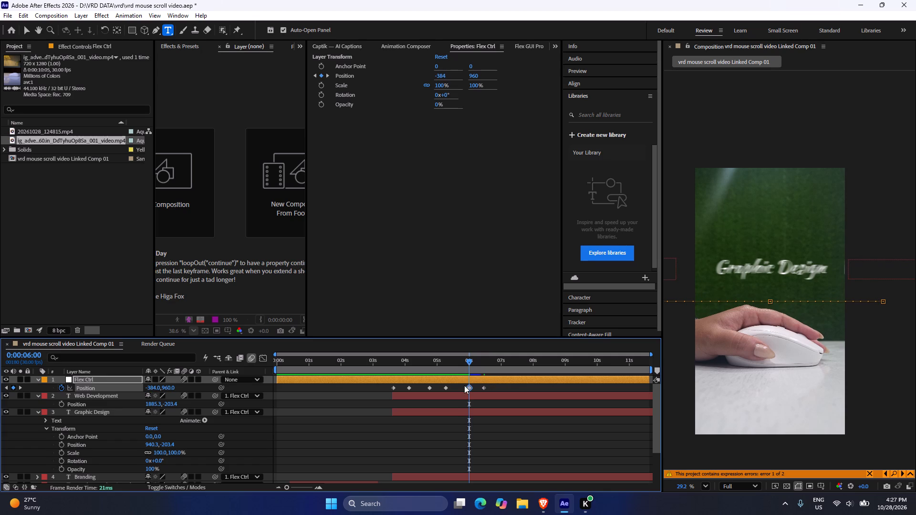
# Play back the scroll from 0:00:04:02 and scrub back to 0:00:05:05, checking Graphic Design's hold and Web Development's entrance.
pyautogui.moveTo(465, 358); pyautogui.dragTo(407, 355)
pyautogui.press('space')
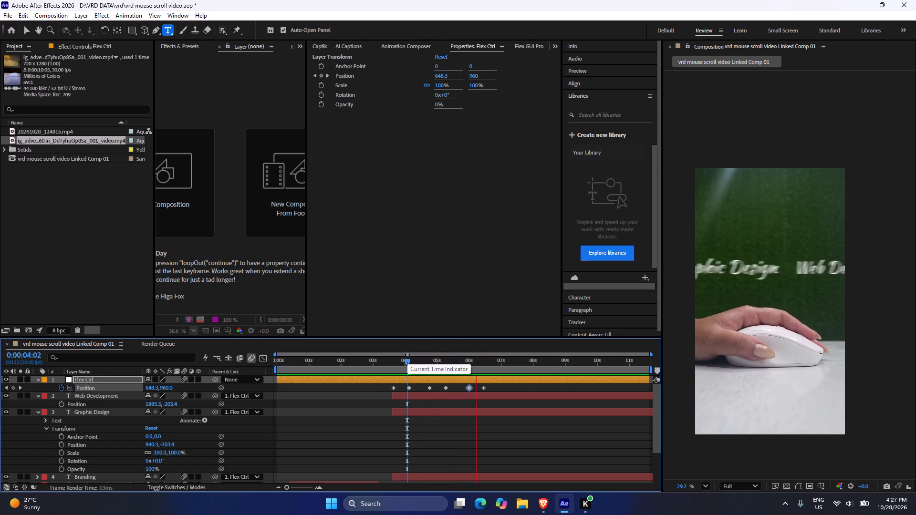
pyautogui.press('space')
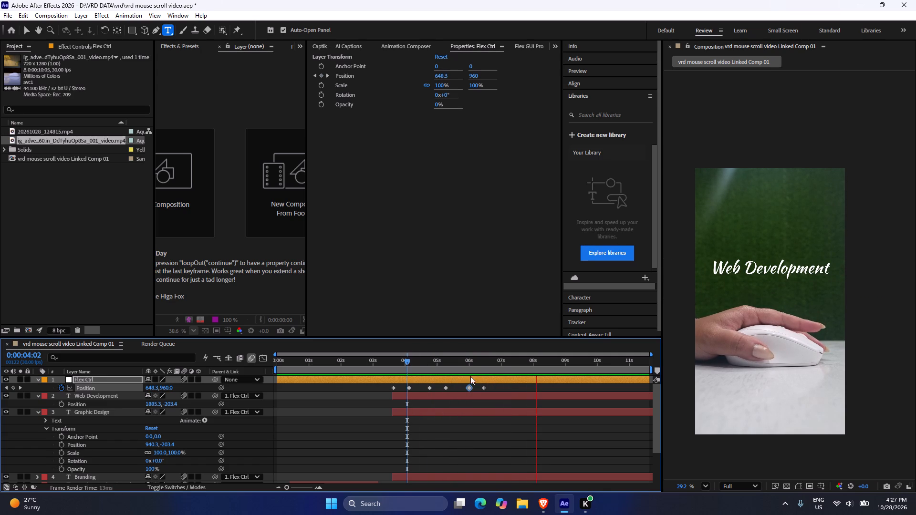
pyautogui.click(494, 391)
pyautogui.moveTo(488, 365); pyautogui.dragTo(442, 367)
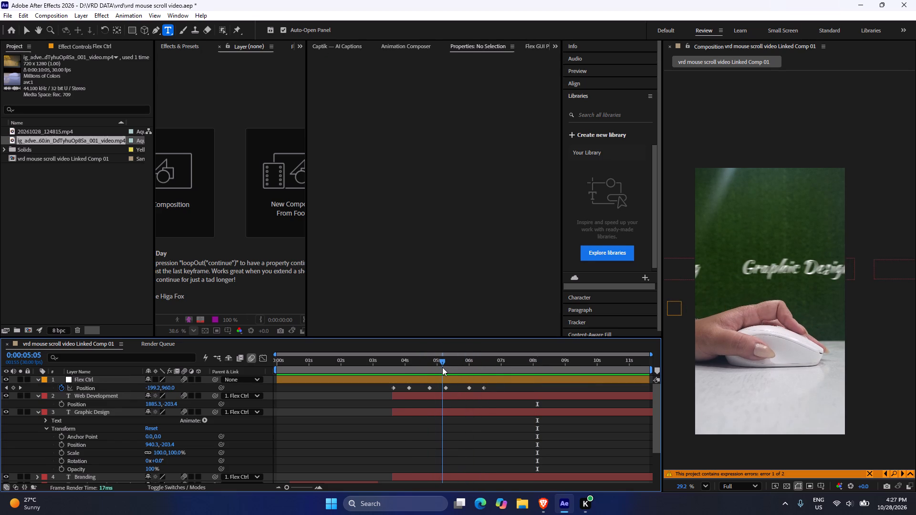
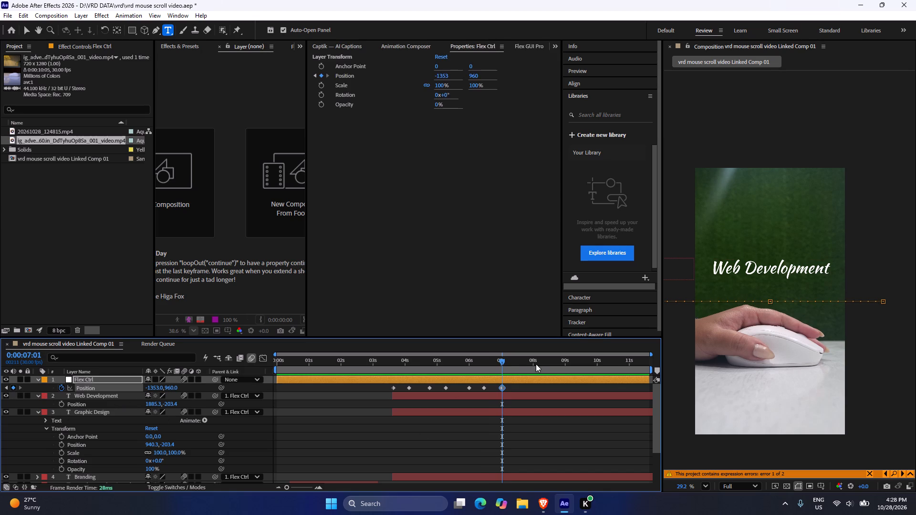
# Scrub past the last Flex Ctrl Position keyframe to 0:00:07:18, checking the hand's next scroll movement against Web Development.
pyautogui.moveTo(501, 361); pyautogui.dragTo(520, 367)
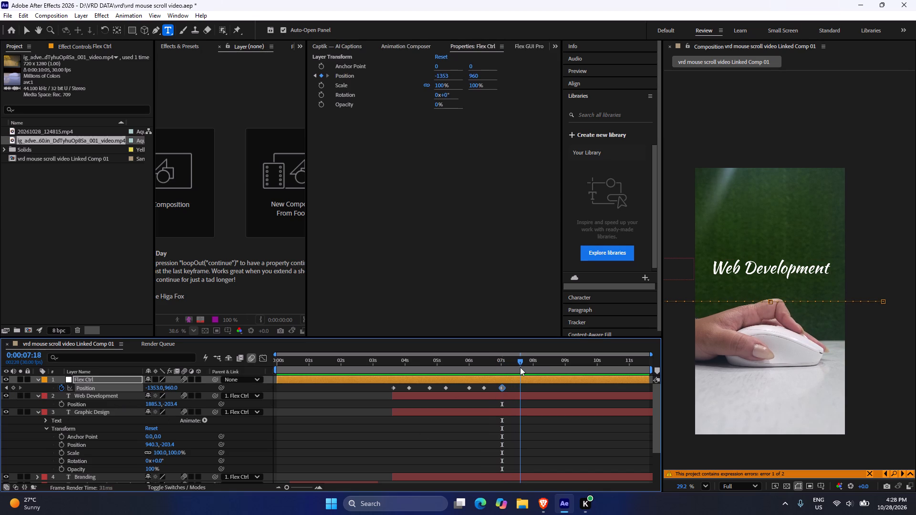
pyautogui.moveTo(520, 367); pyautogui.dragTo(523, 368)
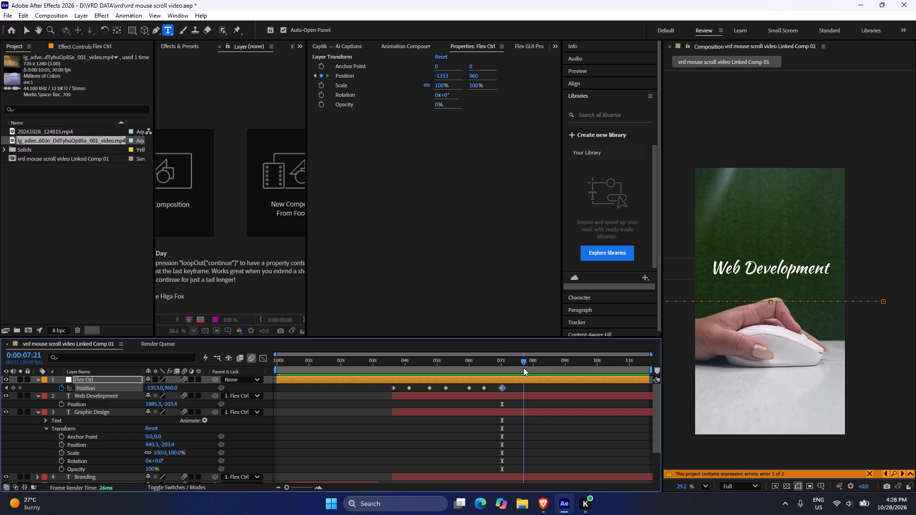
pyautogui.moveTo(523, 368); pyautogui.dragTo(520, 369)
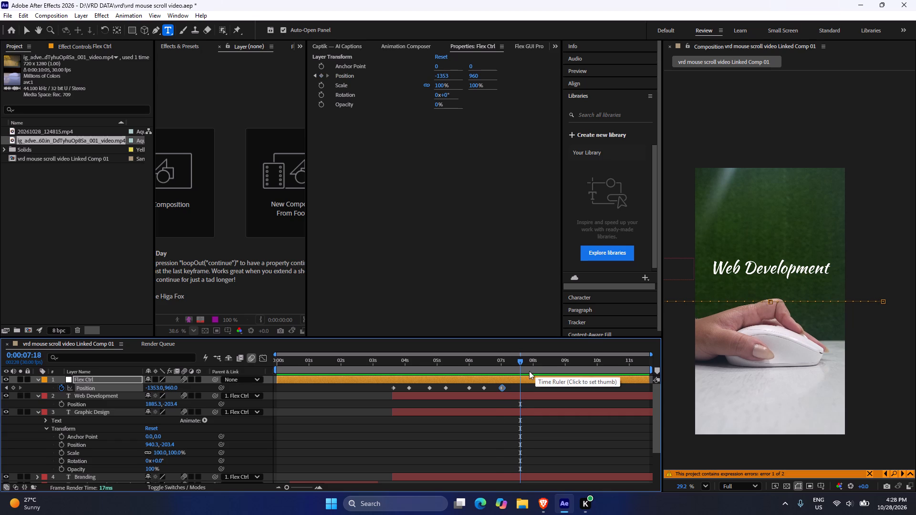
# Duplicate the Web Development text layer and change the copy's text to UI/UX.
pyautogui.click(95, 393)
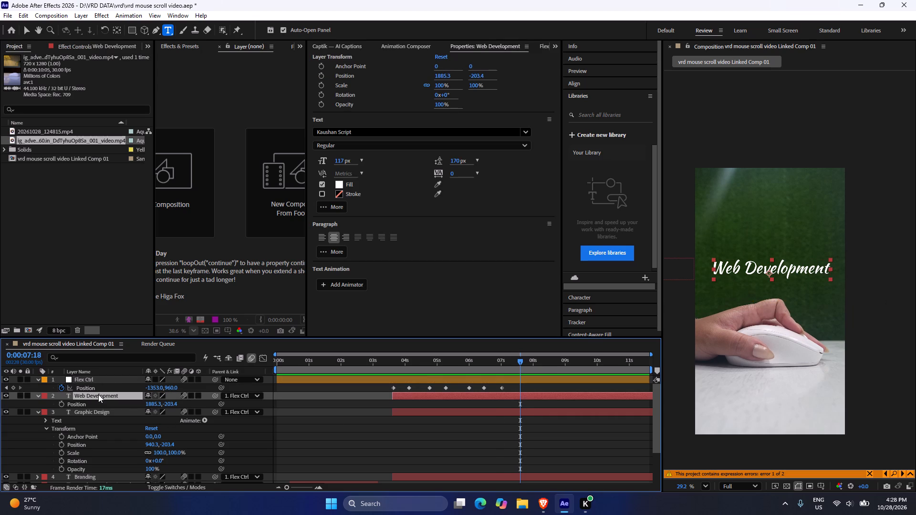
pyautogui.hotkey('ctrl', 'd')
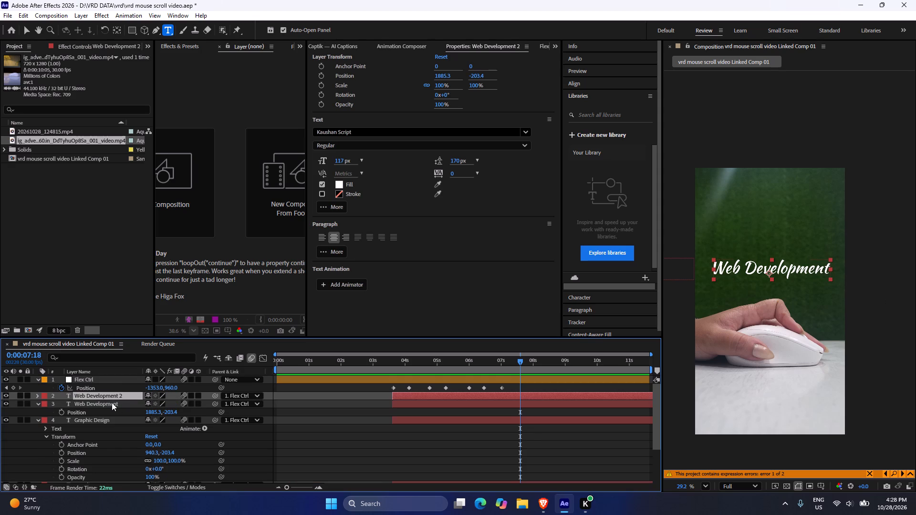
pyautogui.doubleClick(113, 397)
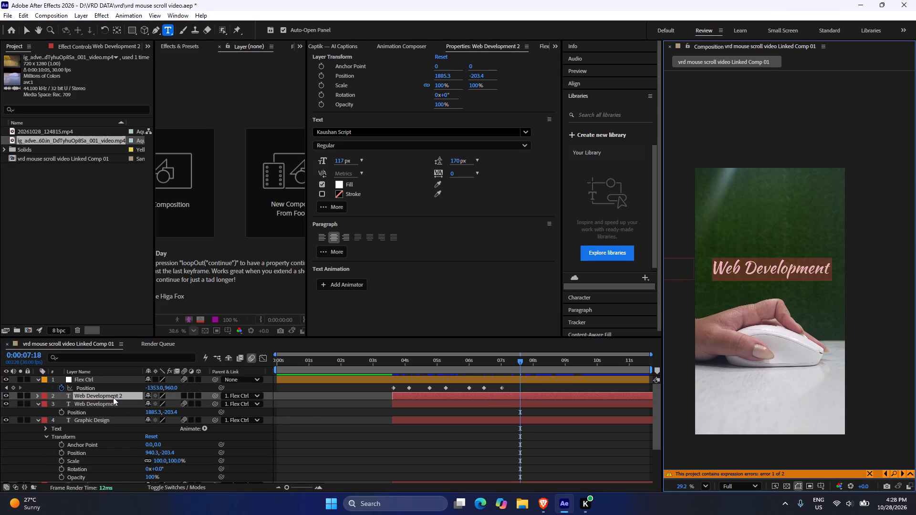
pyautogui.hotkey('ctrl', 'v')
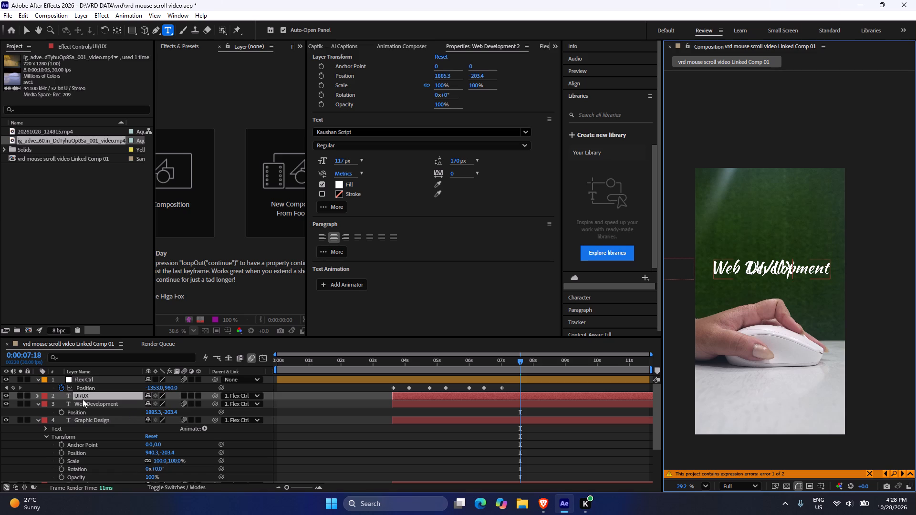
pyautogui.press('p')
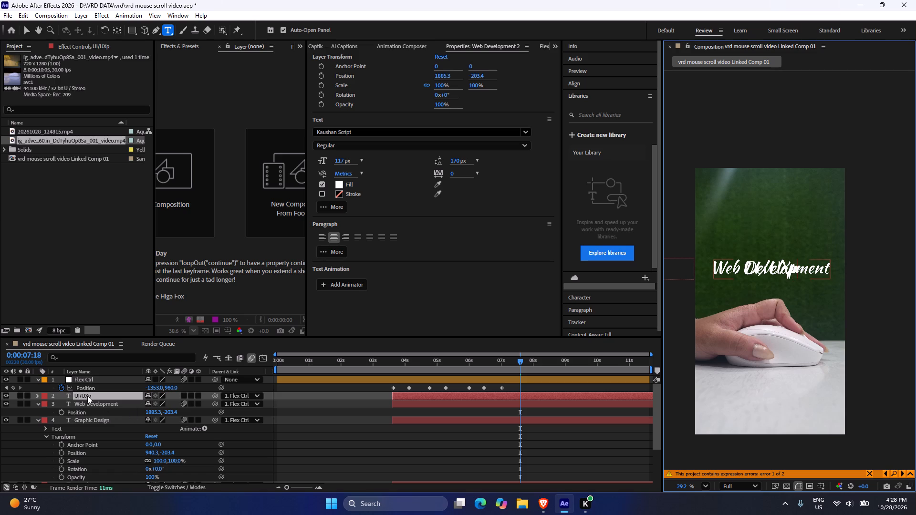
# Move the UI/UX text layer's X position to 2760.3, placing it outside the frame beyond Web Development.
pyautogui.click(87, 396)
pyautogui.press('p')
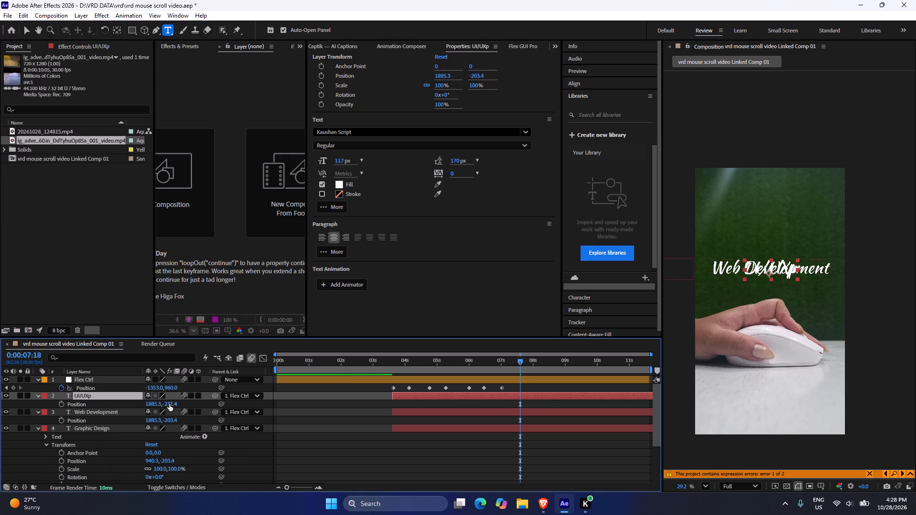
pyautogui.moveTo(151, 404); pyautogui.dragTo(484, 393)
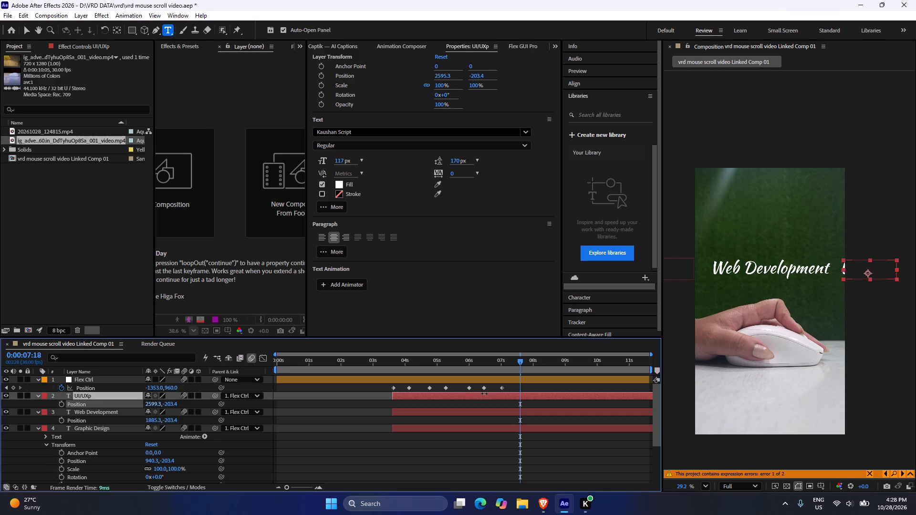
pyautogui.moveTo(484, 393); pyautogui.dragTo(563, 393)
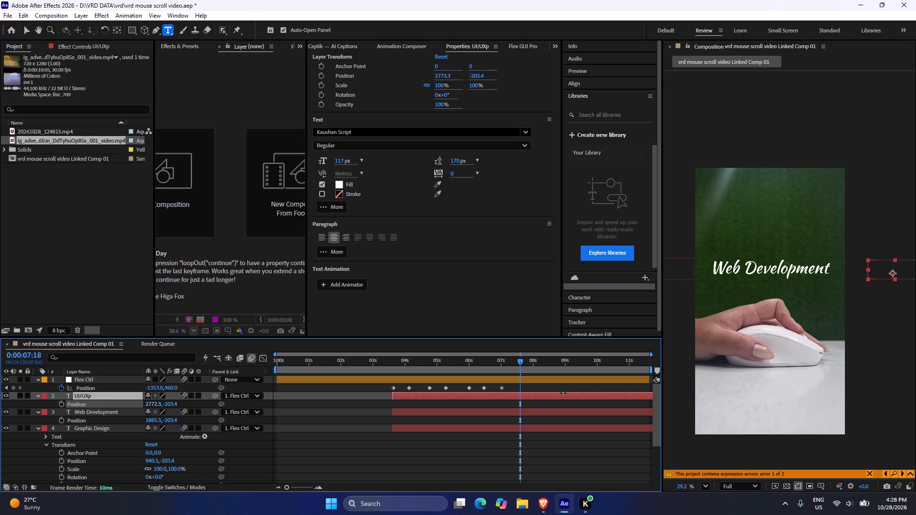
pyautogui.moveTo(563, 393); pyautogui.dragTo(556, 391)
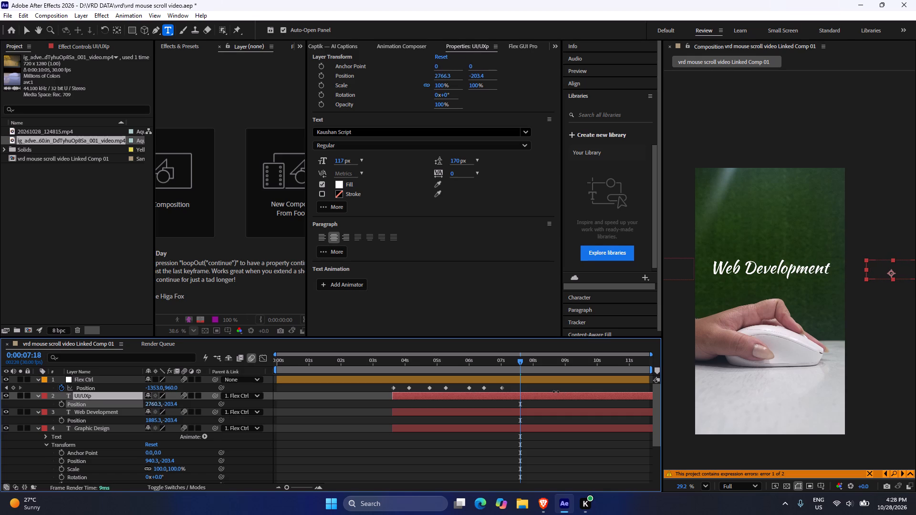
pyautogui.moveTo(556, 391); pyautogui.dragTo(555, 391)
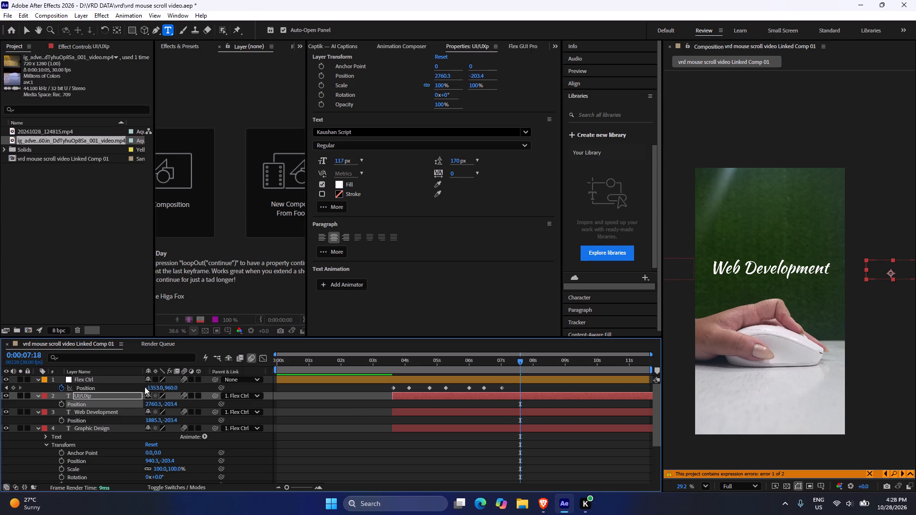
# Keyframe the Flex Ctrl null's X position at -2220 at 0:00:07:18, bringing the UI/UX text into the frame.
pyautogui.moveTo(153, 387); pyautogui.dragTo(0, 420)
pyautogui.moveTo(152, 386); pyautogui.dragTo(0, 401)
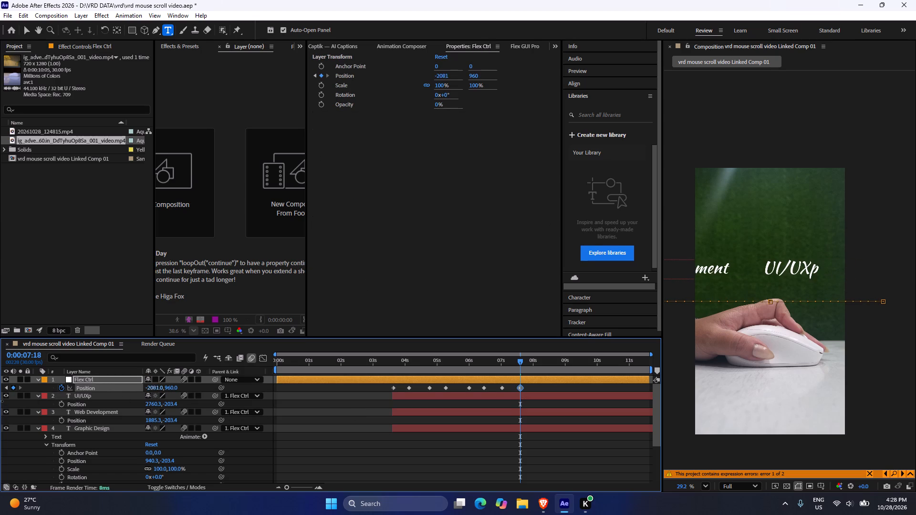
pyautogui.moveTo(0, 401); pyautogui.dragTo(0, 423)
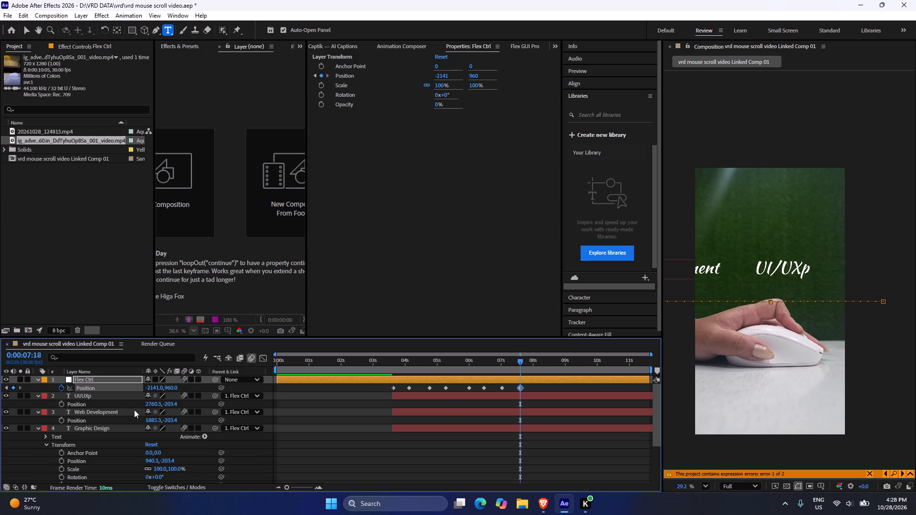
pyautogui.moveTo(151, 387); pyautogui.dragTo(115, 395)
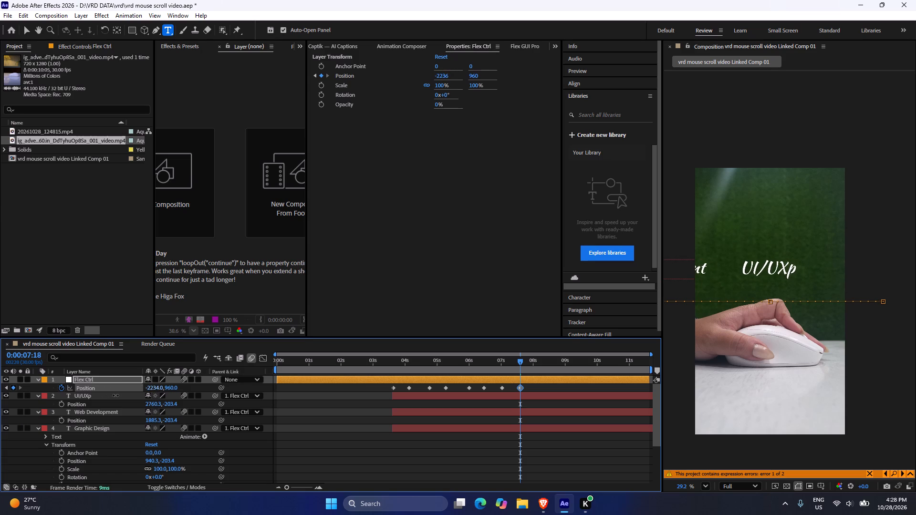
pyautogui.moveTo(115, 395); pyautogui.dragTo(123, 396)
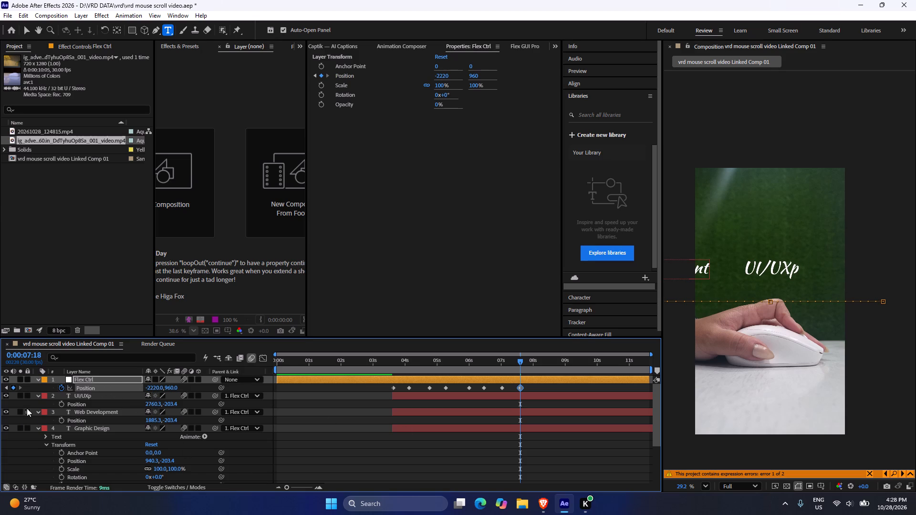
# Set the UI/UX text layer's X position to 2961.3 for a wider gap after Web Development.
pyautogui.moveTo(152, 404); pyautogui.dragTo(250, 409)
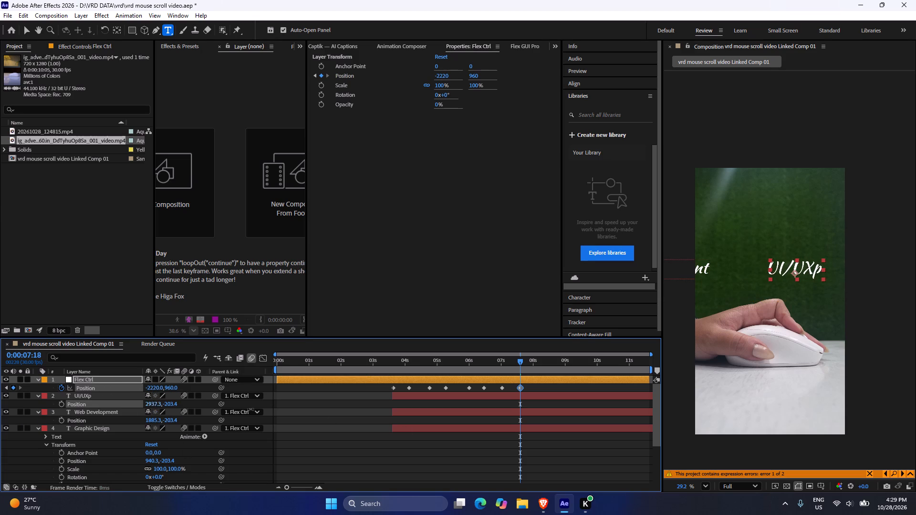
pyautogui.moveTo(250, 409); pyautogui.dragTo(253, 409)
# Keyframe the Flex Ctrl null's X position at -2402 at 0:00:07:18, centring the UI/UX text in the frame.
pyautogui.moveTo(151, 388); pyautogui.dragTo(150, 387)
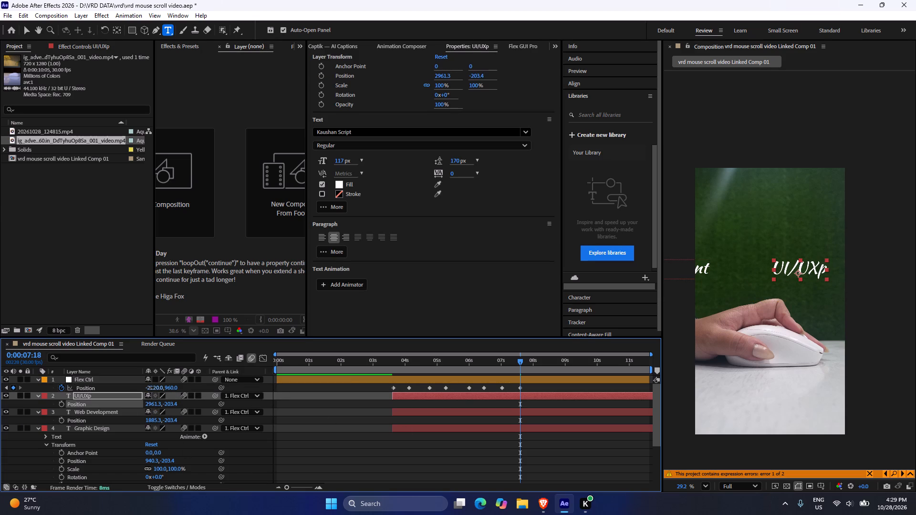
pyautogui.moveTo(150, 387); pyautogui.dragTo(82, 393)
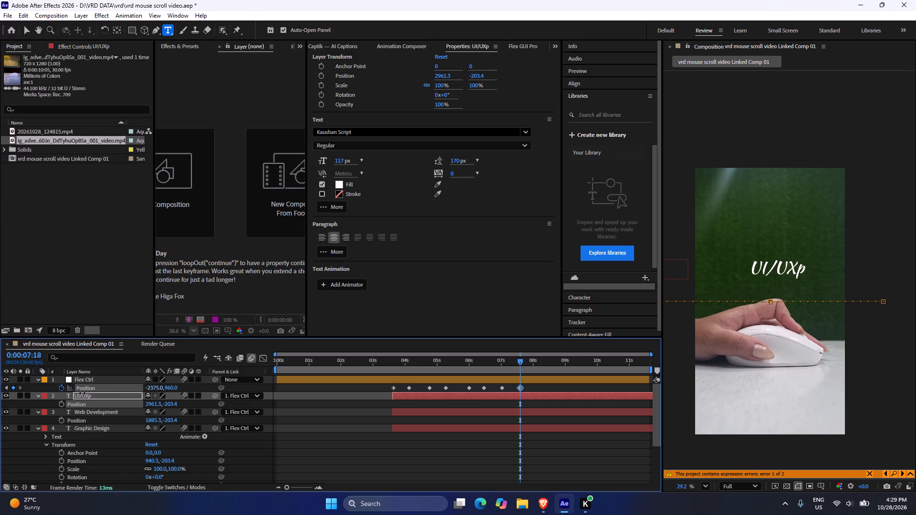
pyautogui.moveTo(82, 393); pyautogui.dragTo(69, 392)
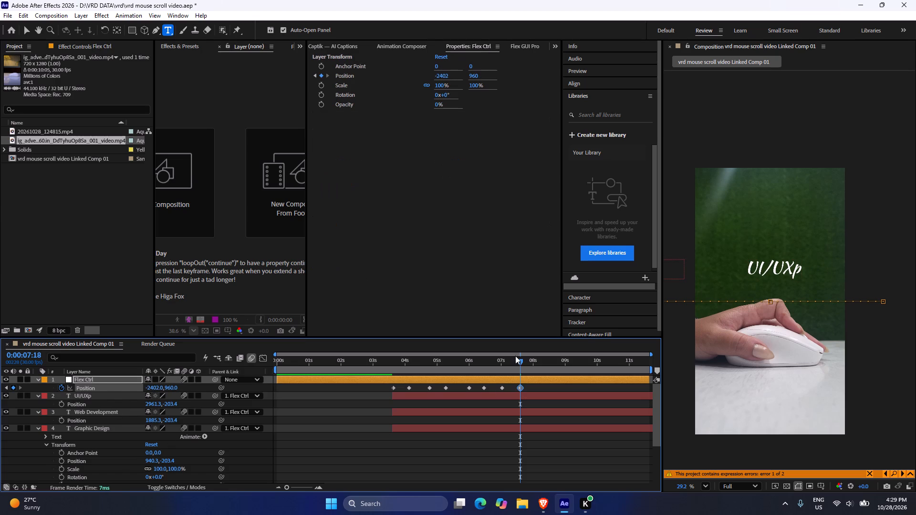
# Play back the word scroll from 0:00:05:14, 0:00:02:29 and 0:00:03:15, checking each word's transition against the hand's scrolling.
pyautogui.moveTo(518, 361); pyautogui.dragTo(493, 360)
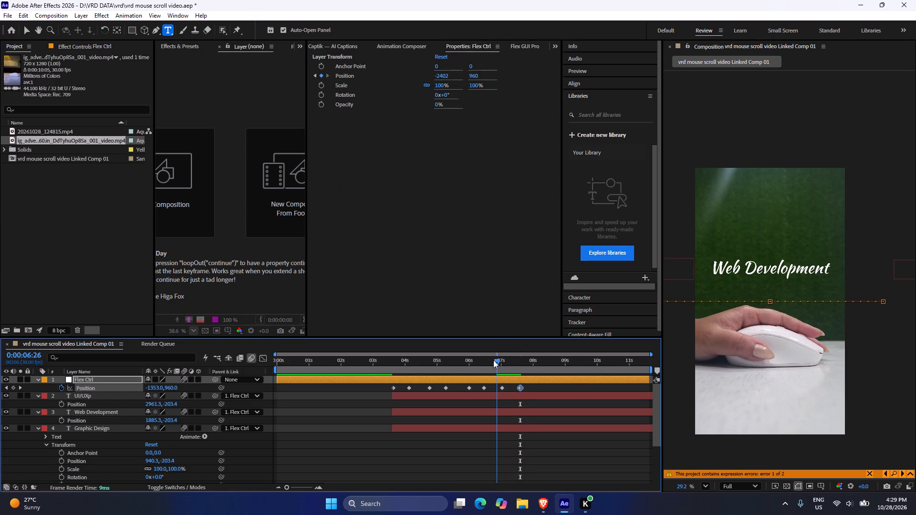
pyautogui.moveTo(493, 360); pyautogui.dragTo(450, 358)
pyautogui.press('space')
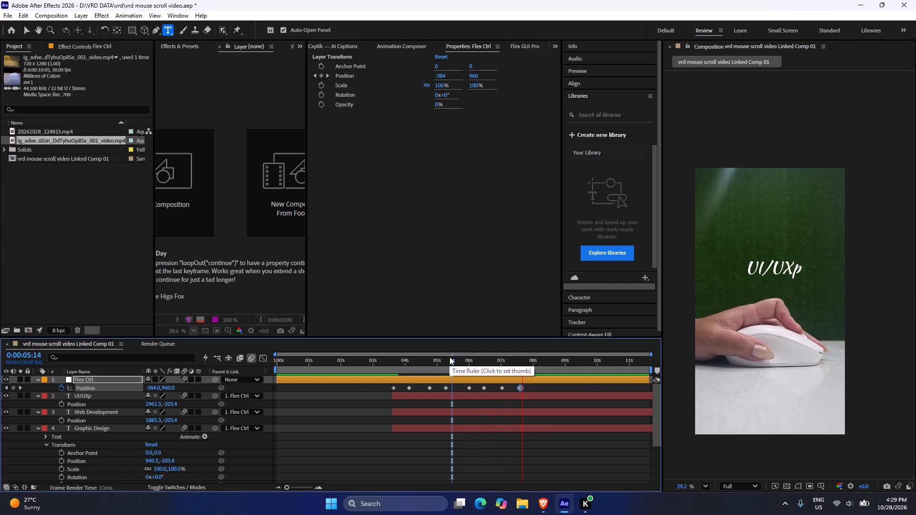
pyautogui.press('space')
pyautogui.moveTo(526, 361); pyautogui.dragTo(414, 365)
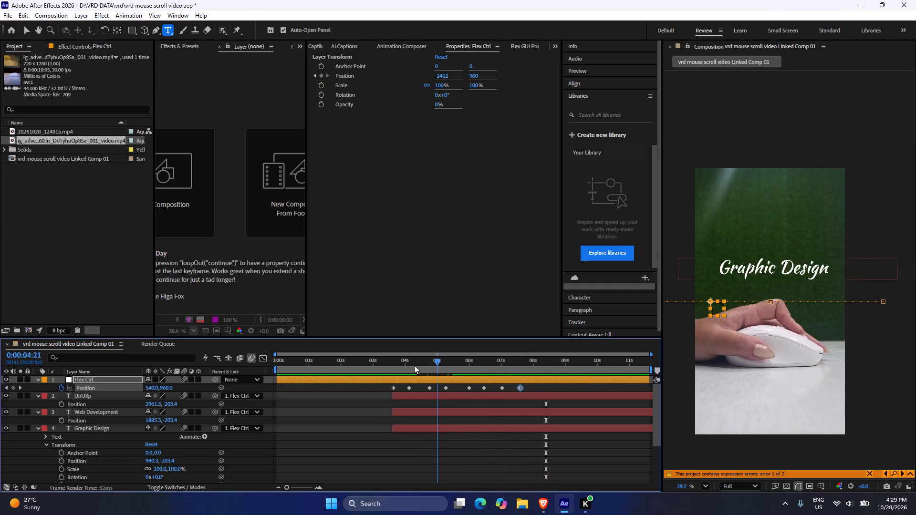
pyautogui.moveTo(414, 365); pyautogui.dragTo(372, 364)
pyautogui.press('space')
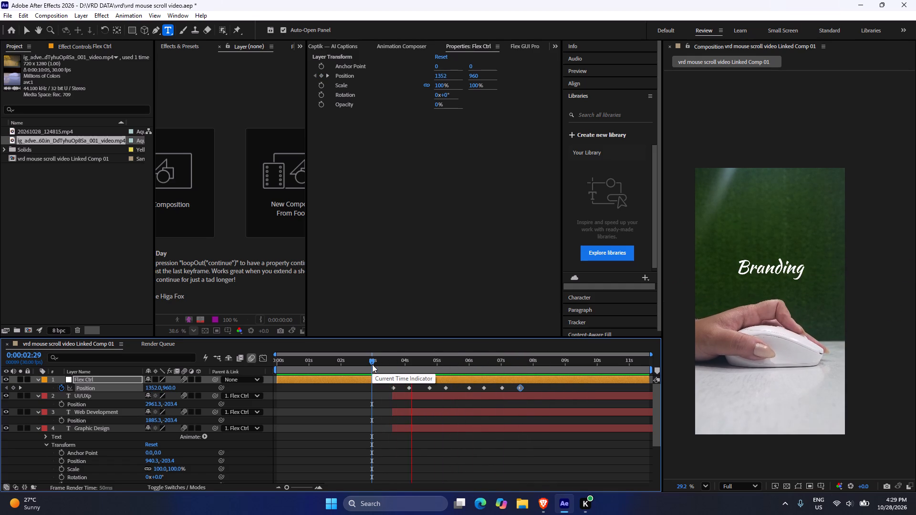
pyautogui.press('space')
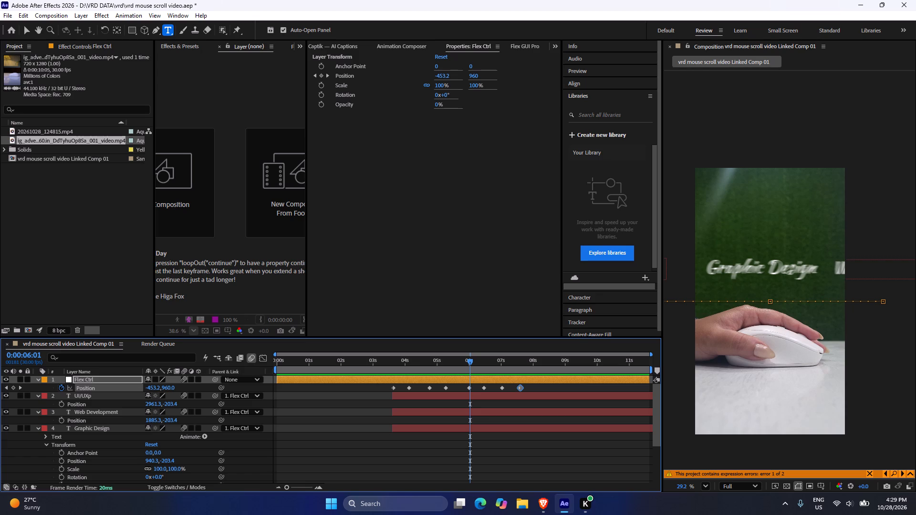
pyautogui.moveTo(406, 362); pyautogui.dragTo(389, 361)
pyautogui.press('space')
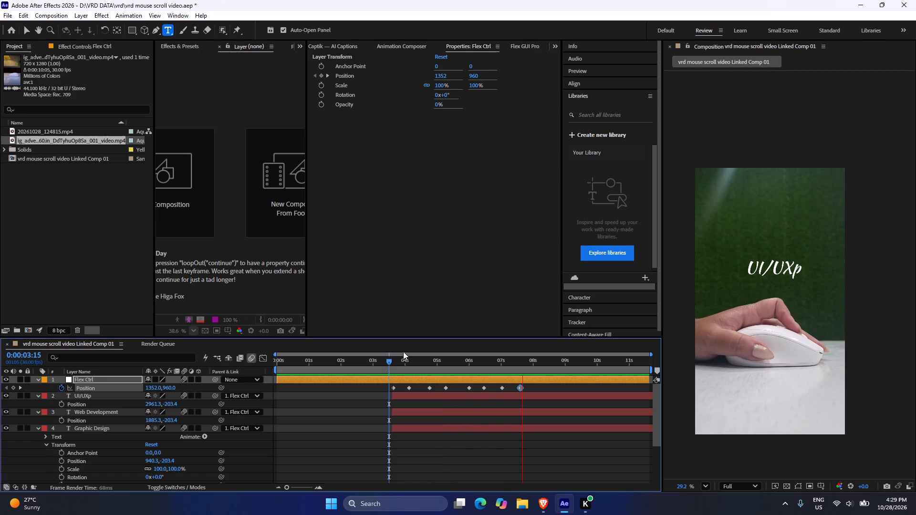
# Move the Flex Ctrl Position keyframe at 0:00:07:01 to about 0:00:07:05, matching Web Development's exit to the finger's scroll.
pyautogui.moveTo(497, 362); pyautogui.dragTo(482, 360)
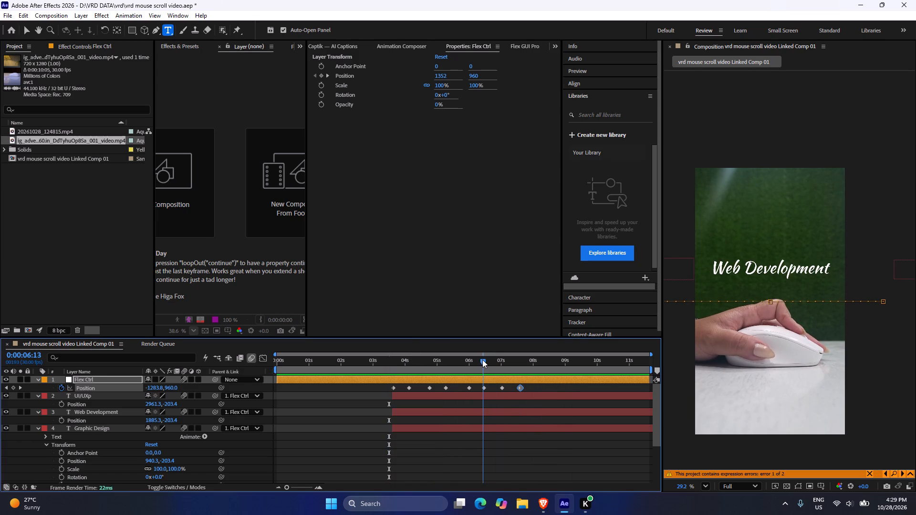
pyautogui.moveTo(482, 360); pyautogui.dragTo(492, 364)
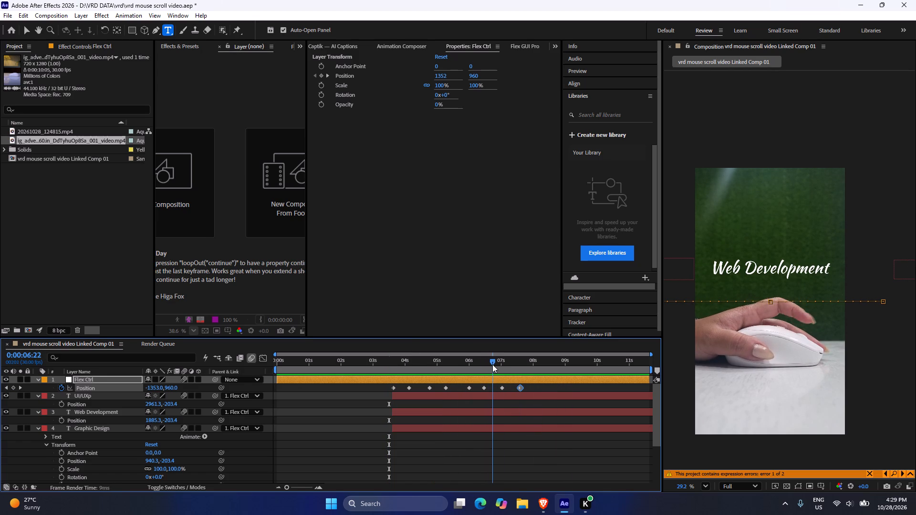
pyautogui.moveTo(492, 364); pyautogui.dragTo(498, 368)
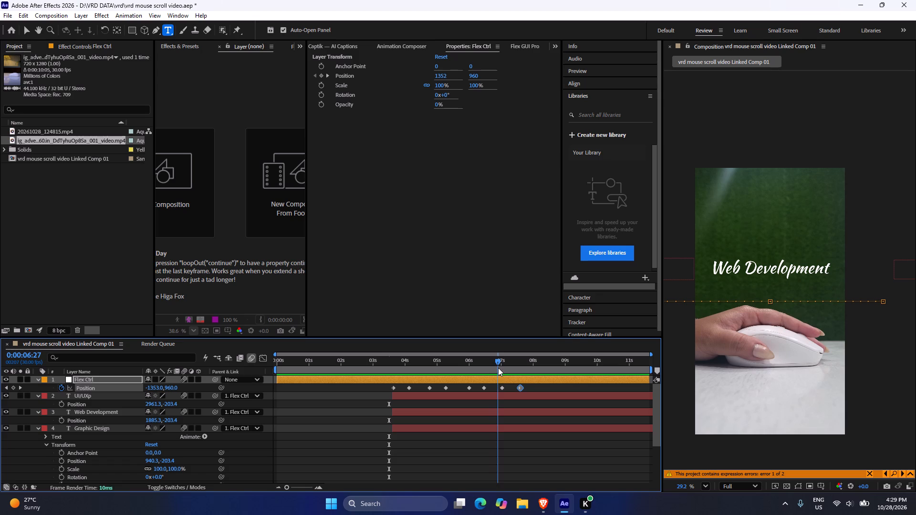
pyautogui.moveTo(498, 368); pyautogui.dragTo(512, 372)
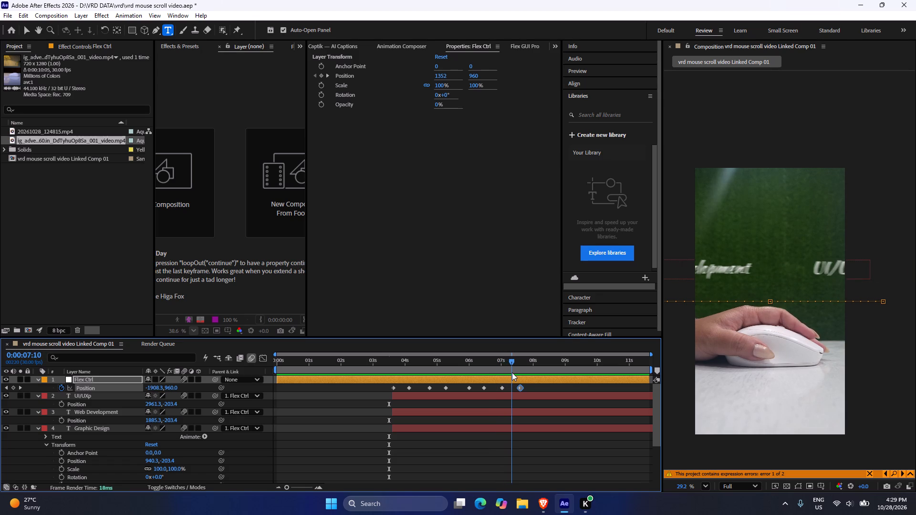
pyautogui.moveTo(512, 372); pyautogui.dragTo(507, 369)
pyautogui.moveTo(501, 386); pyautogui.dragTo(507, 388)
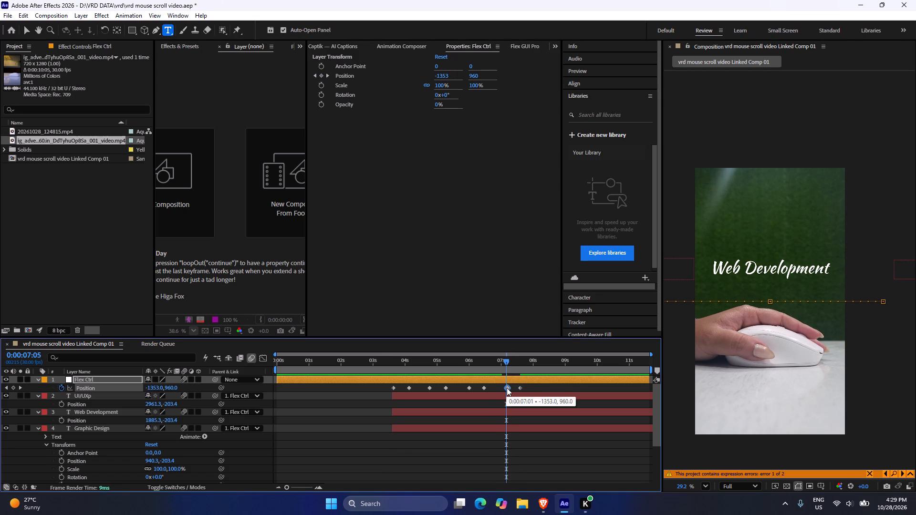
pyautogui.moveTo(507, 388); pyautogui.dragTo(507, 388)
pyautogui.click(540, 388)
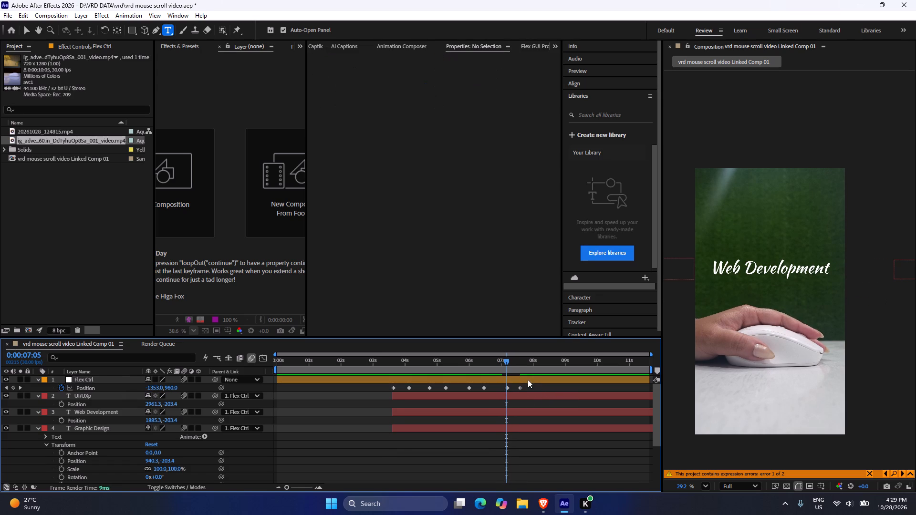
# Play back from 0:00:07:03 to check the transition from Web Development to the UI/UX text.
pyautogui.click(509, 360)
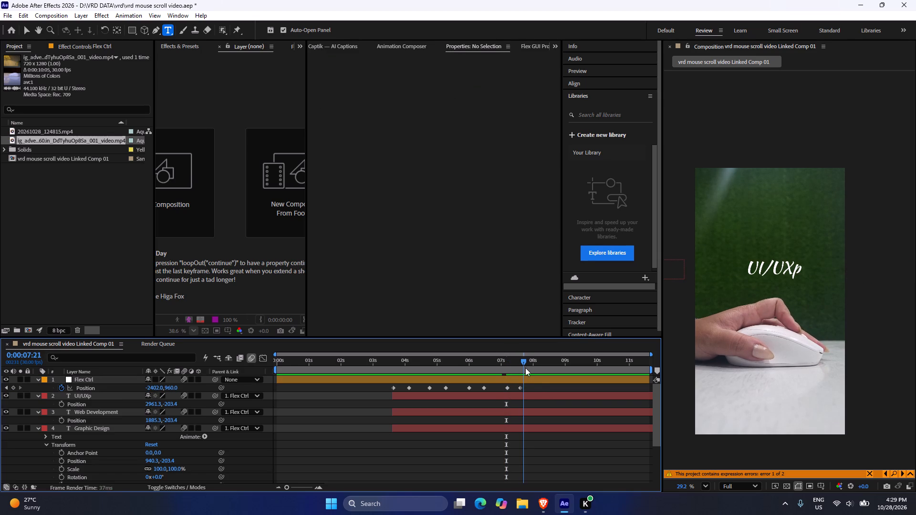
pyautogui.press('space')
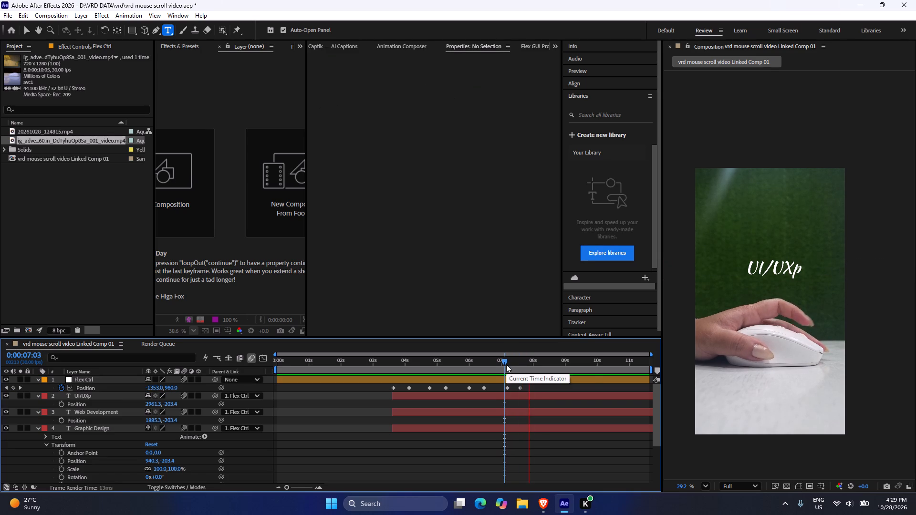
pyautogui.press('space')
# Move the Flex Ctrl Position keyframe at 0:00:06:00 to about 0:00:06:04, delaying Graphic Design's exit.
pyautogui.moveTo(515, 364); pyautogui.dragTo(470, 365)
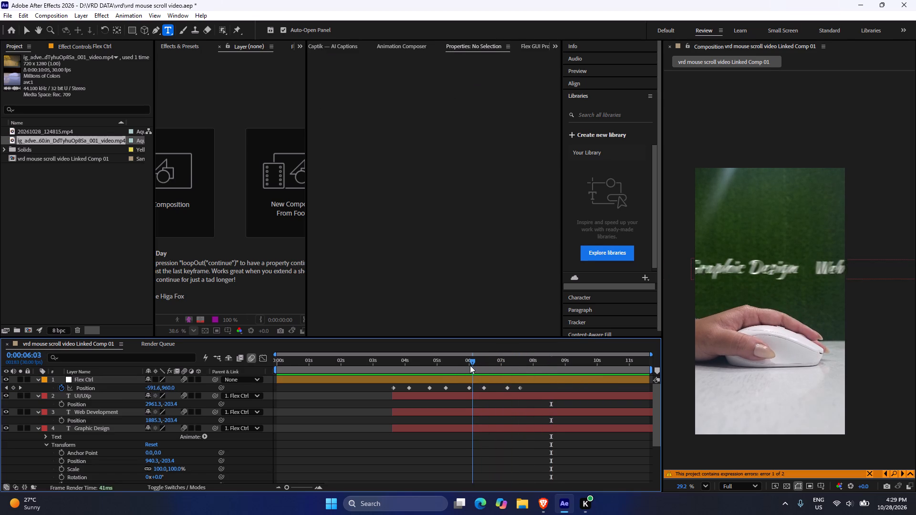
pyautogui.moveTo(470, 365); pyautogui.dragTo(472, 367)
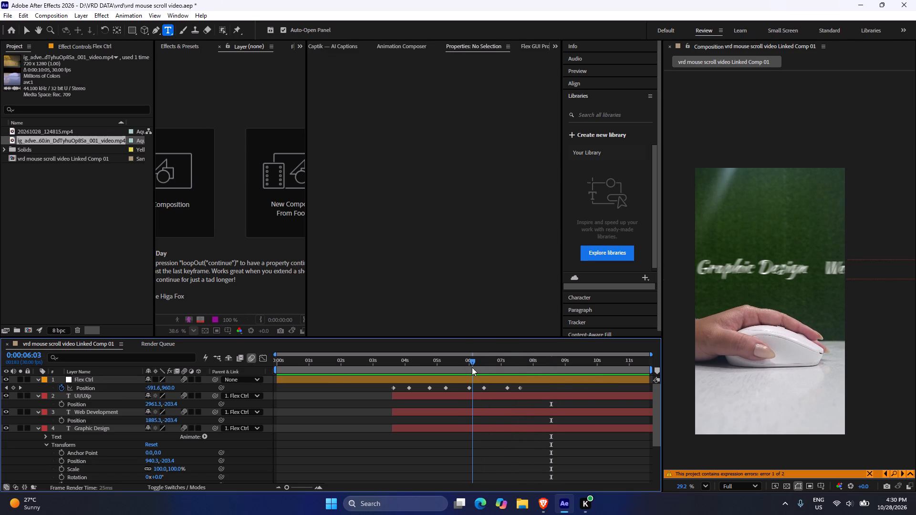
pyautogui.moveTo(472, 367); pyautogui.dragTo(474, 369)
pyautogui.moveTo(469, 387); pyautogui.dragTo(474, 389)
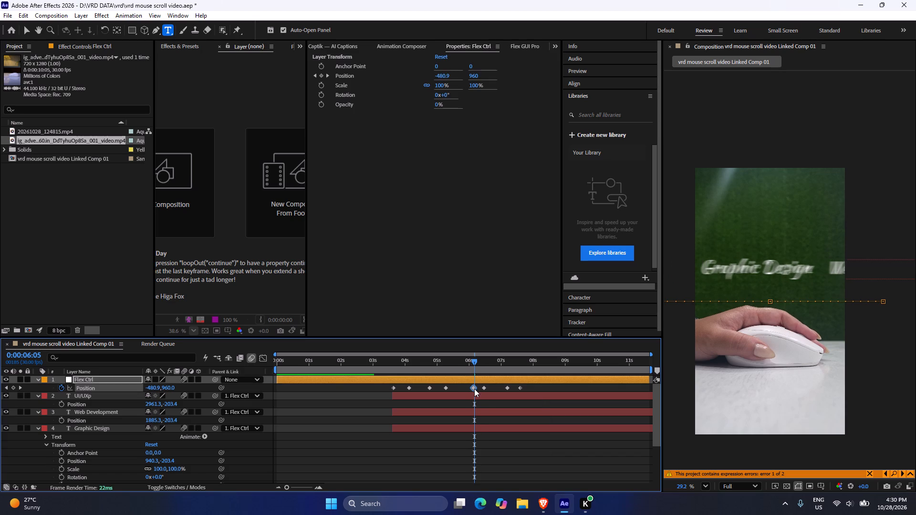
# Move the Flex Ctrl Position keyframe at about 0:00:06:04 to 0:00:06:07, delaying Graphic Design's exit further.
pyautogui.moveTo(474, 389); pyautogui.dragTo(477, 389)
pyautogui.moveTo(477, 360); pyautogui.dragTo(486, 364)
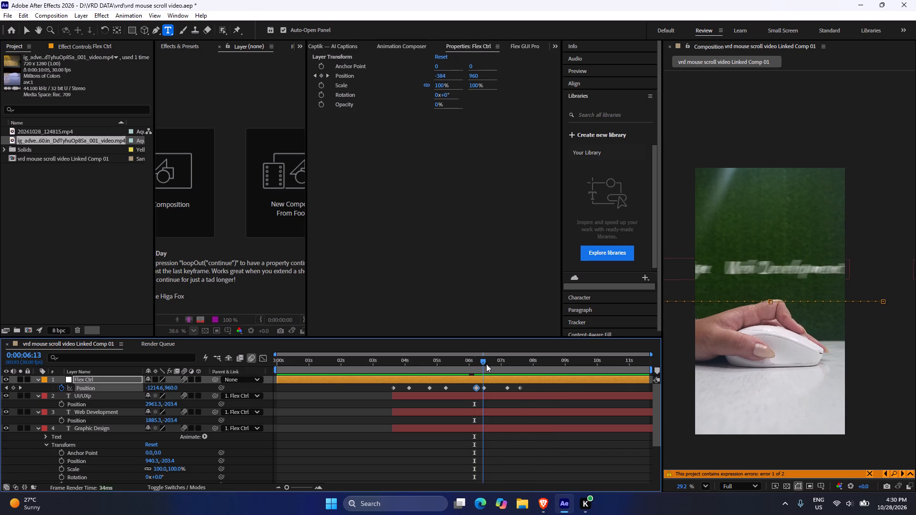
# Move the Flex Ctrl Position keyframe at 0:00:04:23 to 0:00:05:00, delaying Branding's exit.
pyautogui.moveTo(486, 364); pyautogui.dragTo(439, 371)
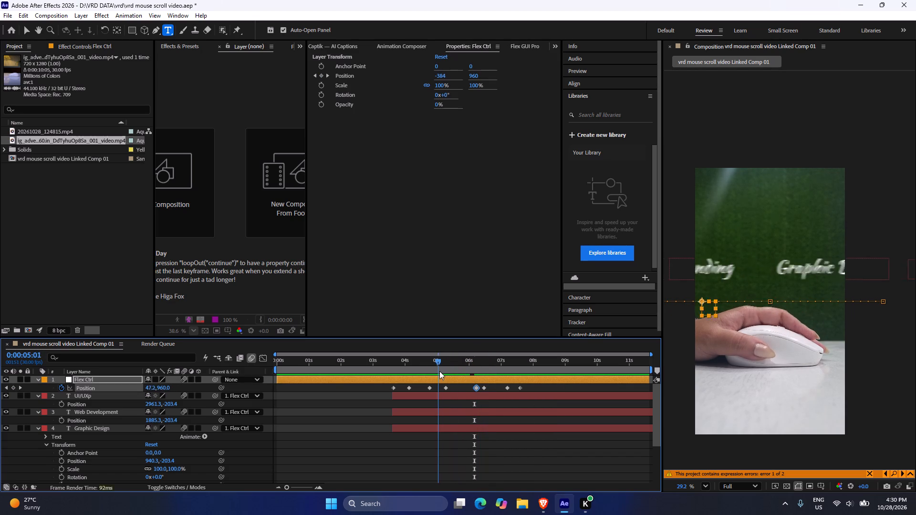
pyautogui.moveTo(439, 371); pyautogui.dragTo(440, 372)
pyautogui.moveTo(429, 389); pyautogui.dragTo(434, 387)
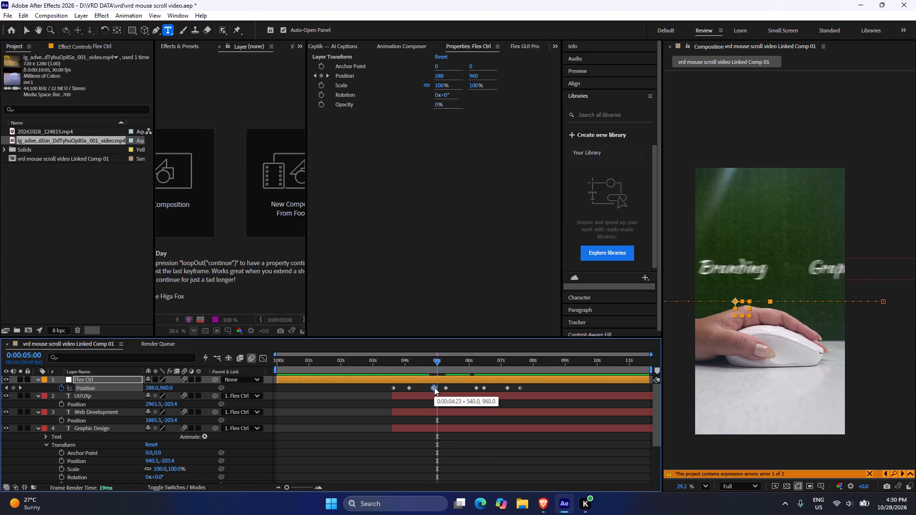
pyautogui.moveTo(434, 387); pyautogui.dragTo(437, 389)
# Play back the word scroll from 0:00:03:15 to check the retimed exits against the hand's scrolling.
pyautogui.moveTo(436, 364); pyautogui.dragTo(432, 363)
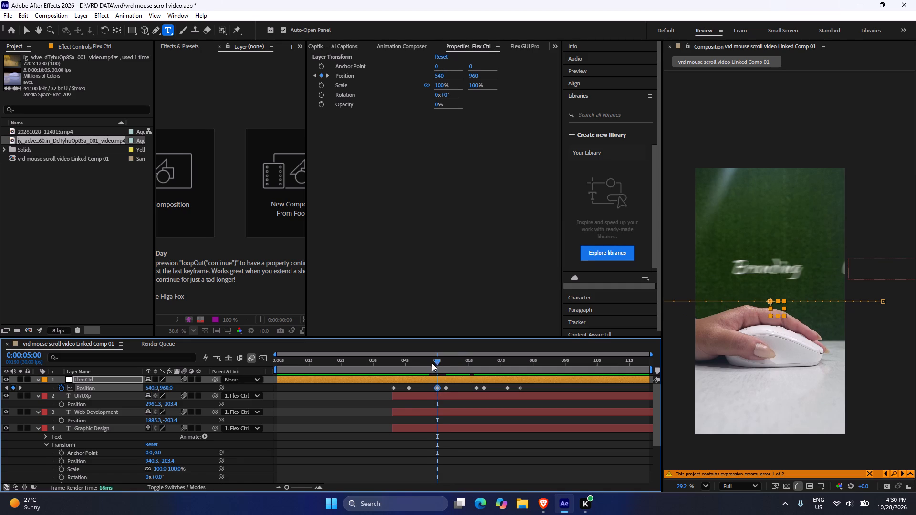
pyautogui.moveTo(432, 363); pyautogui.dragTo(387, 365)
pyautogui.press('space')
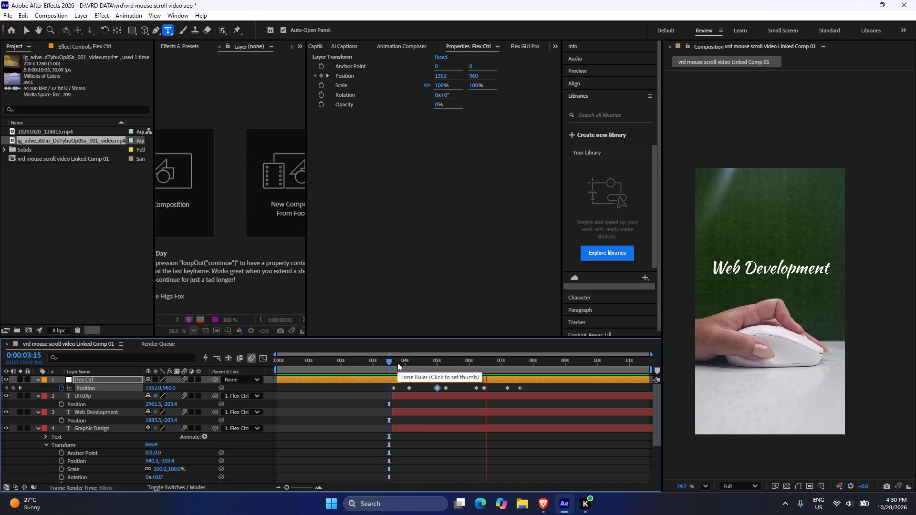
pyautogui.press('space')
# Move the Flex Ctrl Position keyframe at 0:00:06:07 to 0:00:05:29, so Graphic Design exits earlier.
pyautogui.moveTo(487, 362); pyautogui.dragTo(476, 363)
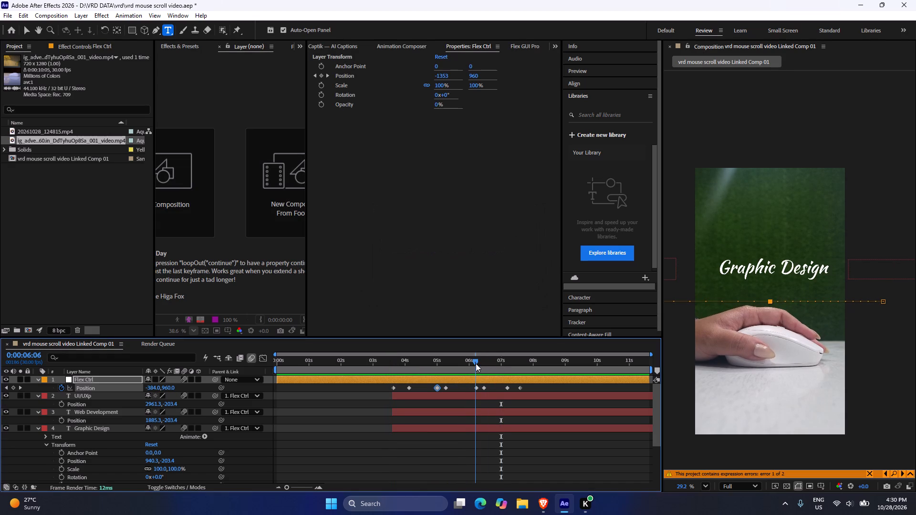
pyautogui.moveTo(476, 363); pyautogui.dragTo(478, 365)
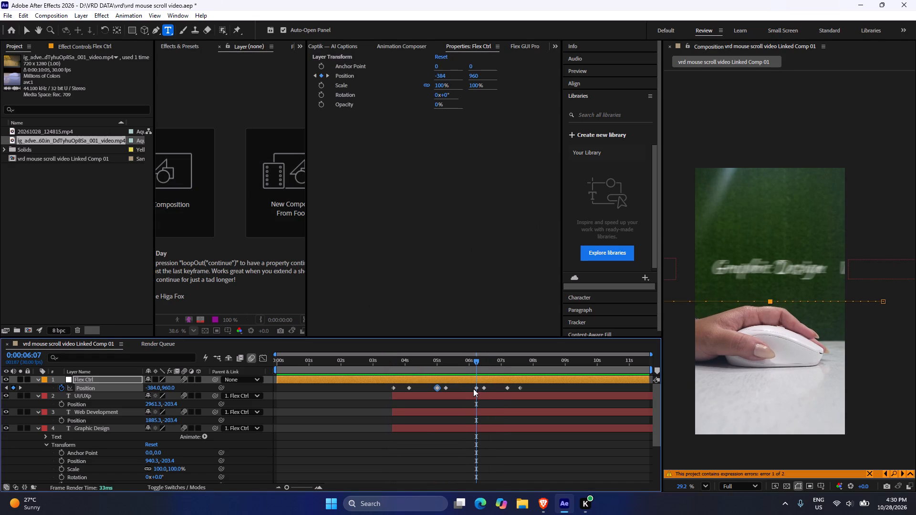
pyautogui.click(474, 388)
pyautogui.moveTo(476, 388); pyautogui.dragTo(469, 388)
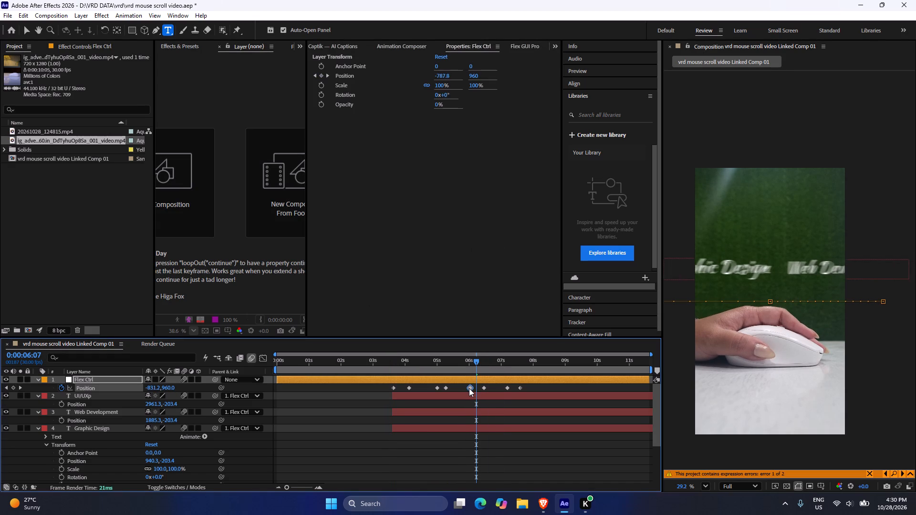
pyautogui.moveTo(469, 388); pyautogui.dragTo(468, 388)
# Play back from 0:00:05:29 to check the transition from Graphic Design to Web Development.
pyautogui.moveTo(475, 361); pyautogui.dragTo(467, 360)
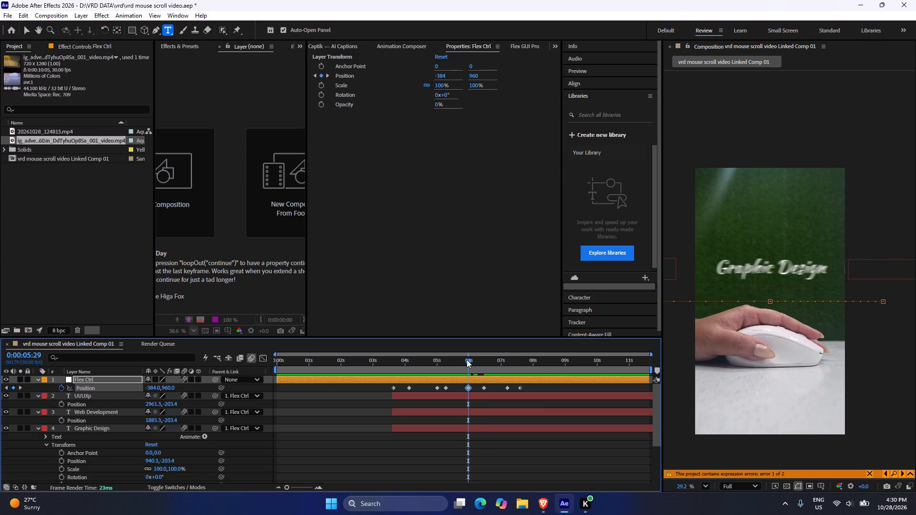
pyautogui.press('space')
pyautogui.press('space')
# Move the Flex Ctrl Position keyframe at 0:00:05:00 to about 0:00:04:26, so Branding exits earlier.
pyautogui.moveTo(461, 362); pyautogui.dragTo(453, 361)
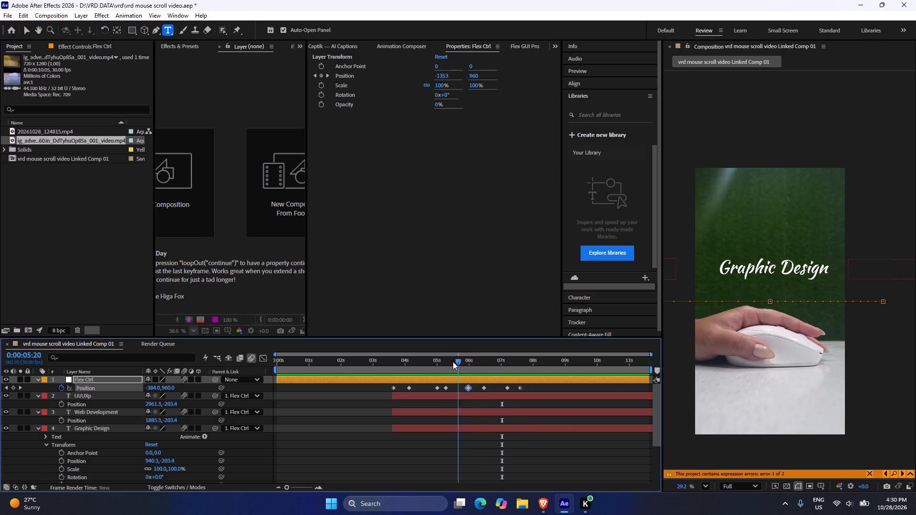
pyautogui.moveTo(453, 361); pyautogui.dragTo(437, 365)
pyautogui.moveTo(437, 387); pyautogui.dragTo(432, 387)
# Play back the word scroll from 0:00:03:28 and 0:00:03:17, checking every word's transition against the hand.
pyautogui.moveTo(437, 360); pyautogui.dragTo(403, 361)
pyautogui.press('space')
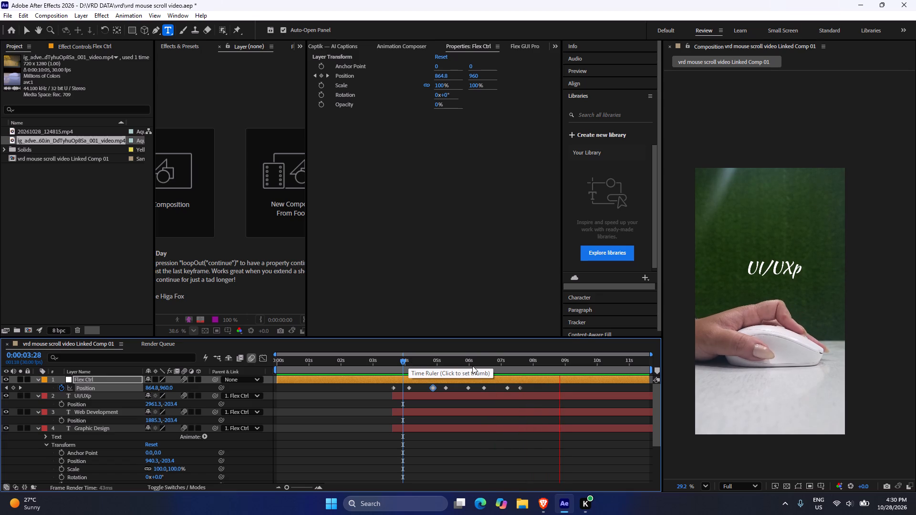
pyautogui.moveTo(490, 359); pyautogui.dragTo(391, 370)
pyautogui.press('space')
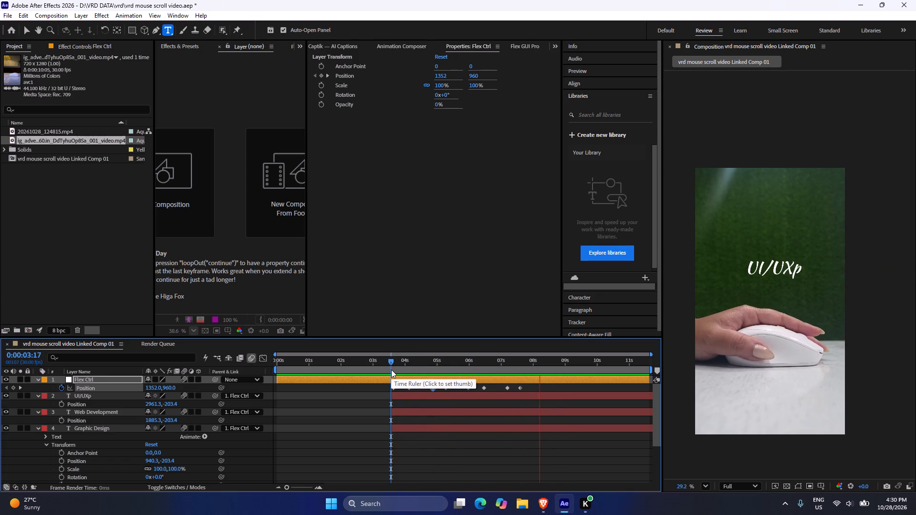
pyautogui.press('space')
# Undo the recent Flex Ctrl Position keyframe moves, back through the shifts to about 0:00:06:04 and 0:00:07:05.
pyautogui.hotkey('ctrl', 'z')
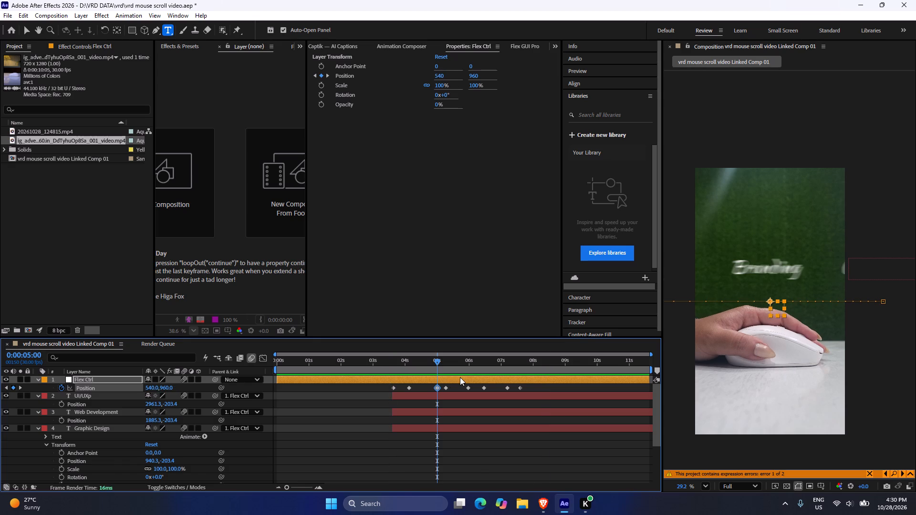
pyautogui.hotkey('ctrl', 'z')
pyautogui.hotkey('ctrl', 'z')
pyautogui.hotkey('ctrl', 'z')
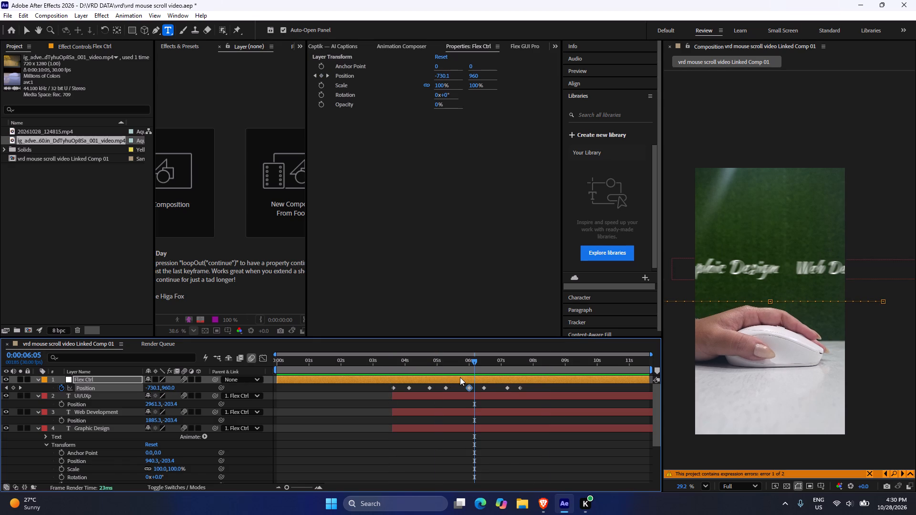
pyautogui.hotkey('ctrl', 'z')
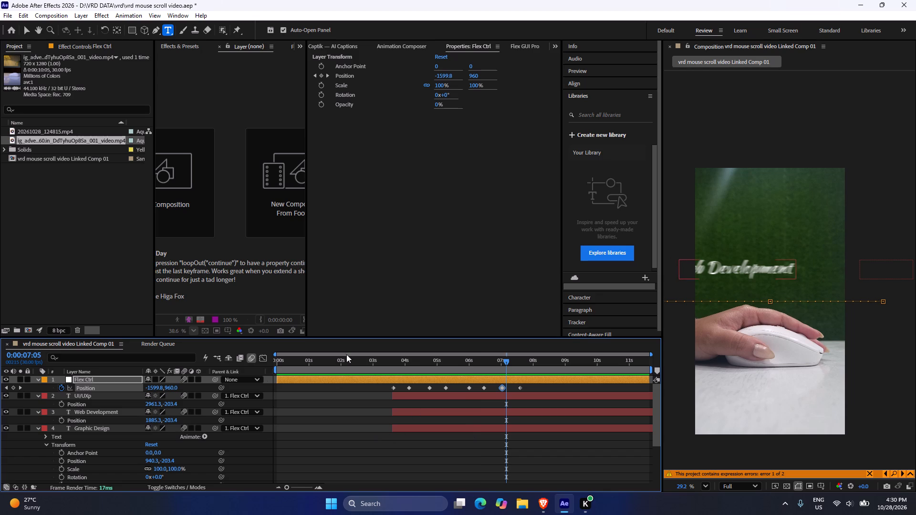
# Review the word scroll from 0:00:03:20 with the earlier keyframe timing.
pyautogui.click(394, 364)
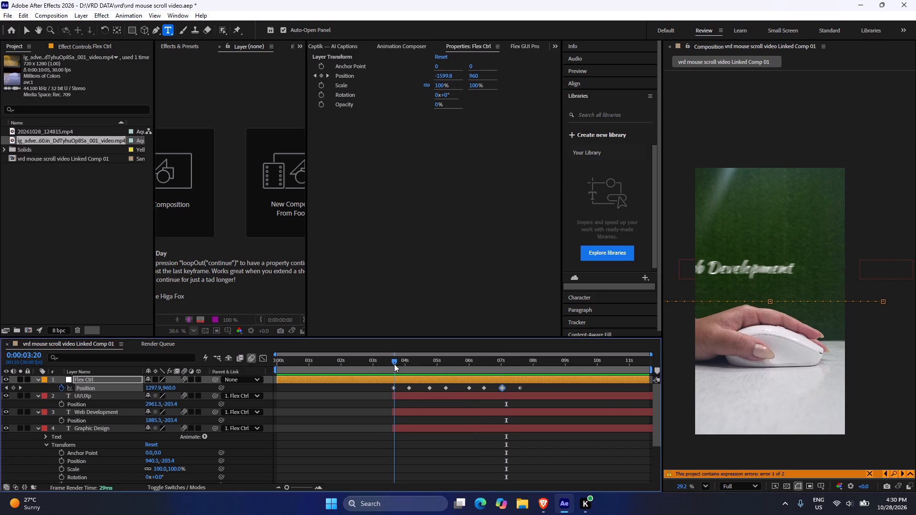
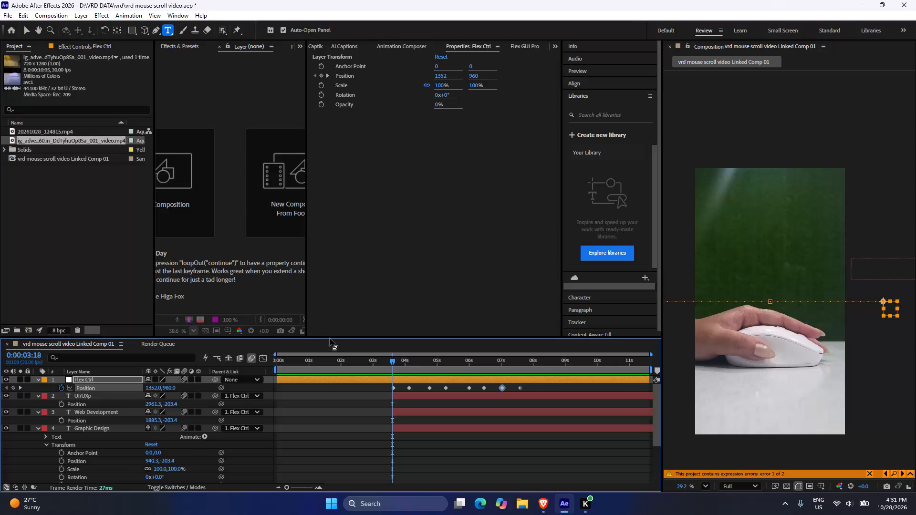
# Check each word's transition against the hand up to 0:00:07:20, including playback from 0:00:03:19.
pyautogui.click(374, 390)
pyautogui.moveTo(396, 360); pyautogui.dragTo(412, 367)
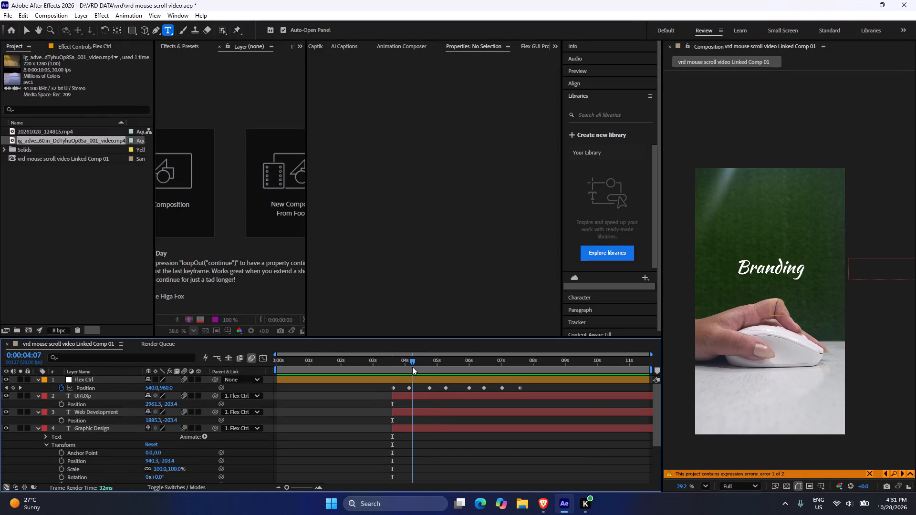
pyautogui.moveTo(412, 367); pyautogui.dragTo(427, 373)
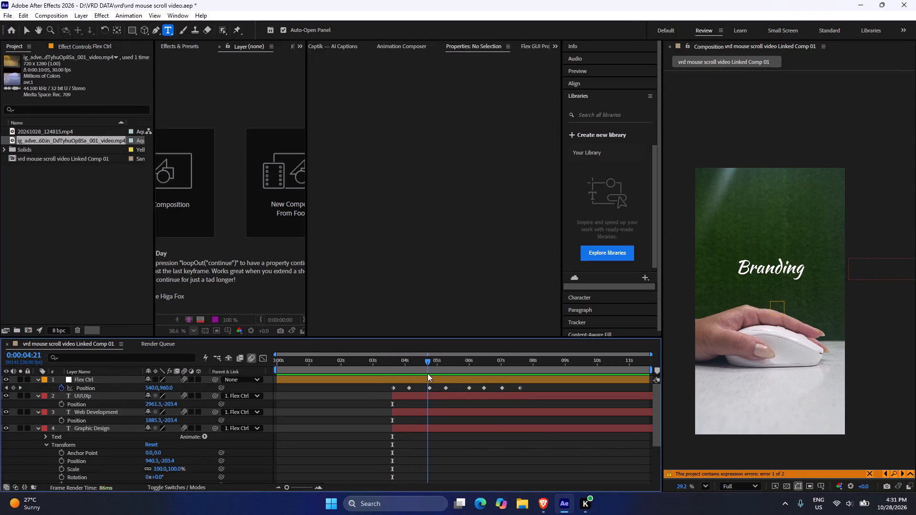
pyautogui.moveTo(427, 373); pyautogui.dragTo(453, 379)
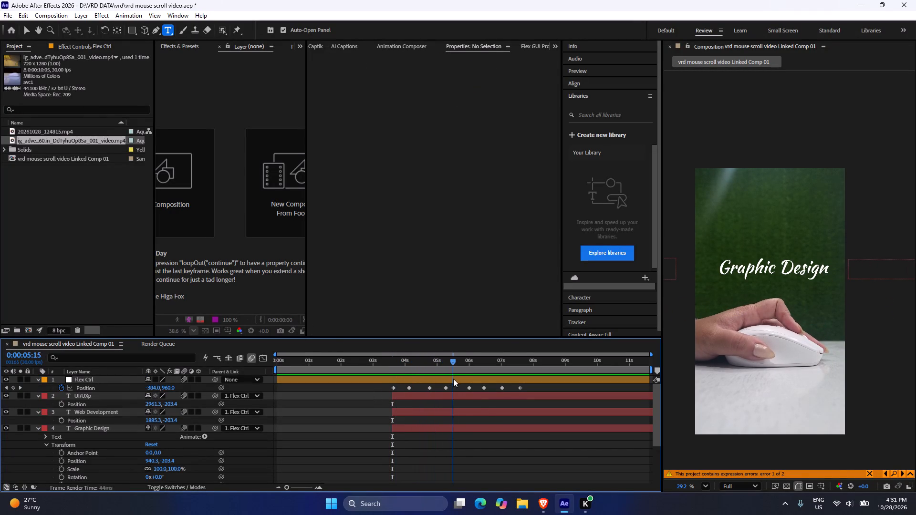
pyautogui.moveTo(453, 379); pyautogui.dragTo(486, 383)
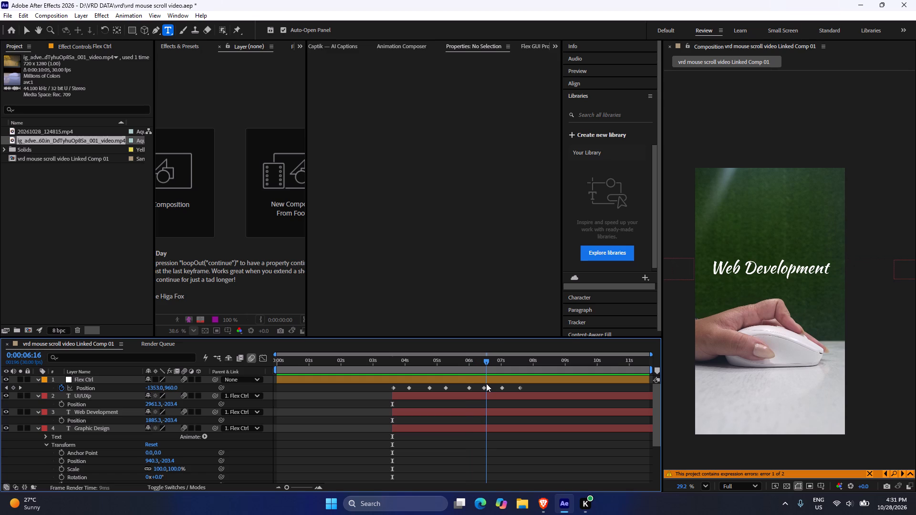
pyautogui.moveTo(486, 383); pyautogui.dragTo(522, 395)
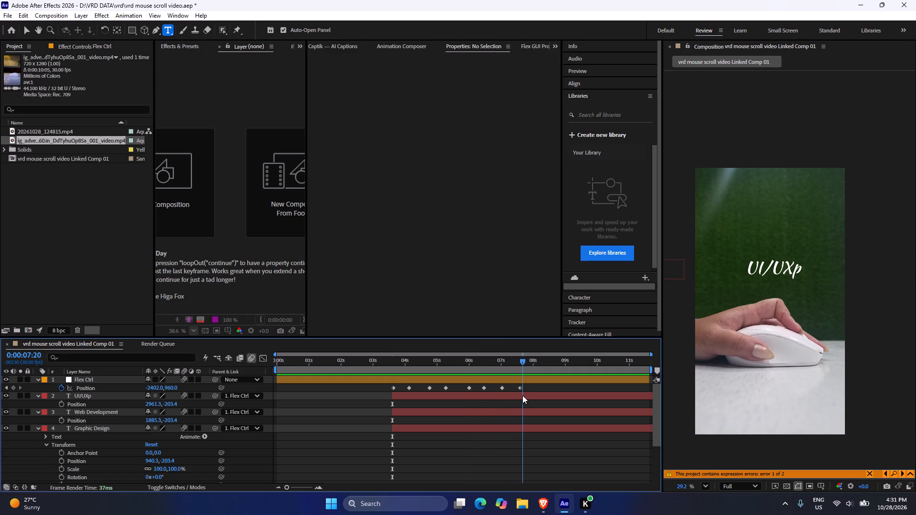
pyautogui.moveTo(522, 395); pyautogui.dragTo(415, 391)
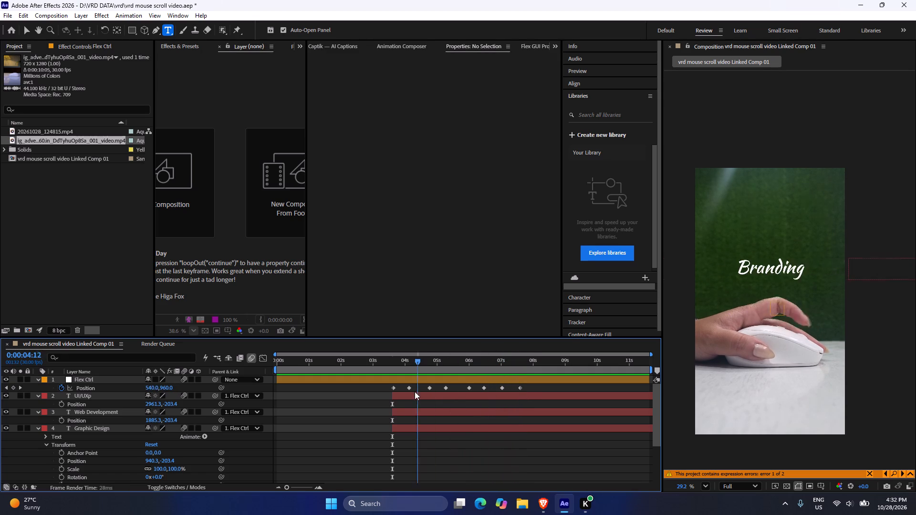
pyautogui.moveTo(415, 391); pyautogui.dragTo(393, 391)
pyautogui.press('space')
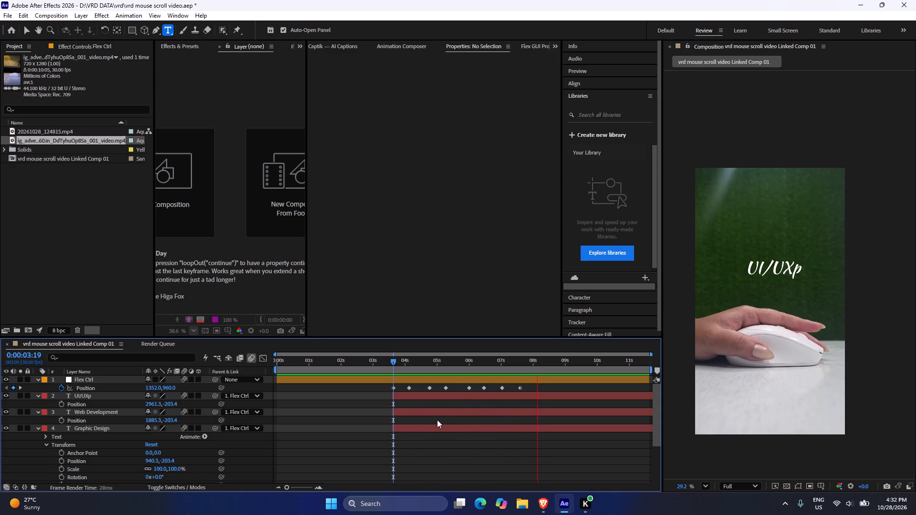
# Move the Flex Ctrl Position keyframe just after 0:00:07:00 to about 0:00:07:07, so Web Development exits later.
pyautogui.moveTo(515, 361); pyautogui.dragTo(487, 361)
pyautogui.press('space')
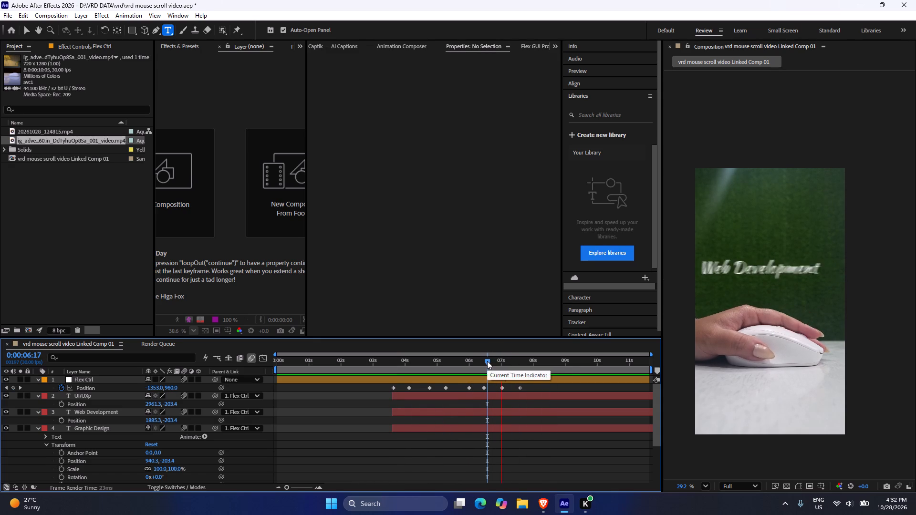
pyautogui.press('space')
pyautogui.moveTo(500, 387); pyautogui.dragTo(507, 389)
pyautogui.press('space')
pyautogui.press('space')
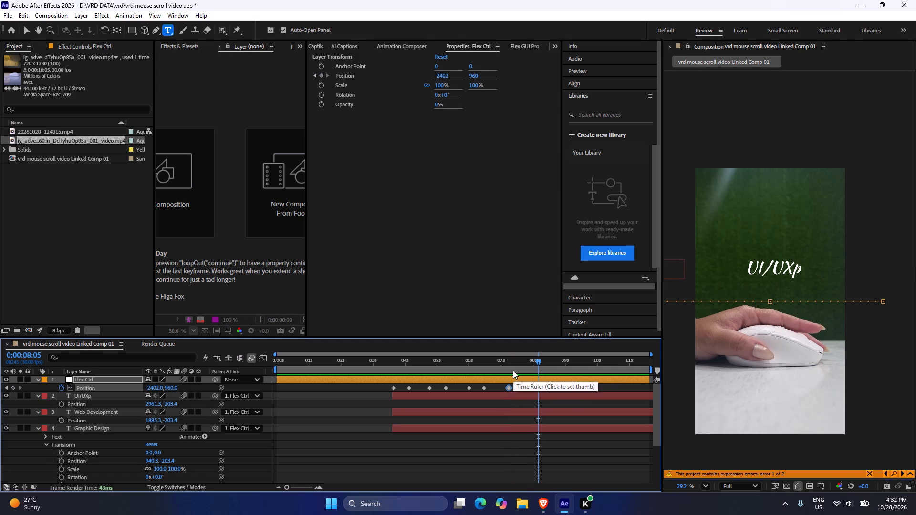
# Review the UI/UXp arrival and the hand movement after it, playing from 0:00:07:12 and 0:00:08:09.
pyautogui.moveTo(526, 363); pyautogui.dragTo(514, 363)
pyautogui.press('space')
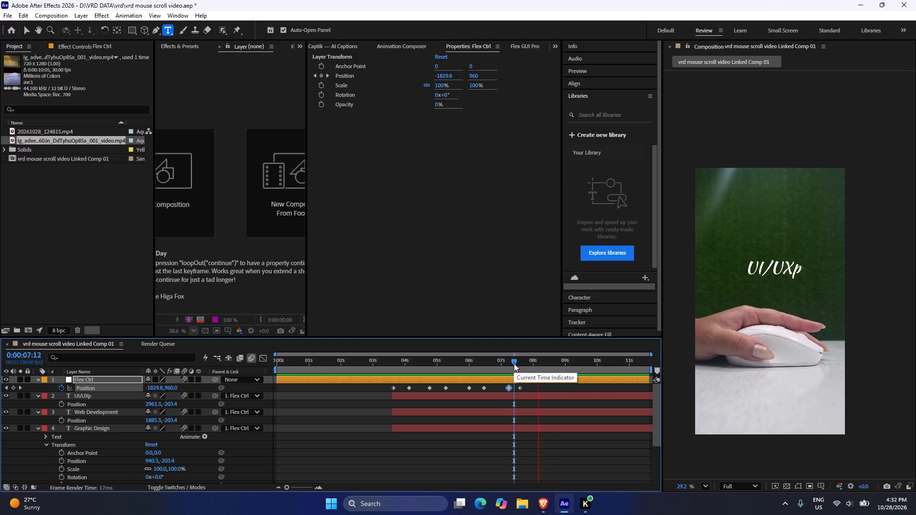
pyautogui.moveTo(555, 360); pyautogui.dragTo(546, 363)
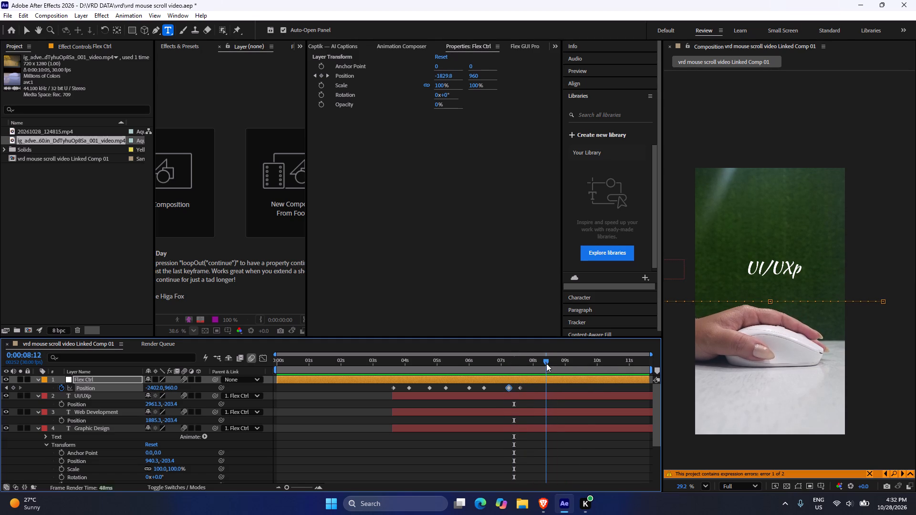
pyautogui.moveTo(546, 363); pyautogui.dragTo(543, 363)
pyautogui.press('space')
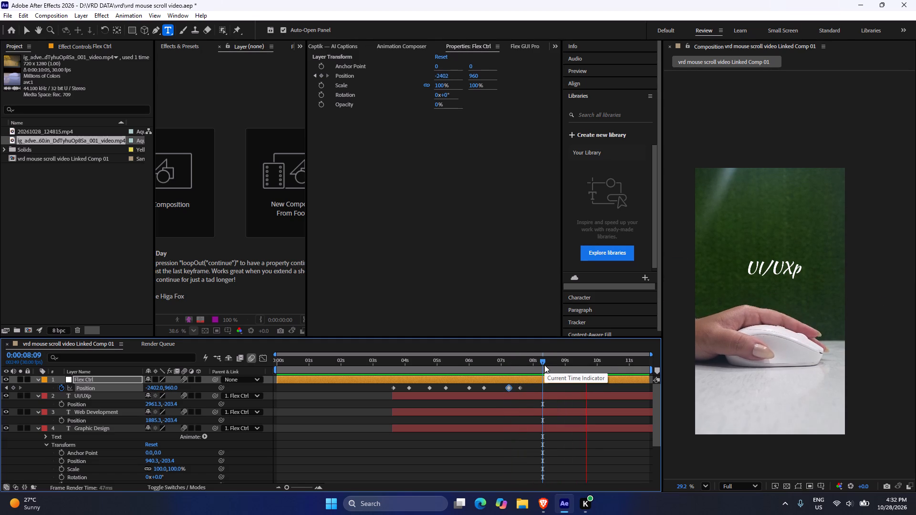
pyautogui.press('space')
pyautogui.moveTo(545, 360); pyautogui.dragTo(525, 362)
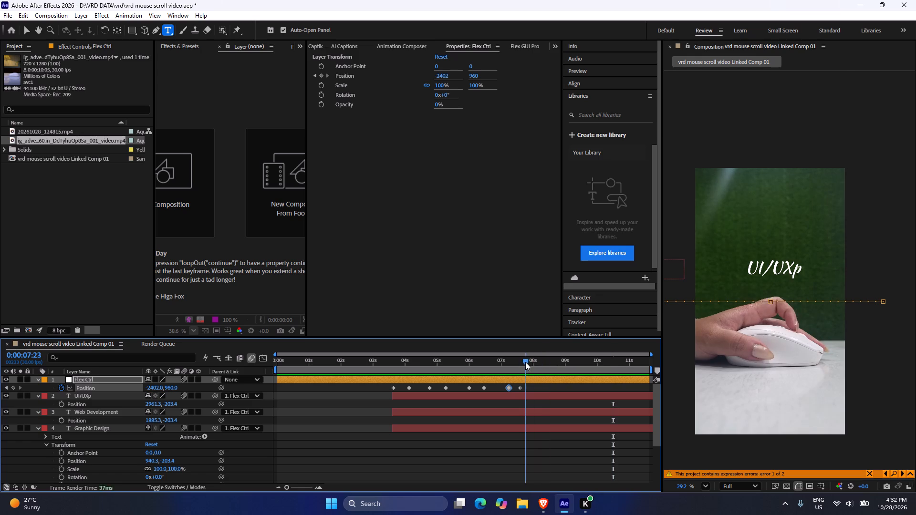
pyautogui.moveTo(525, 362); pyautogui.dragTo(533, 366)
# Select the UI/UXp text layer and set the current time to 0:00:08:25, following the hand's movement.
pyautogui.click(79, 394)
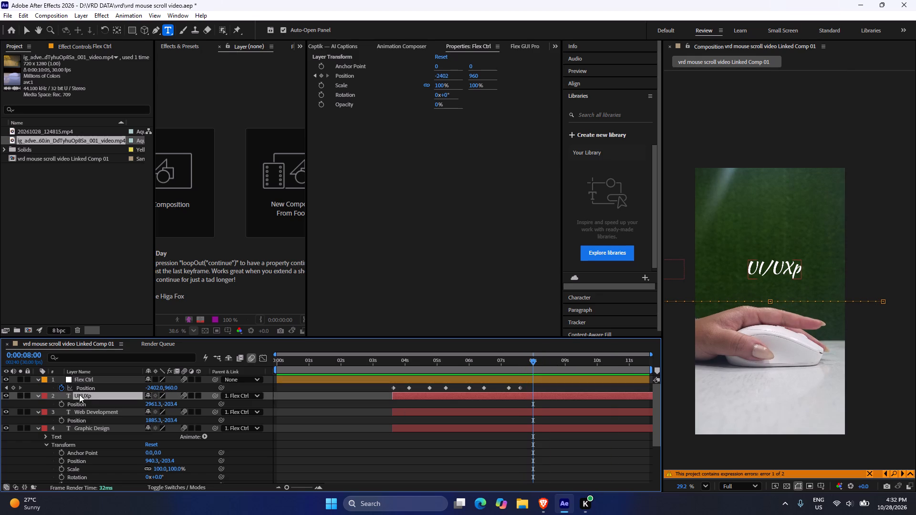
pyautogui.moveTo(533, 362); pyautogui.dragTo(542, 365)
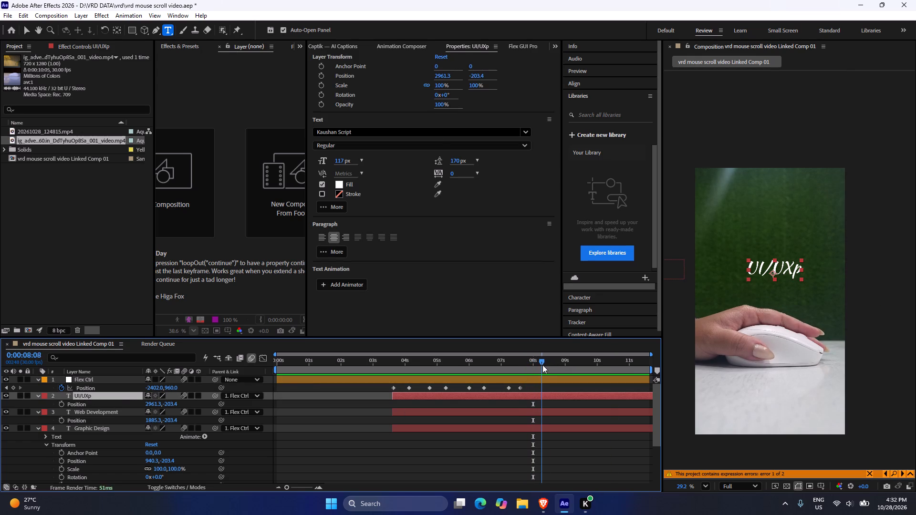
pyautogui.moveTo(542, 365); pyautogui.dragTo(555, 368)
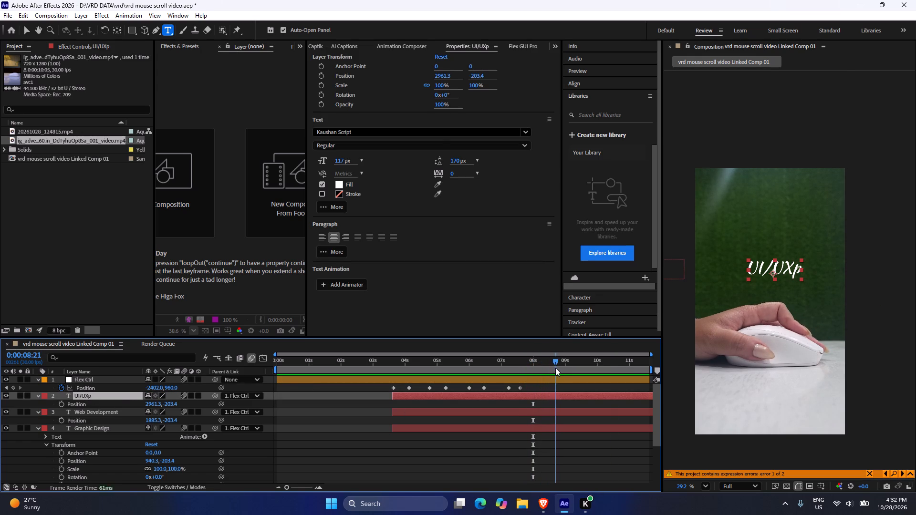
pyautogui.moveTo(555, 368); pyautogui.dragTo(559, 372)
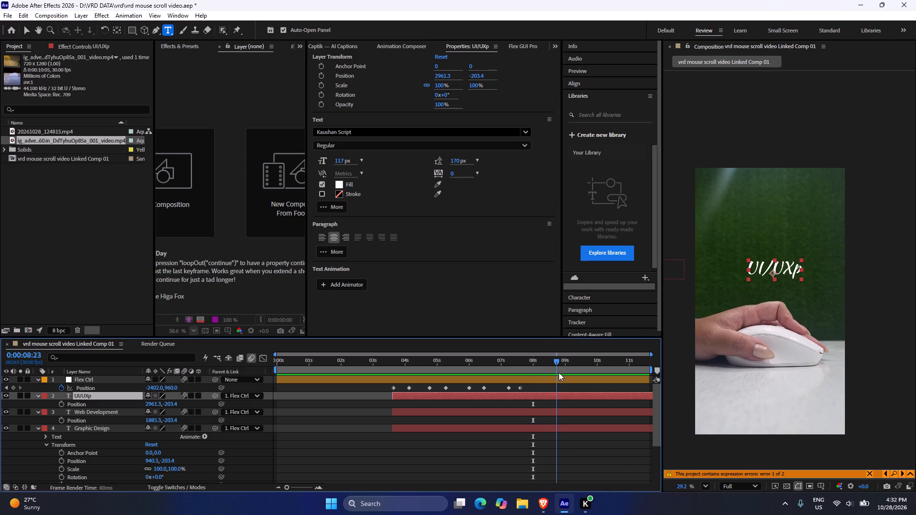
pyautogui.moveTo(559, 372); pyautogui.dragTo(561, 373)
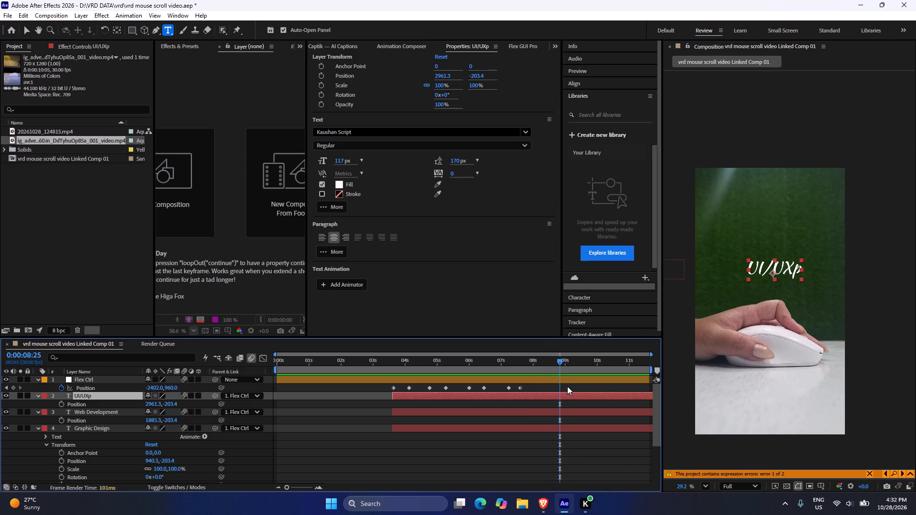
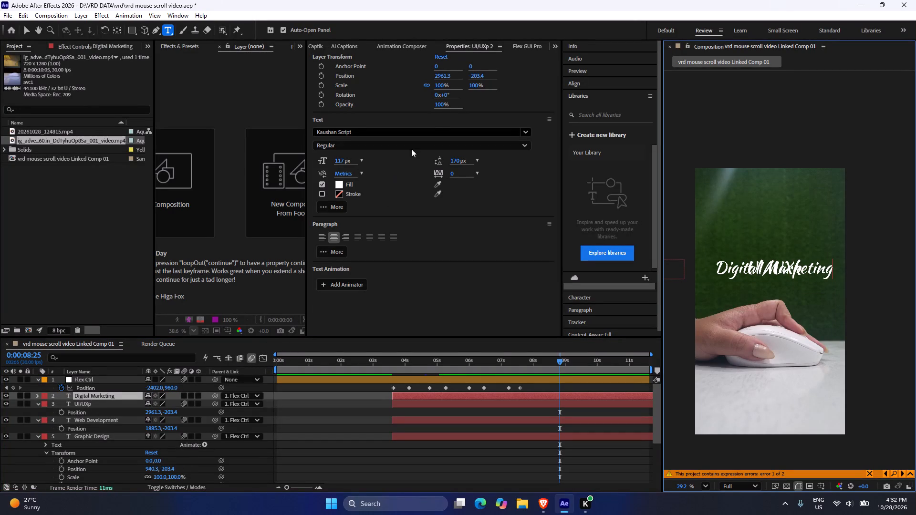
# Start adjusting the Digital Marketing layer's horizontal position and reveal its Position property in the timeline.
pyautogui.moveTo(439, 77); pyautogui.dragTo(434, 76)
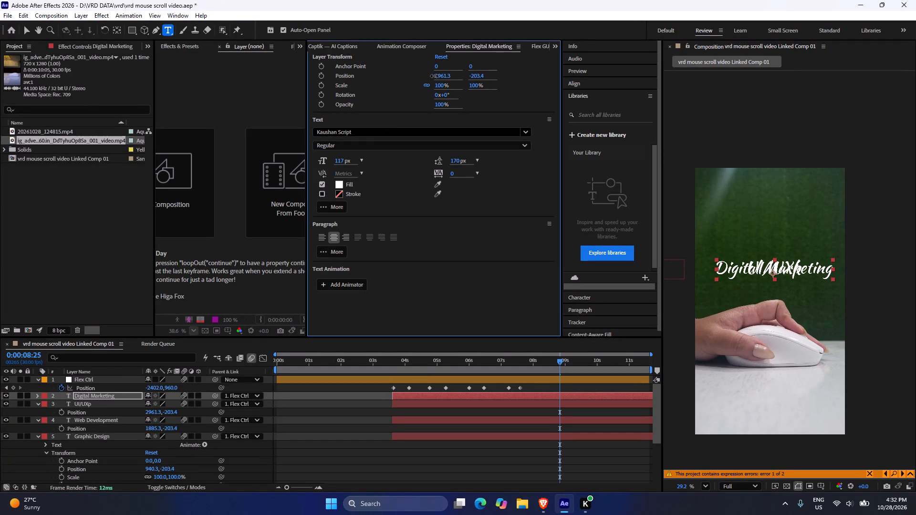
pyautogui.moveTo(434, 76); pyautogui.dragTo(435, 79)
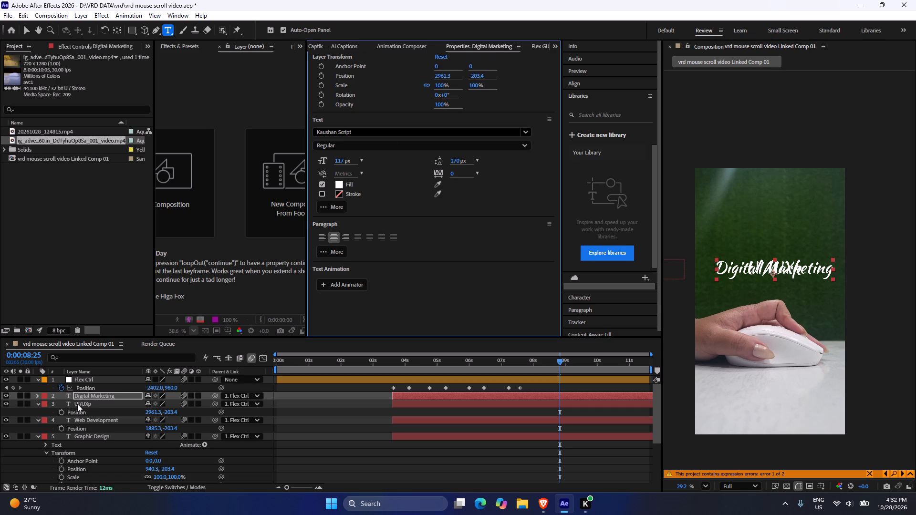
pyautogui.press('p')
pyautogui.click(152, 403)
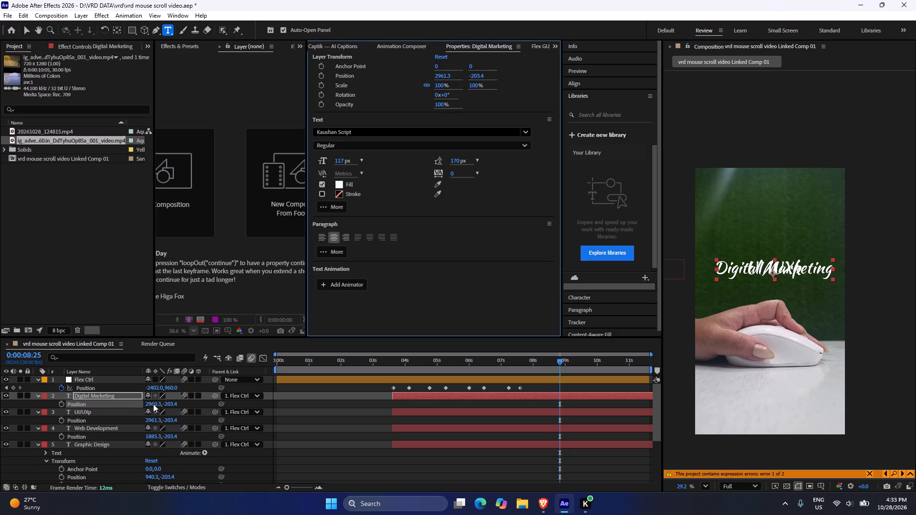
pyautogui.moveTo(153, 404); pyautogui.dragTo(148, 405)
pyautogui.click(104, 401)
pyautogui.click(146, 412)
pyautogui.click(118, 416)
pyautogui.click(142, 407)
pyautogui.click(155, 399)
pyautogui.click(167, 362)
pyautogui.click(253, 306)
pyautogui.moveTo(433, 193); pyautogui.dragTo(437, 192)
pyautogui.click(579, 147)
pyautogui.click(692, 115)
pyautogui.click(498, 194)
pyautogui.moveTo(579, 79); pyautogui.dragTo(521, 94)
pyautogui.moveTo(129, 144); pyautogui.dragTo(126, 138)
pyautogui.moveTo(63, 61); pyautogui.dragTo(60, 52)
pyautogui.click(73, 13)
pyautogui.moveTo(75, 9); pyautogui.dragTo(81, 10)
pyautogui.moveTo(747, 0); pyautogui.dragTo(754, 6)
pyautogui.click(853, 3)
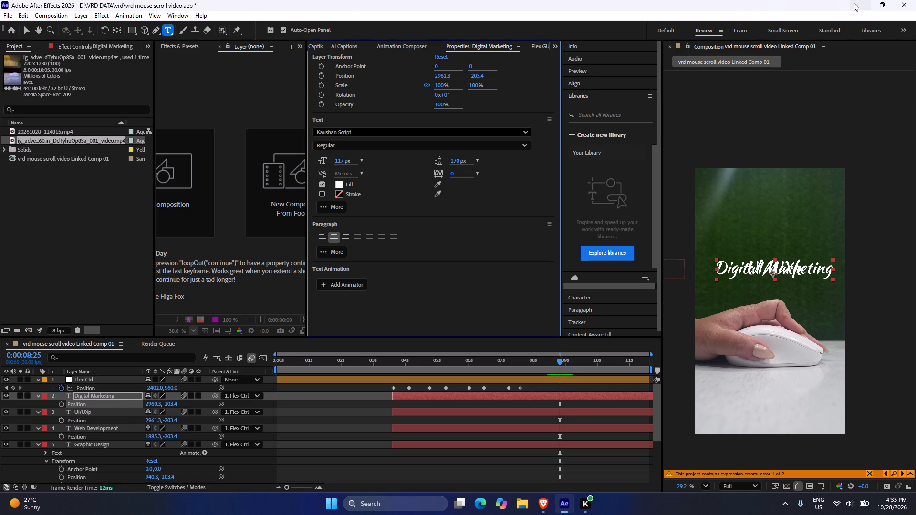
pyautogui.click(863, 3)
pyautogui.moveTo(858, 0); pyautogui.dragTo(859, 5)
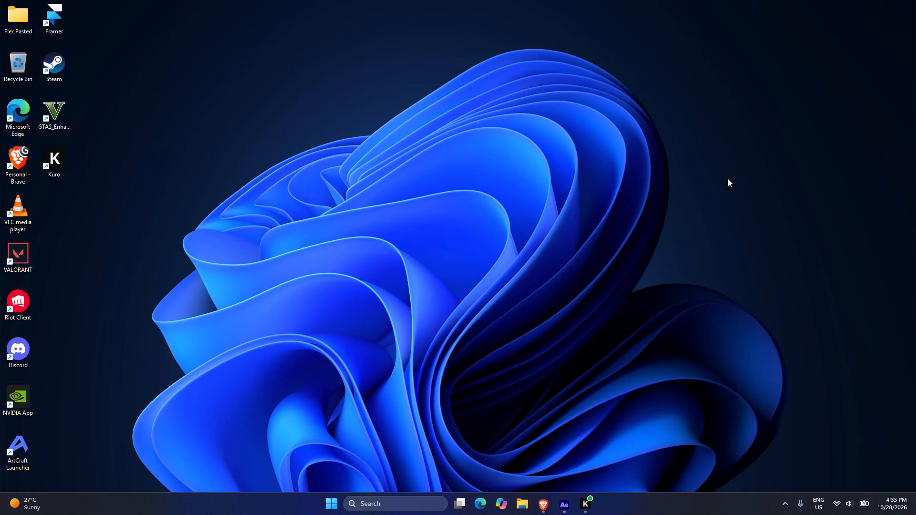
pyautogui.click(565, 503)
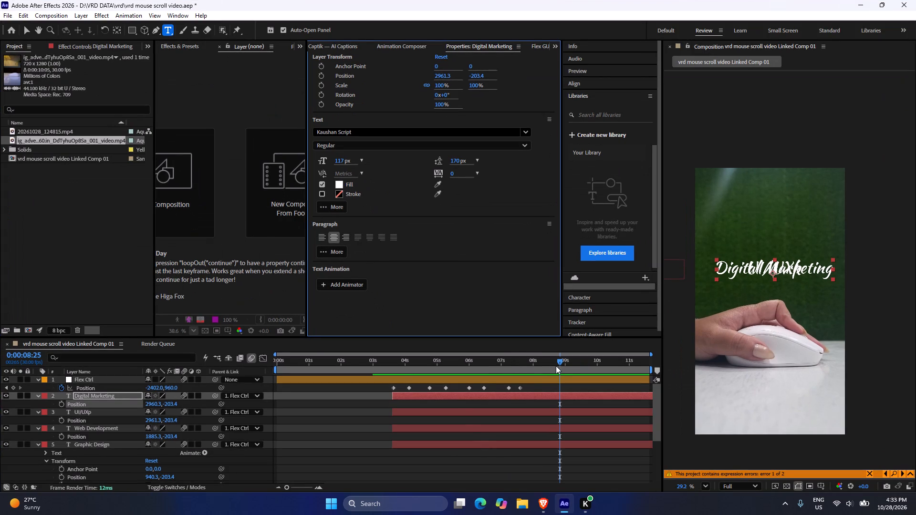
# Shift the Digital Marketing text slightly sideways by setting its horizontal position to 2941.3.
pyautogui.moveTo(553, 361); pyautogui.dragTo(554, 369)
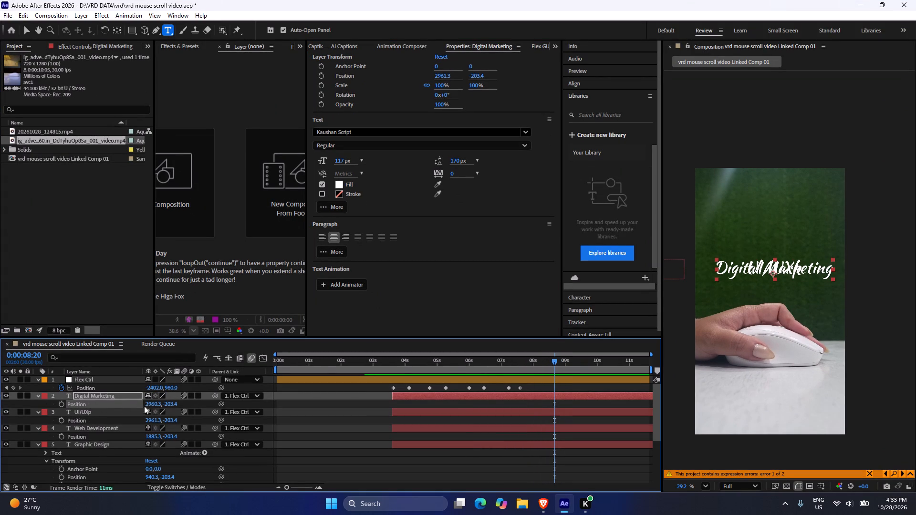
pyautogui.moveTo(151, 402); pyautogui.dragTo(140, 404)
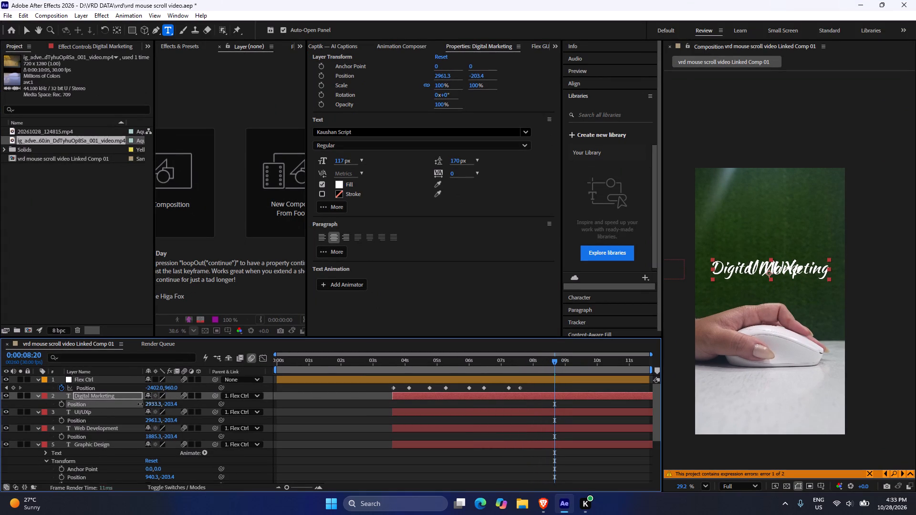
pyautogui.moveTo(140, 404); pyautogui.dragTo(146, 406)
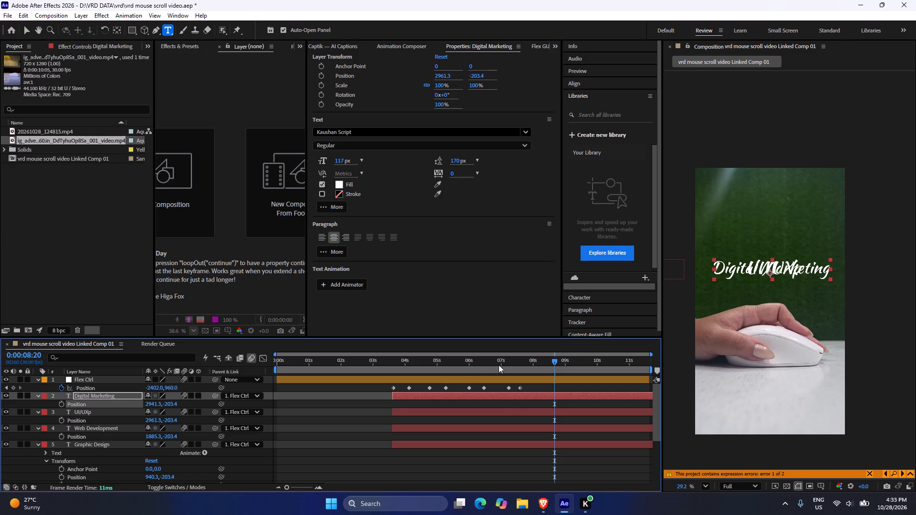
# Follow the hand's movement to 0:00:08:10 and move the Digital Marketing text out of frame beyond UI/UXp, with horizontal position 3960.3.
pyautogui.click(524, 360)
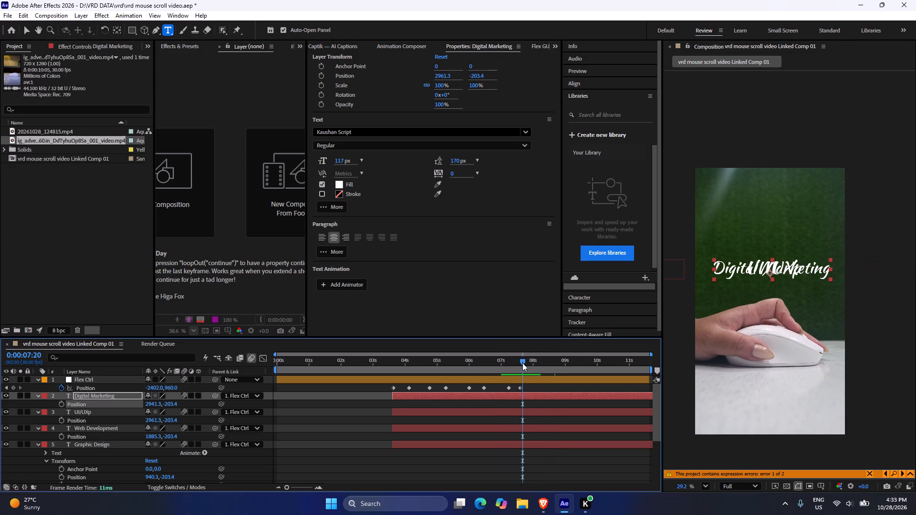
pyautogui.moveTo(524, 361); pyautogui.dragTo(531, 364)
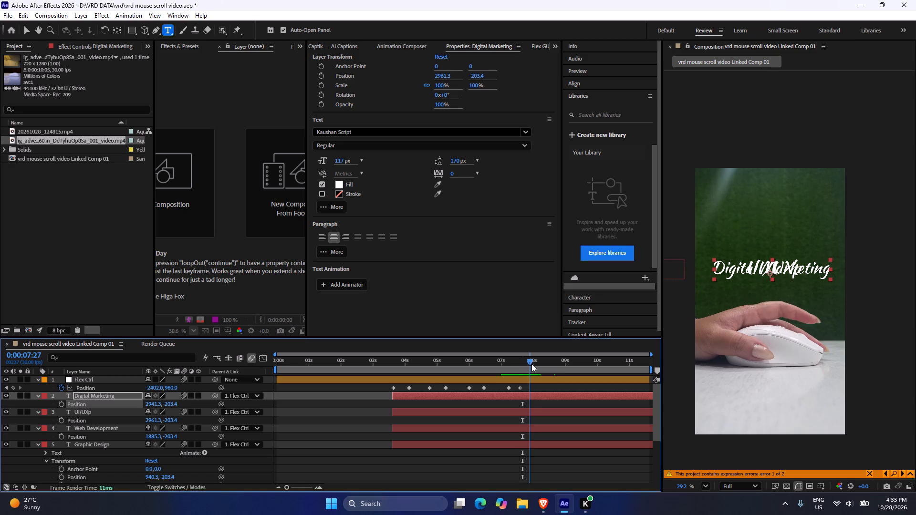
pyautogui.moveTo(531, 364); pyautogui.dragTo(551, 367)
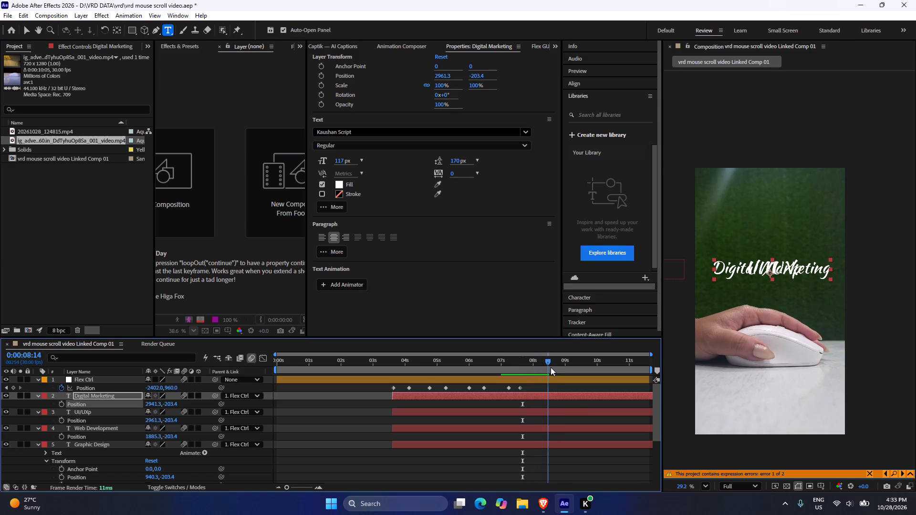
pyautogui.moveTo(551, 367); pyautogui.dragTo(565, 370)
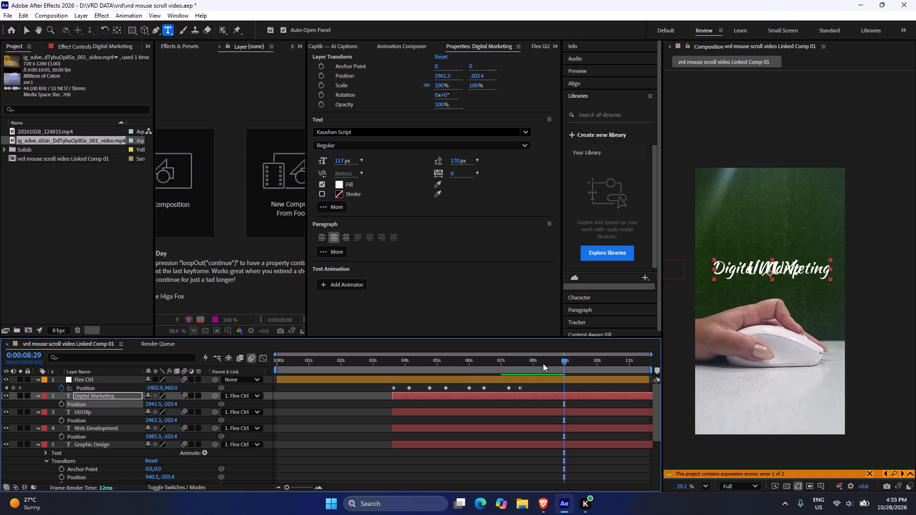
pyautogui.moveTo(552, 363); pyautogui.dragTo(544, 363)
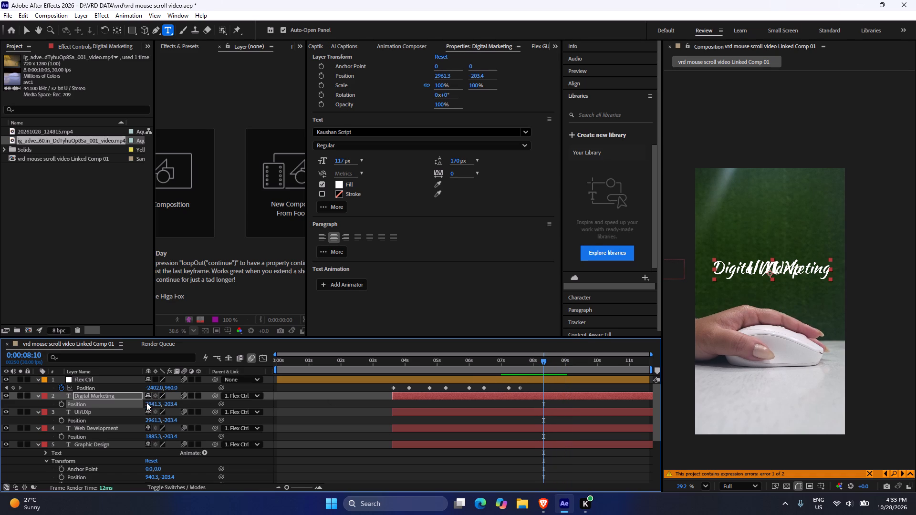
pyautogui.moveTo(150, 404); pyautogui.dragTo(260, 403)
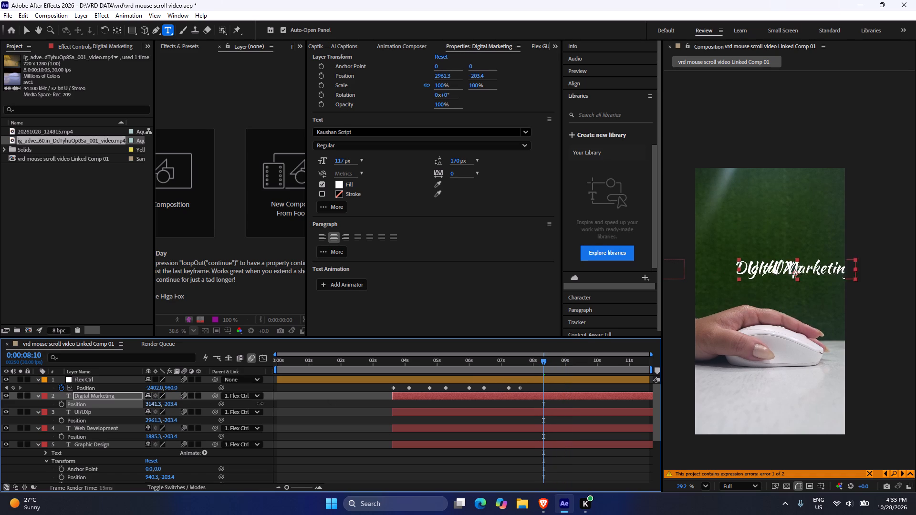
pyautogui.moveTo(260, 403); pyautogui.dragTo(621, 388)
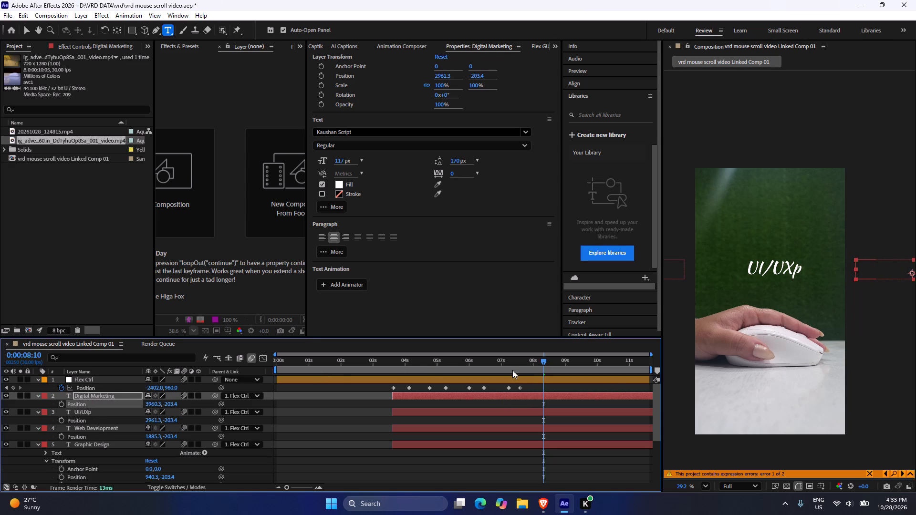
# Add a Flex Ctrl Position keyframe at 0:00:08:10 to hold UI/UXp before the next scroll.
pyautogui.click(13, 388)
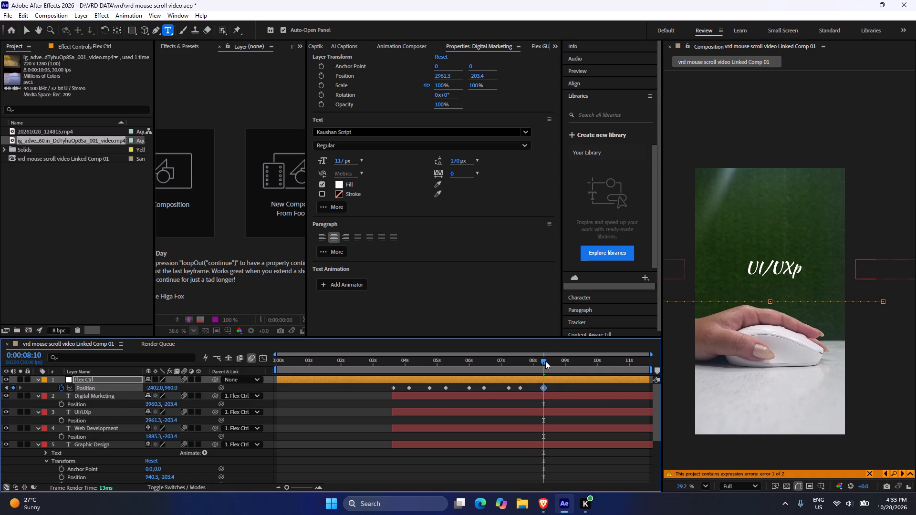
# At 0:00:09:00, set Flex Ctrl's horizontal position to -3417 so Digital Marketing scrolls into the centre of the frame.
pyautogui.moveTo(545, 361); pyautogui.dragTo(563, 365)
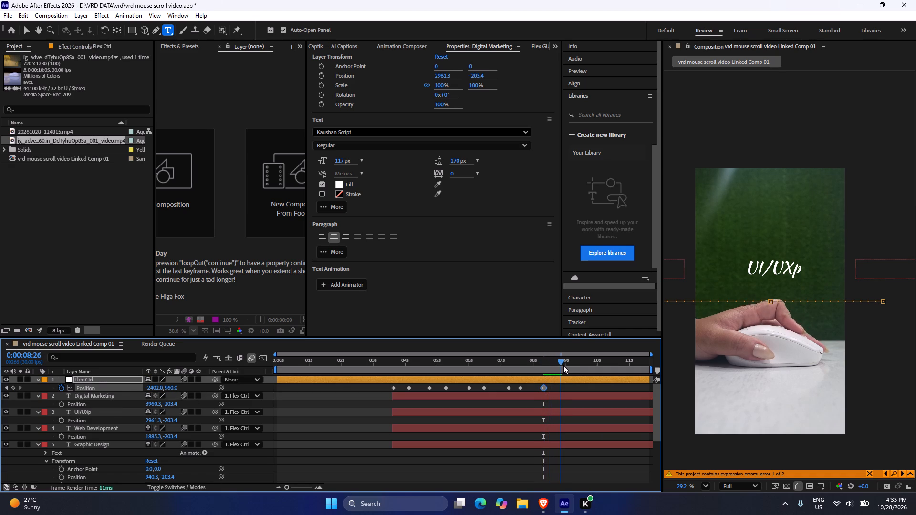
pyautogui.moveTo(563, 365); pyautogui.dragTo(569, 366)
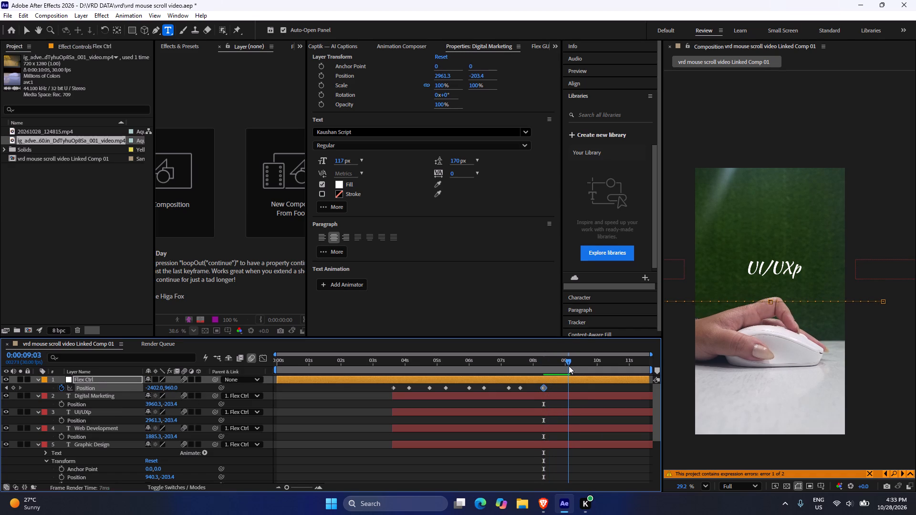
pyautogui.moveTo(569, 366); pyautogui.dragTo(567, 365)
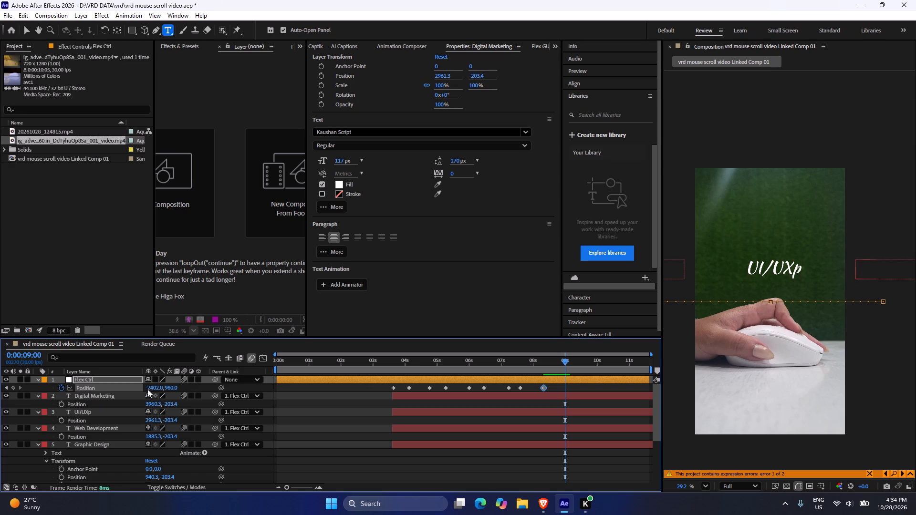
pyautogui.moveTo(151, 387); pyautogui.dragTo(0, 449)
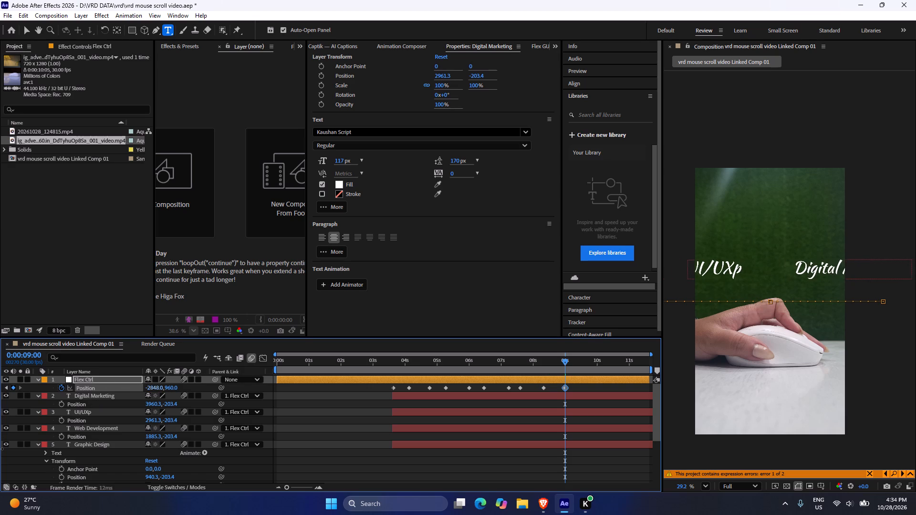
pyautogui.moveTo(0, 449); pyautogui.dragTo(0, 472)
pyautogui.moveTo(156, 388); pyautogui.dragTo(146, 389)
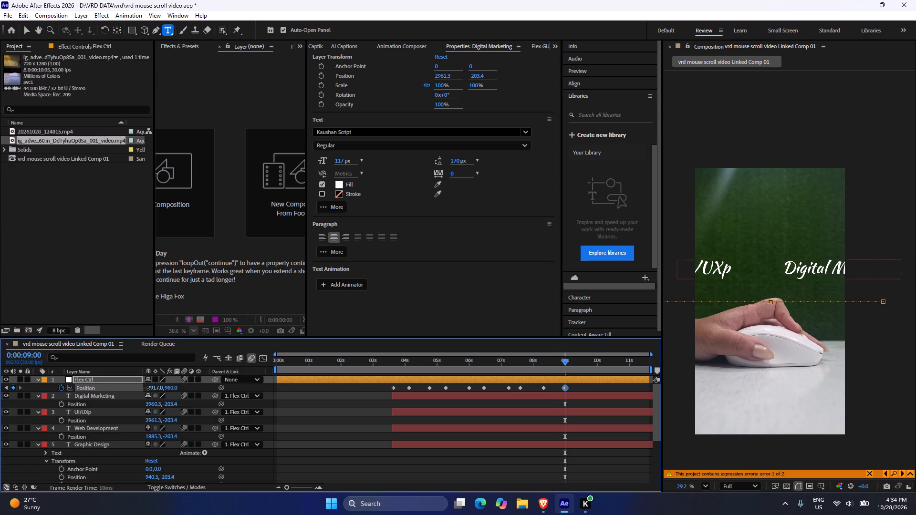
pyautogui.moveTo(146, 389); pyautogui.dragTo(0, 480)
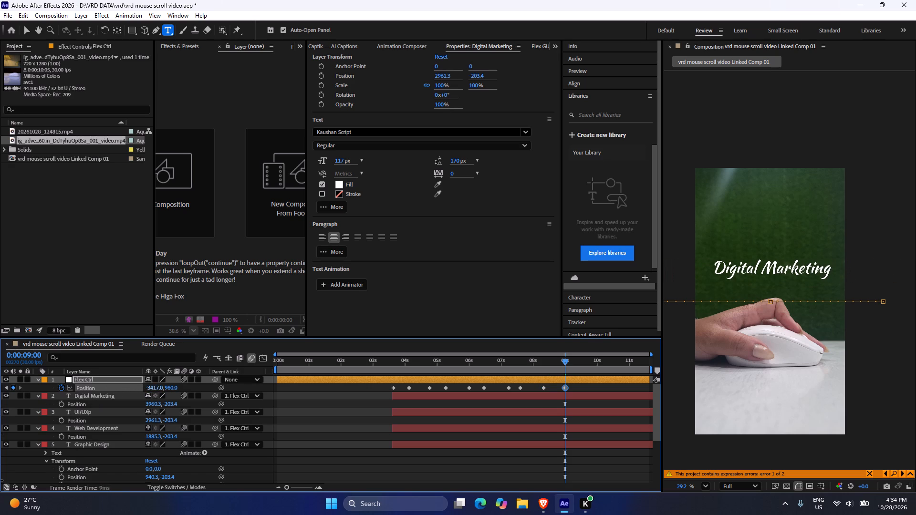
pyautogui.moveTo(0, 480); pyautogui.dragTo(6, 480)
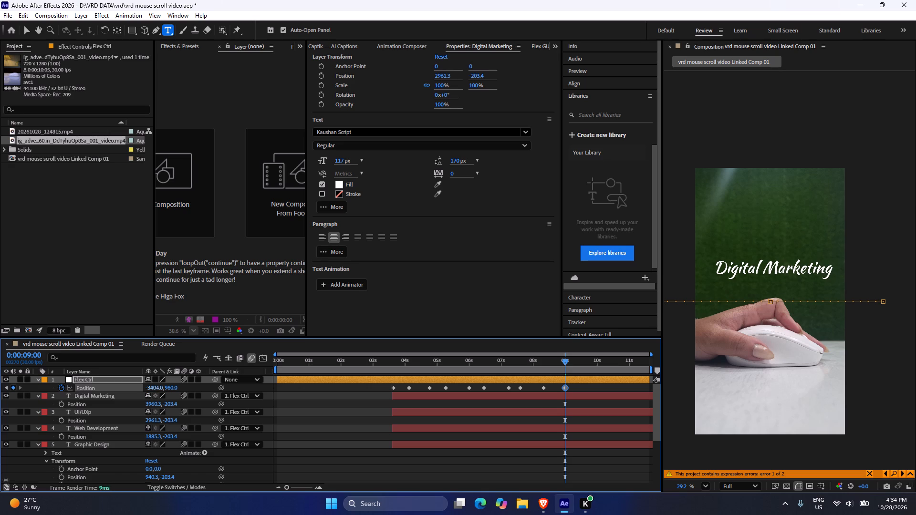
pyautogui.moveTo(6, 480); pyautogui.dragTo(0, 481)
# Review the UI/UXp to Digital Marketing transition, and play the whole composition from 0:00:00:00 in an enlarged preview.
pyautogui.scroll(-6, 815, 337)
pyautogui.scroll(2, 760, 347)
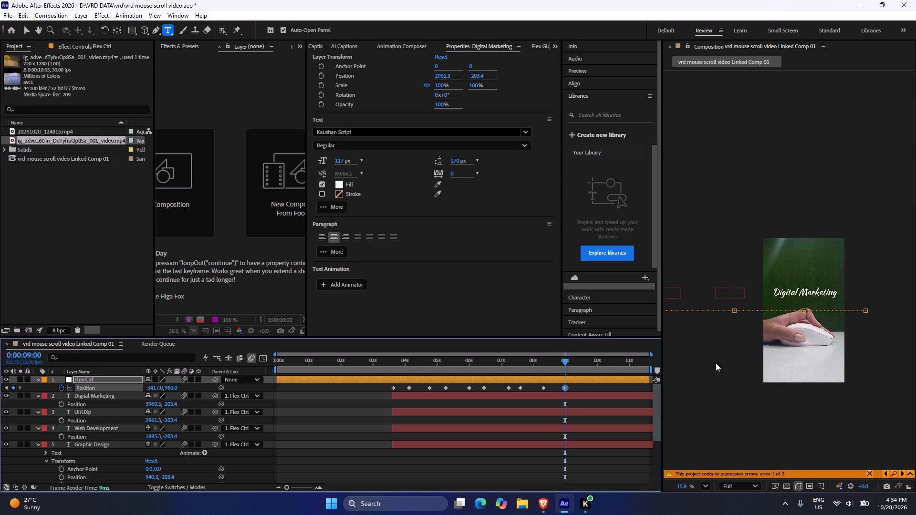
pyautogui.moveTo(558, 361); pyautogui.dragTo(553, 365)
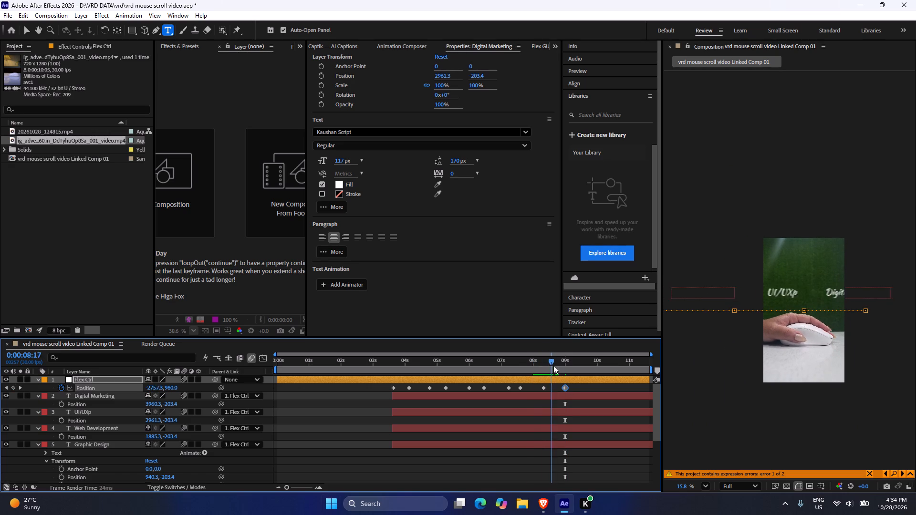
pyautogui.moveTo(553, 365); pyautogui.dragTo(604, 374)
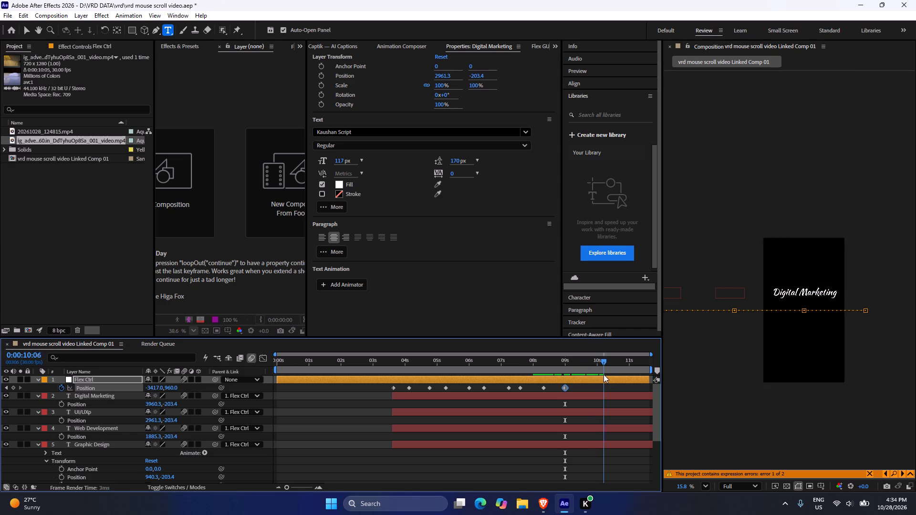
pyautogui.moveTo(604, 374); pyautogui.dragTo(195, 408)
pyautogui.press('space')
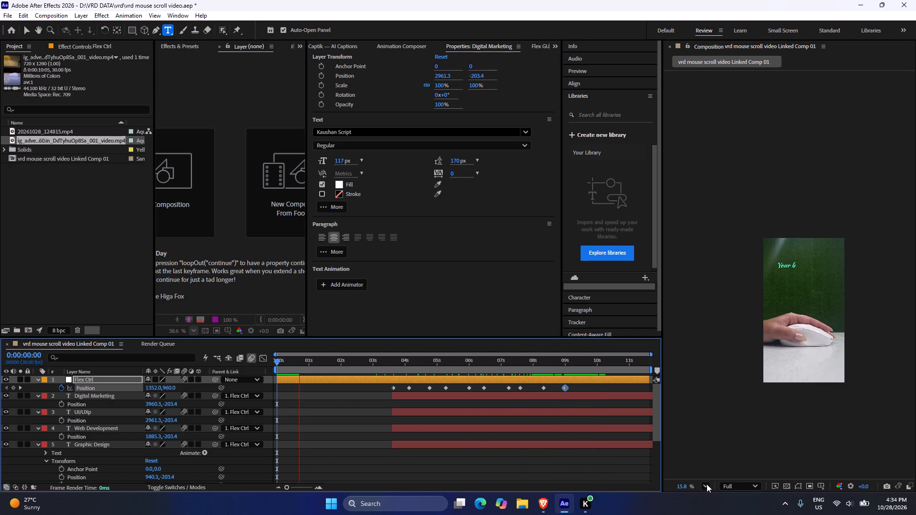
pyautogui.click(707, 484)
pyautogui.click(723, 295)
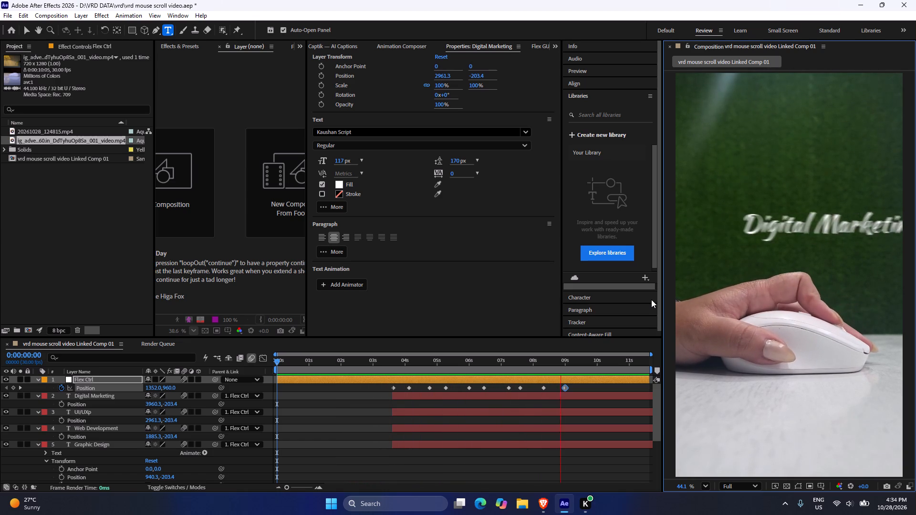
pyautogui.press('space')
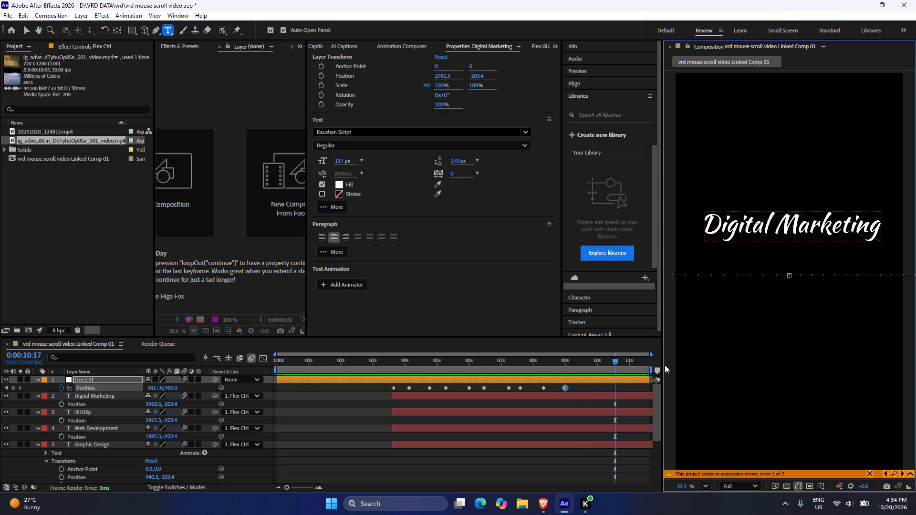
# Review the word scrolling against the hand, fit the composition preview to its viewer, and play it from 0:00:00:04.
pyautogui.moveTo(577, 367); pyautogui.dragTo(567, 370)
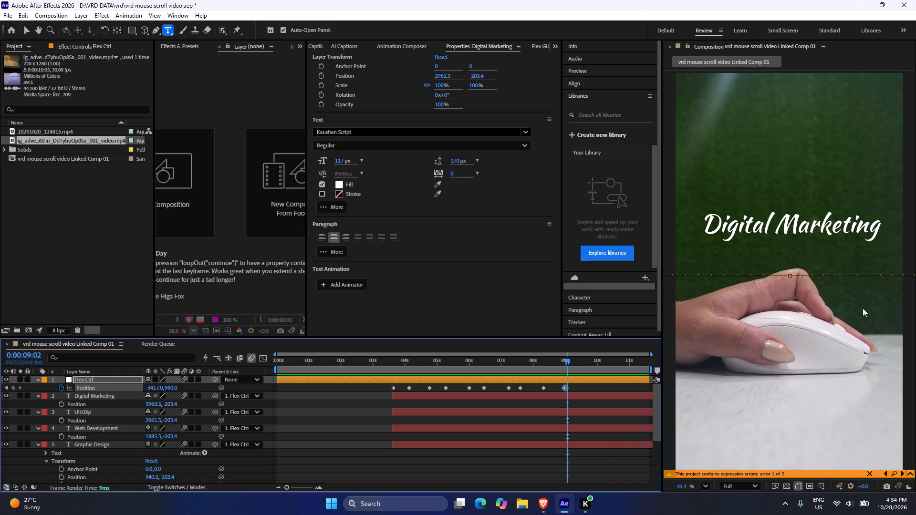
pyautogui.scroll(-2, 840, 311)
pyautogui.scroll(1, 702, 354)
pyautogui.moveTo(405, 363); pyautogui.dragTo(396, 362)
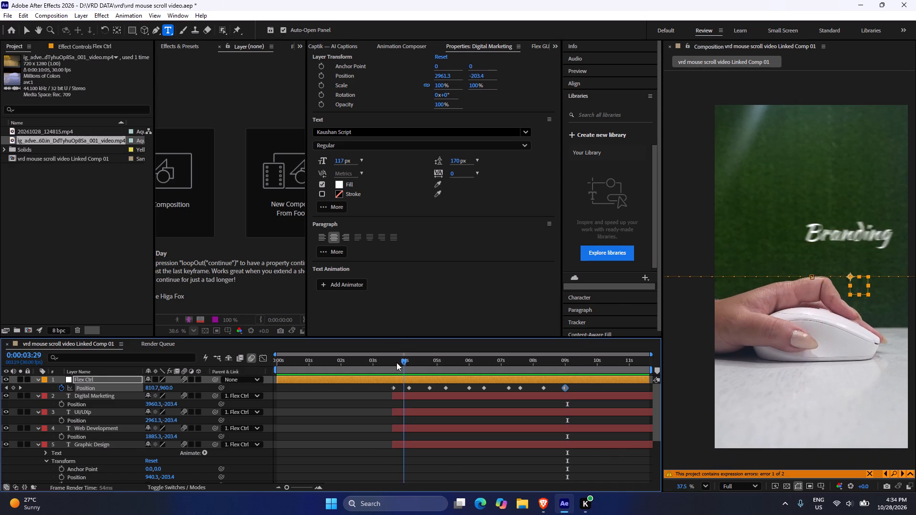
pyautogui.moveTo(396, 362); pyautogui.dragTo(389, 363)
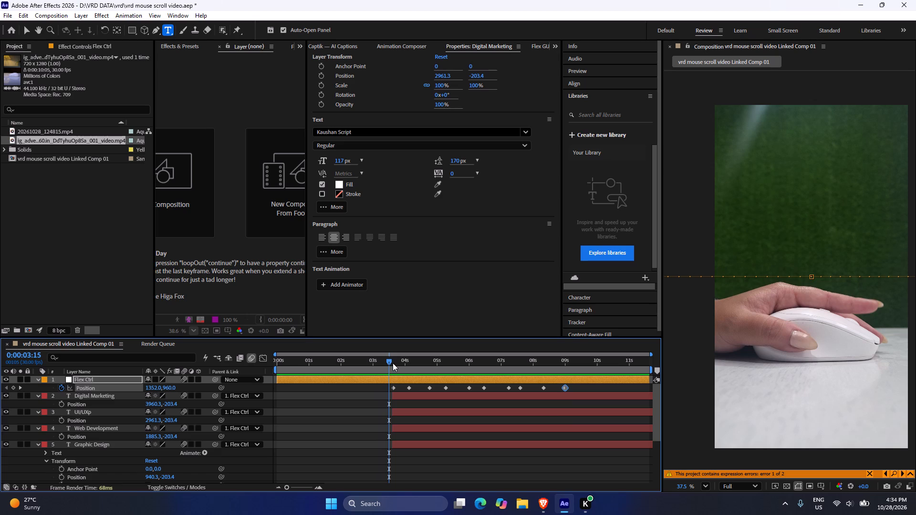
pyautogui.click(706, 484)
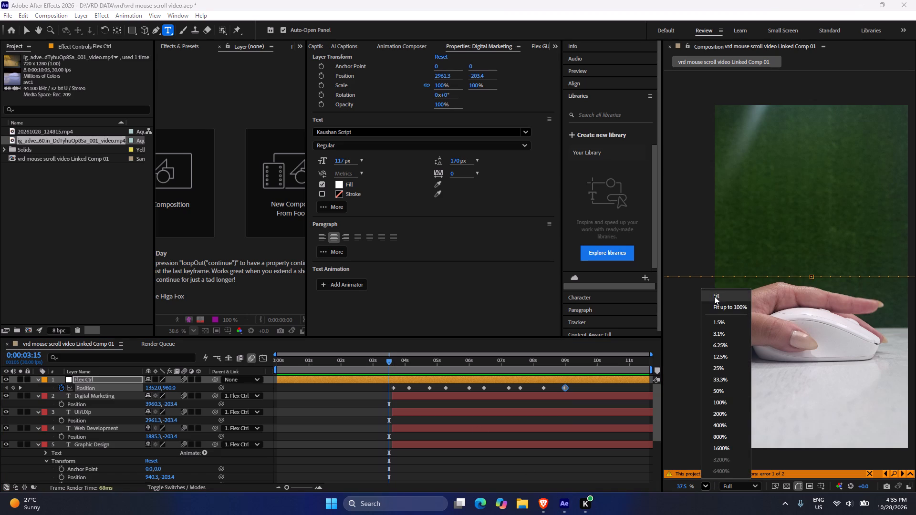
pyautogui.click(714, 296)
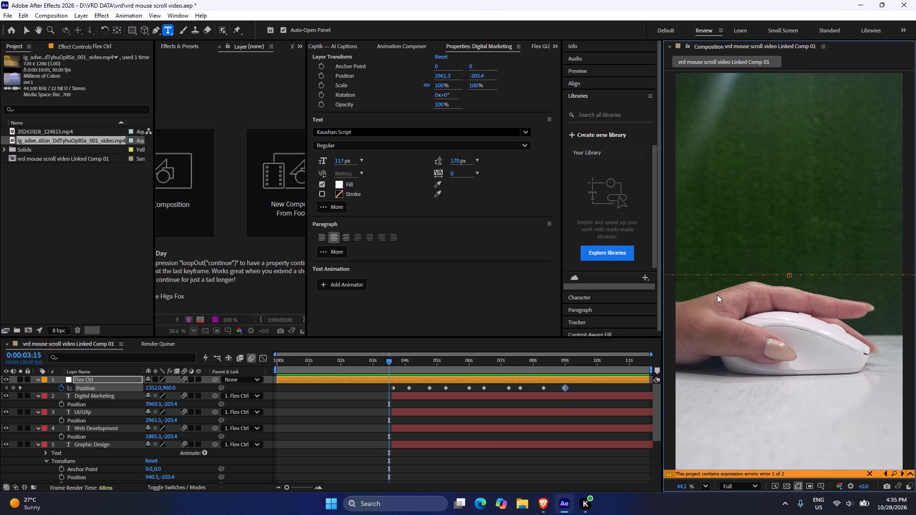
pyautogui.moveTo(380, 362); pyautogui.dragTo(316, 362)
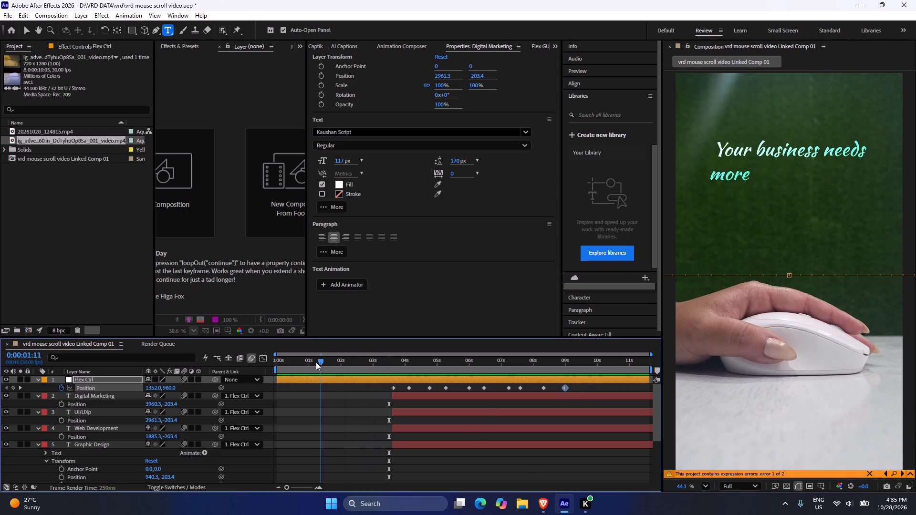
pyautogui.moveTo(316, 362); pyautogui.dragTo(281, 363)
pyautogui.press('space')
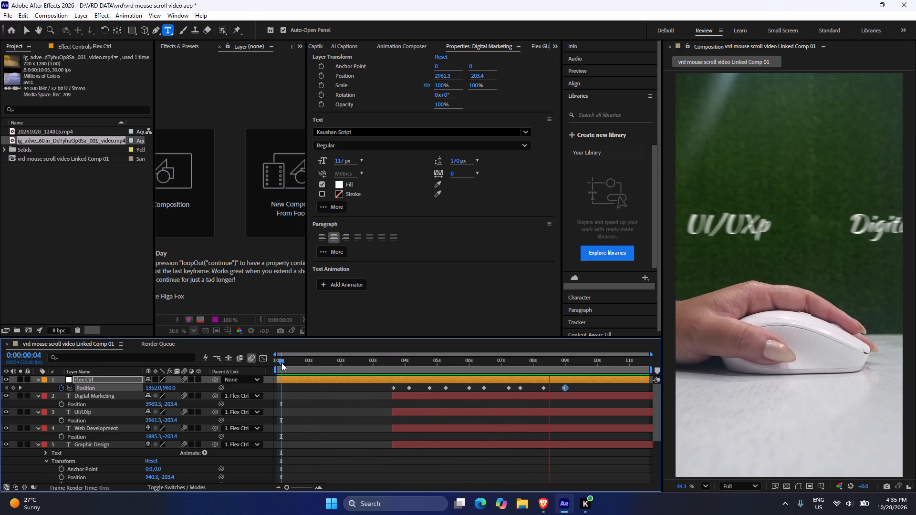
# Recheck the transitions between Web Development, UI/UXp and Digital Marketing, ending at 0:00:09:00 with the layer deselected.
pyautogui.moveTo(573, 370); pyautogui.dragTo(569, 368)
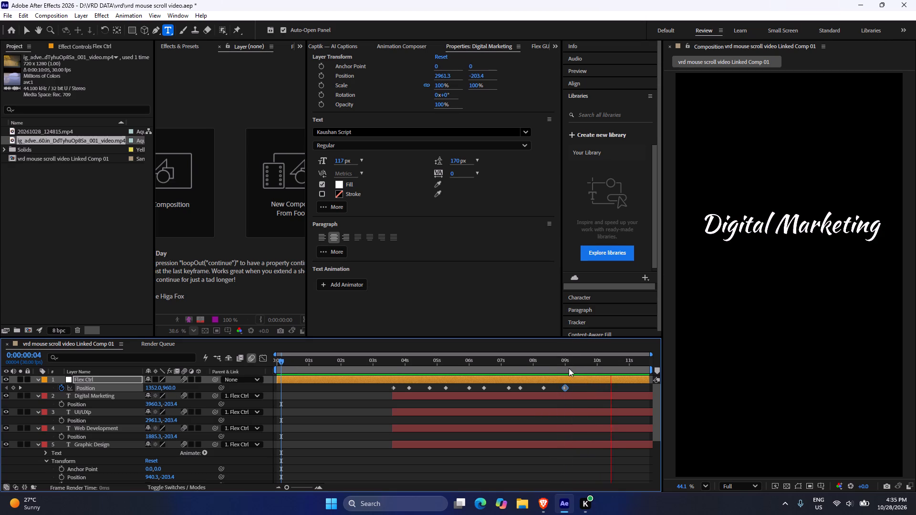
pyautogui.moveTo(569, 368); pyautogui.dragTo(498, 369)
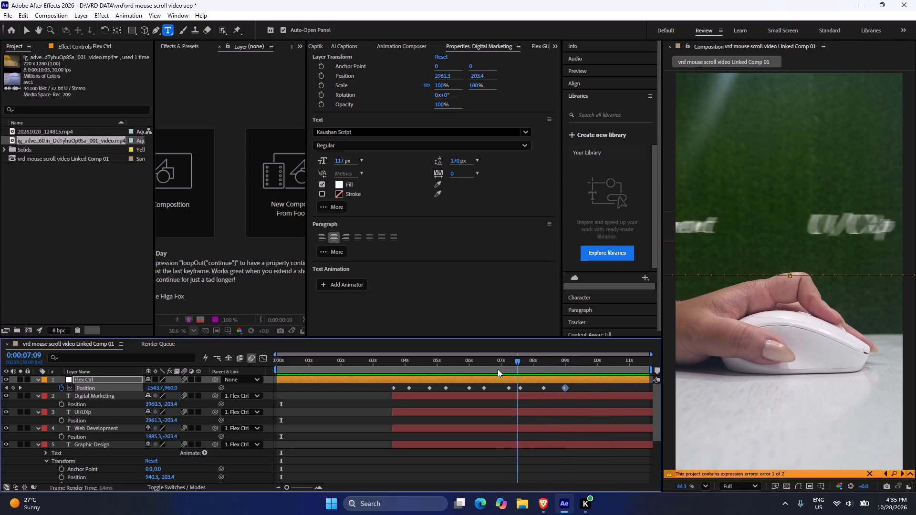
pyautogui.moveTo(498, 369); pyautogui.dragTo(497, 369)
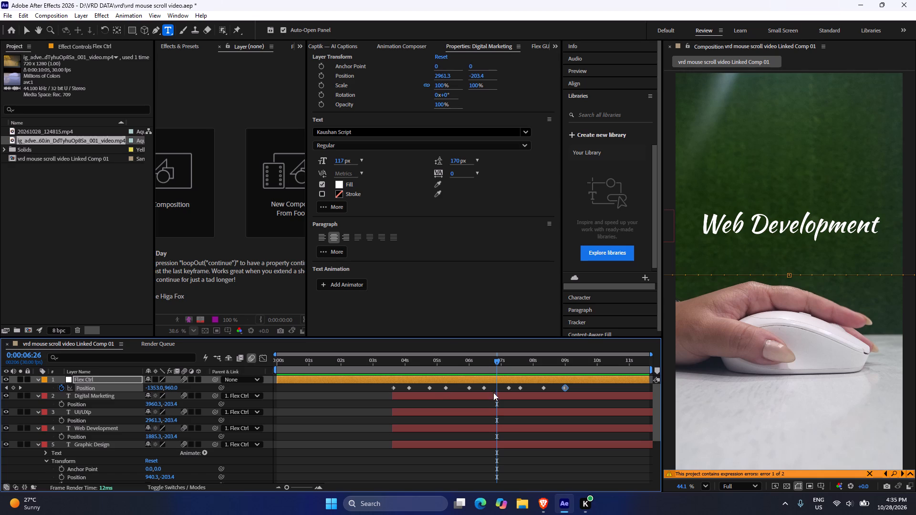
pyautogui.click(366, 386)
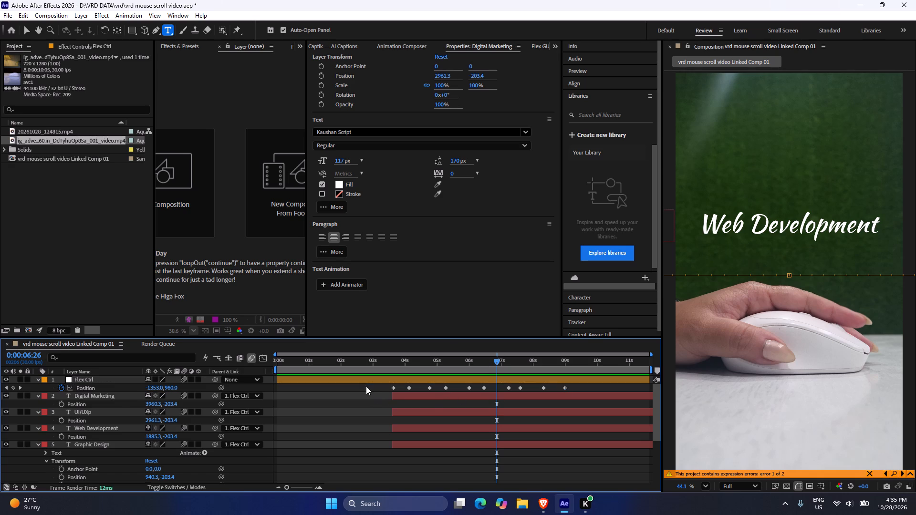
pyautogui.click(565, 365)
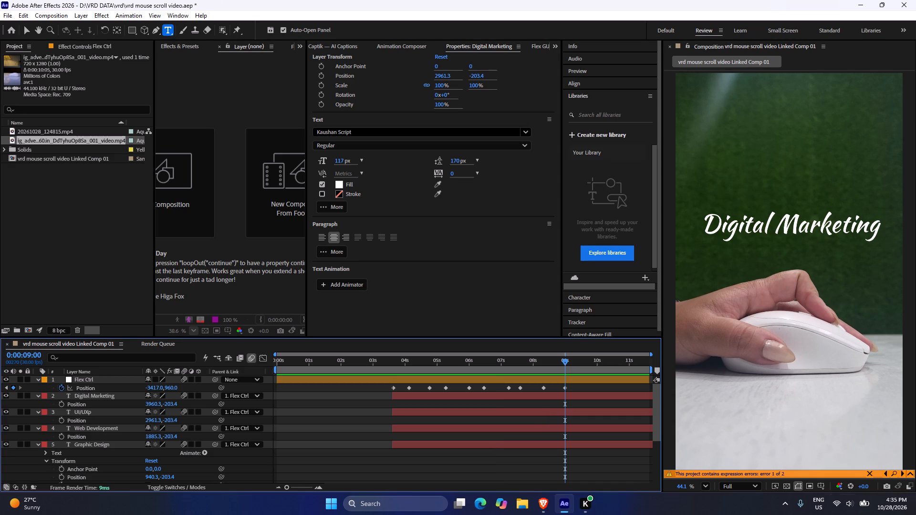
pyautogui.click(378, 465)
# Switch to File Explorer and look through the Downloads folder for a design file.
pyautogui.click(521, 506)
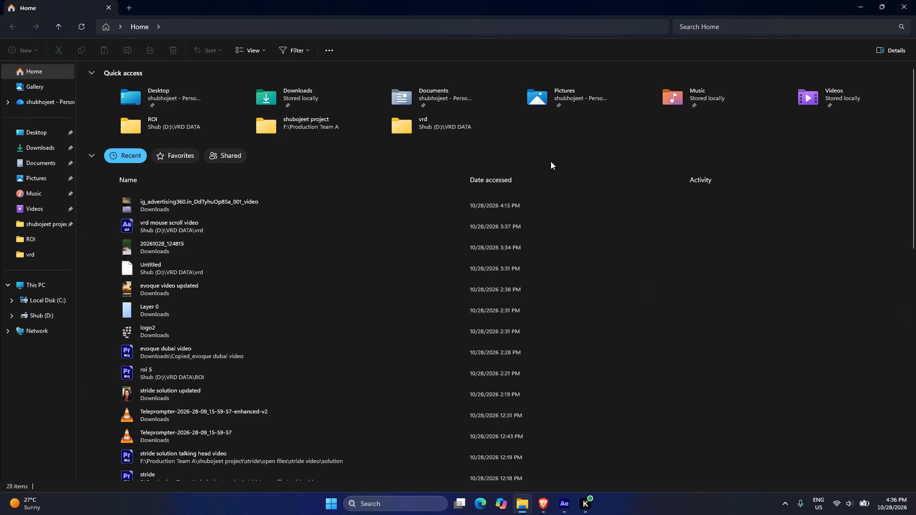
pyautogui.click(34, 149)
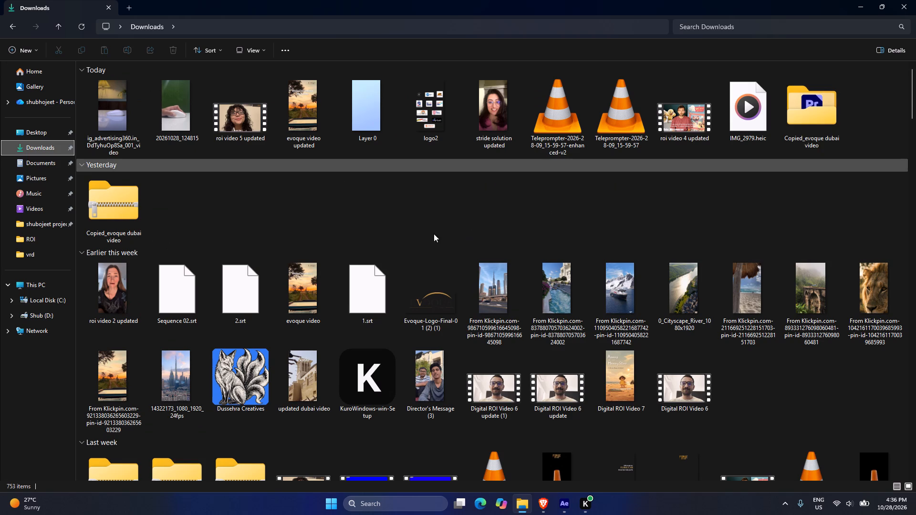
pyautogui.scroll(-1, 377, 244)
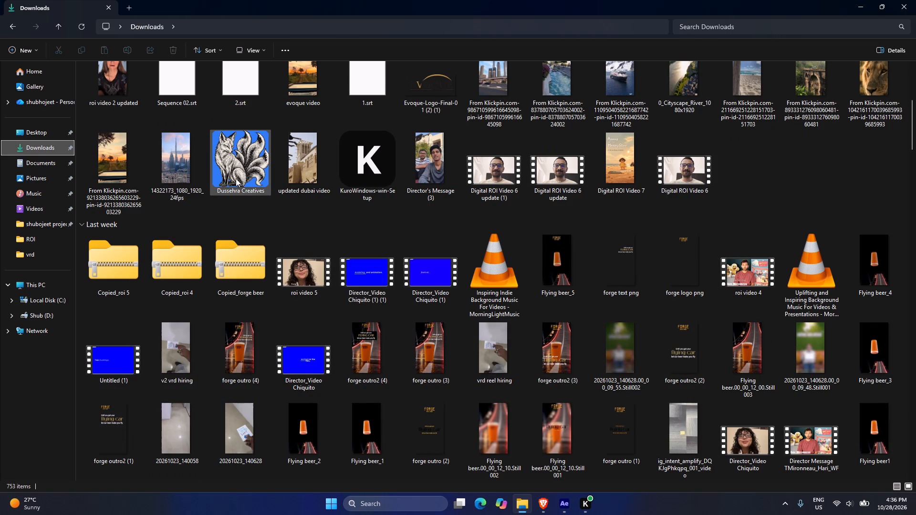
pyautogui.scroll(-6, 508, 234)
pyautogui.scroll(-3, 463, 238)
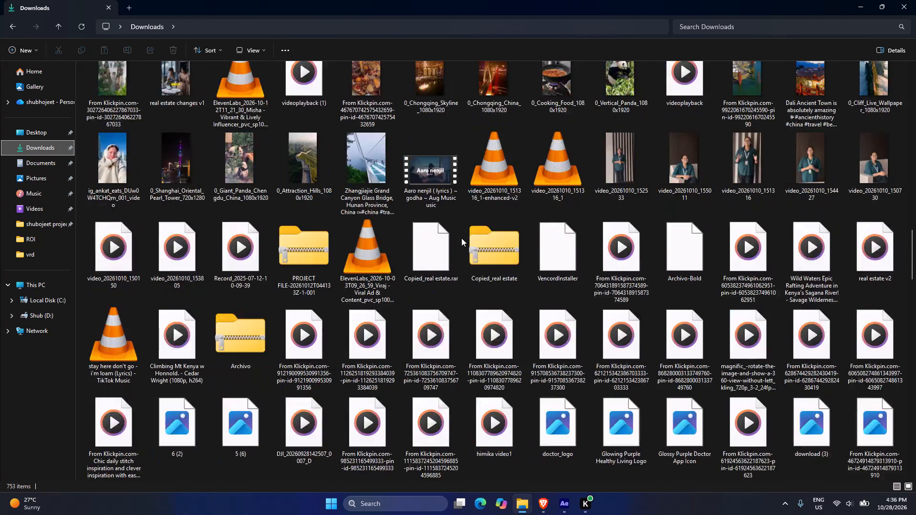
pyautogui.scroll(-2, 461, 239)
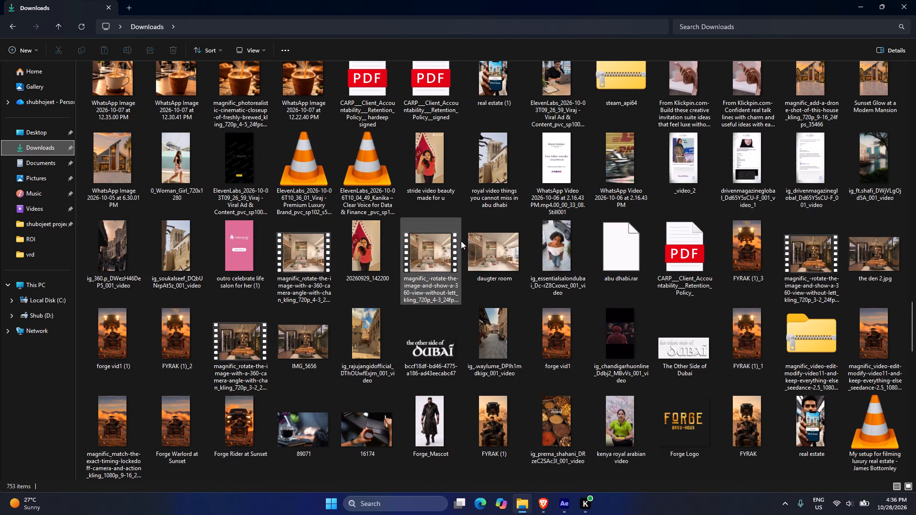
pyautogui.scroll(1, 461, 241)
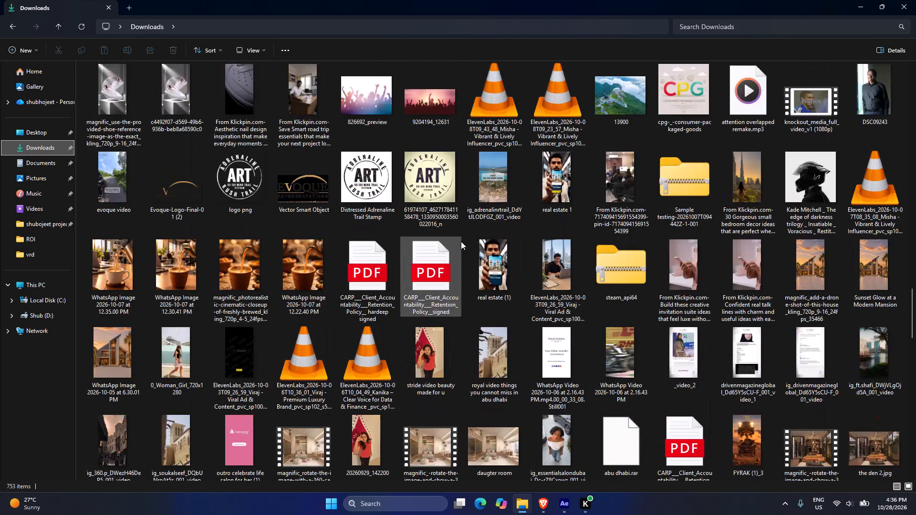
pyautogui.scroll(-1, 462, 243)
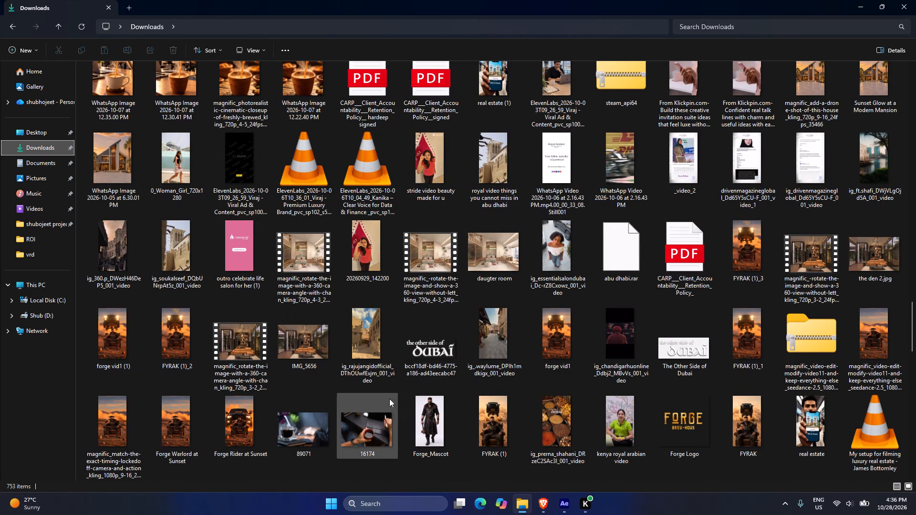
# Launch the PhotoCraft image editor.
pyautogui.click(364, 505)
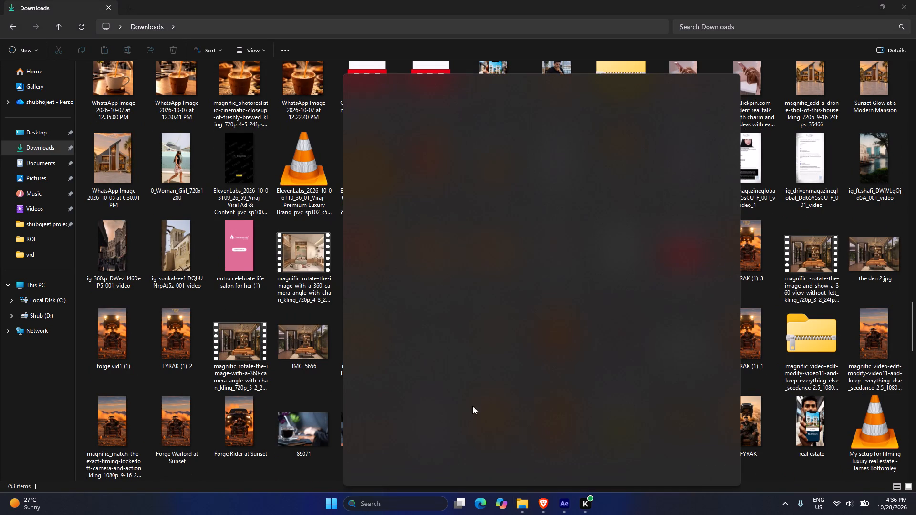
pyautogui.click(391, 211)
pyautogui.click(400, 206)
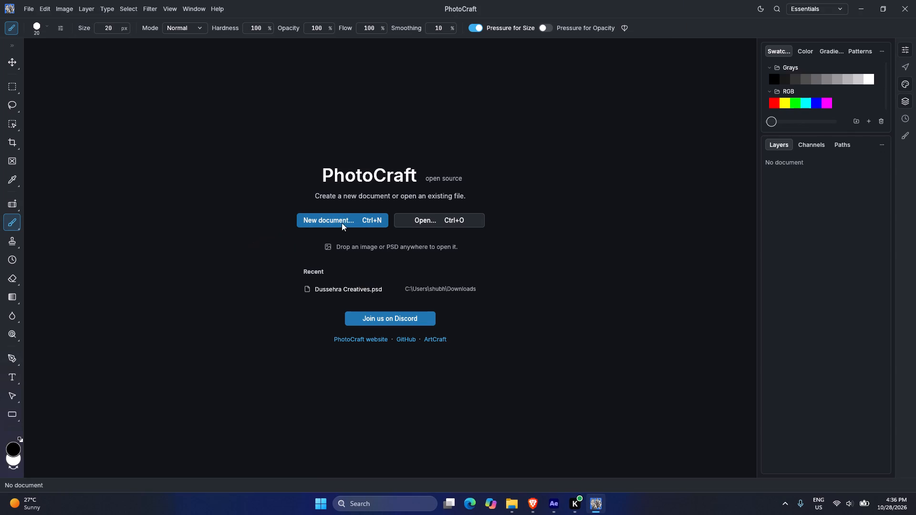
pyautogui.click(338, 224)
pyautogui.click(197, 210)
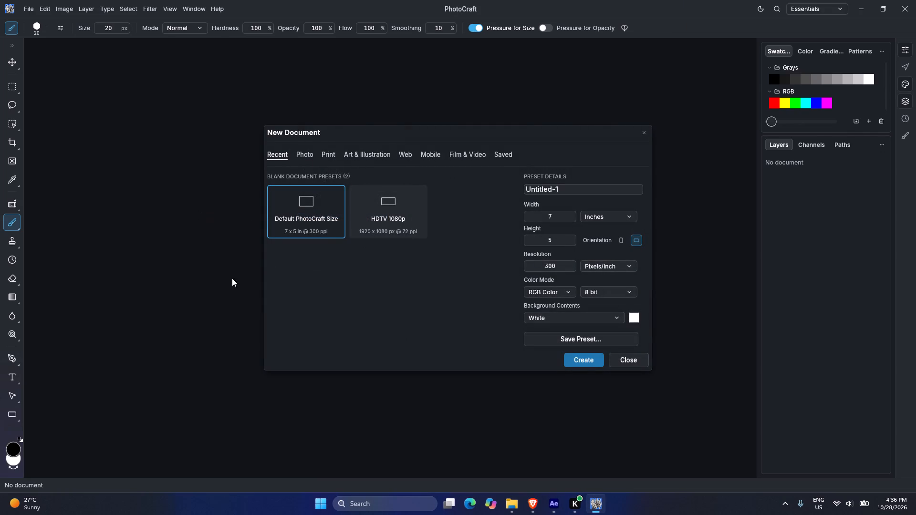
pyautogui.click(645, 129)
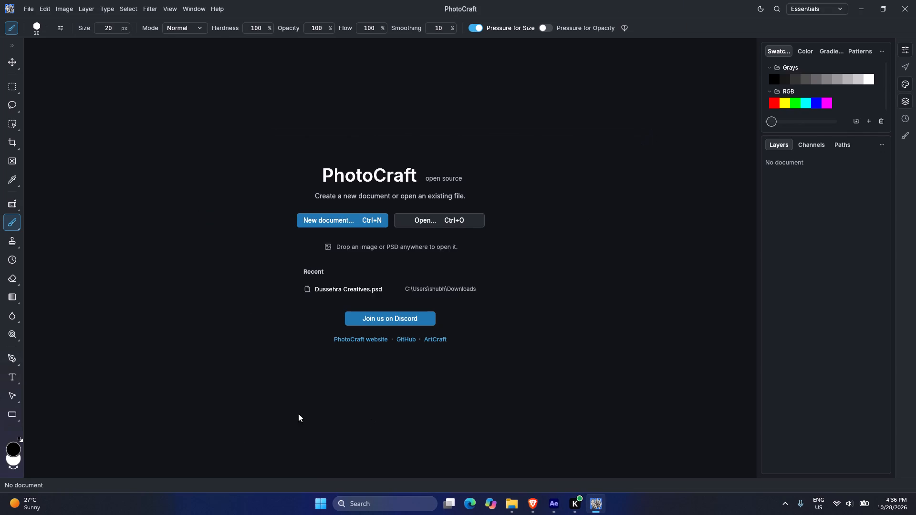
# Find the Gif 2 Arrow Animation PSD in Downloads, open it in PhotoCraft to view its artwork, and close the editor.
pyautogui.click(513, 494)
pyautogui.scroll(4, 425, 240)
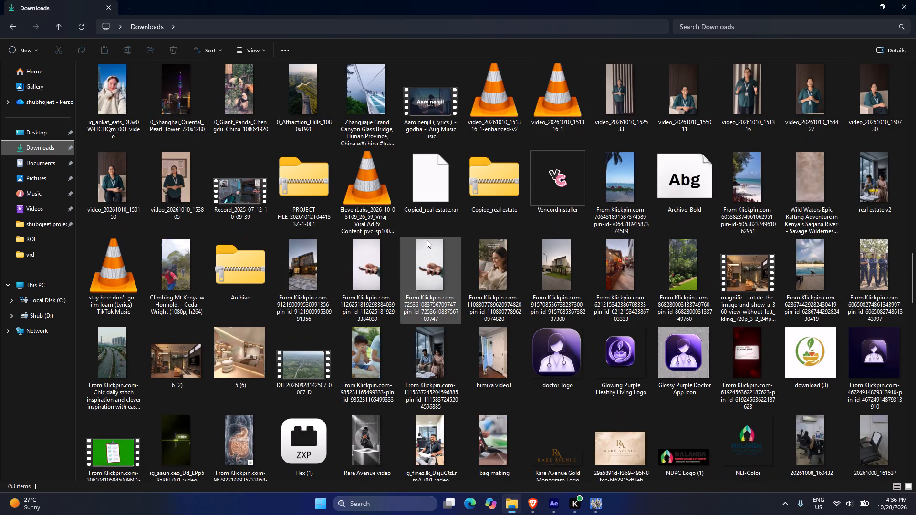
pyautogui.scroll(10, 427, 240)
pyautogui.scroll(-6, 427, 240)
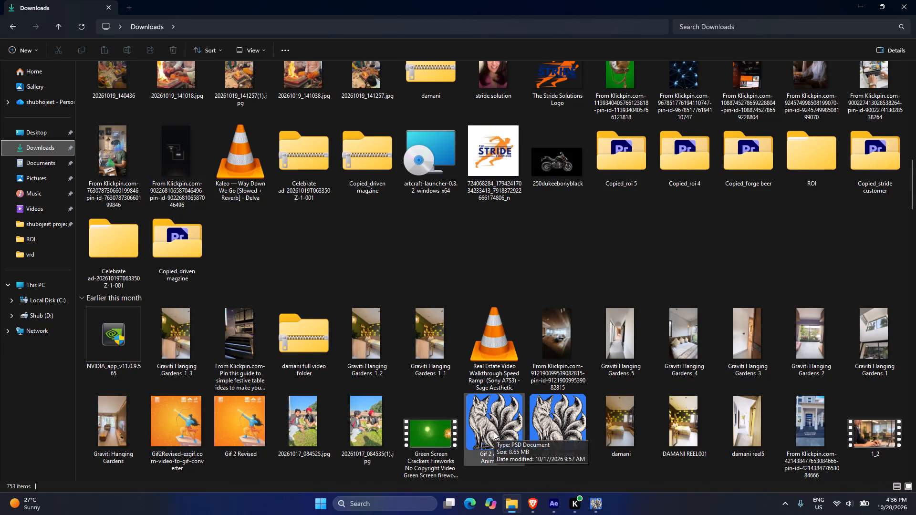
pyautogui.moveTo(494, 432); pyautogui.dragTo(594, 501)
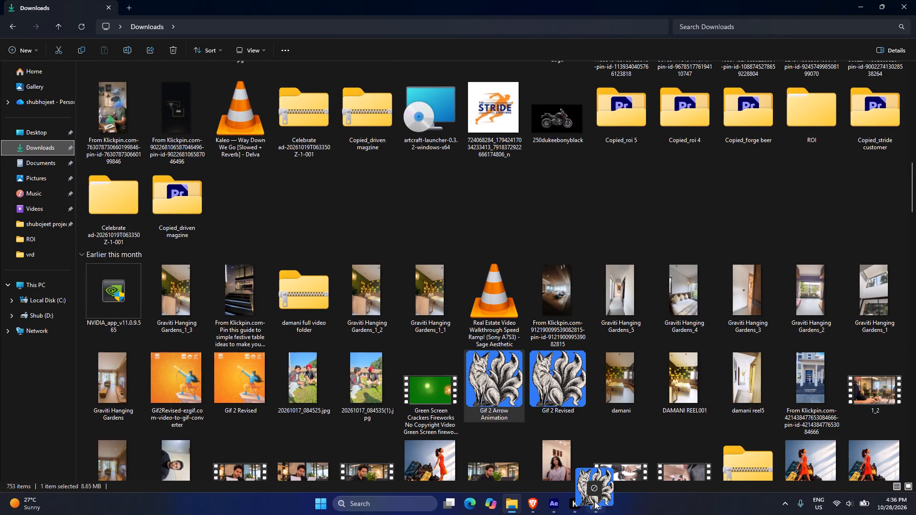
pyautogui.moveTo(594, 501); pyautogui.dragTo(406, 273)
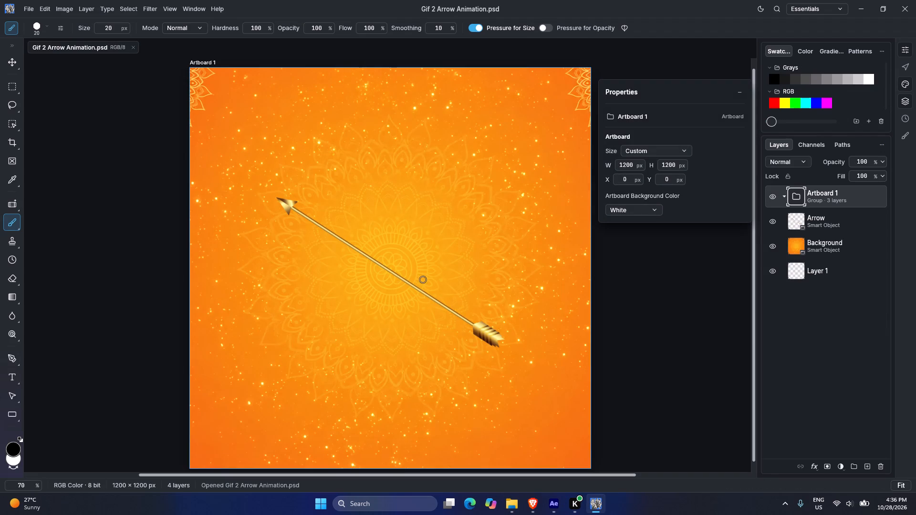
pyautogui.scroll(-2, 451, 242)
pyautogui.scroll(2, 451, 242)
pyautogui.click(900, 10)
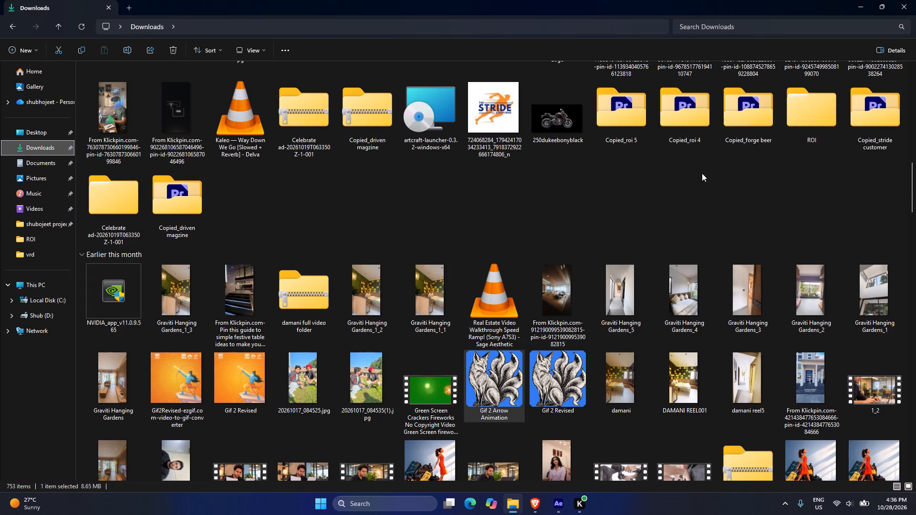
# Open the Gif 2 Revised PSD from the Downloads folder in PhotoCraft.
pyautogui.doubleClick(563, 399)
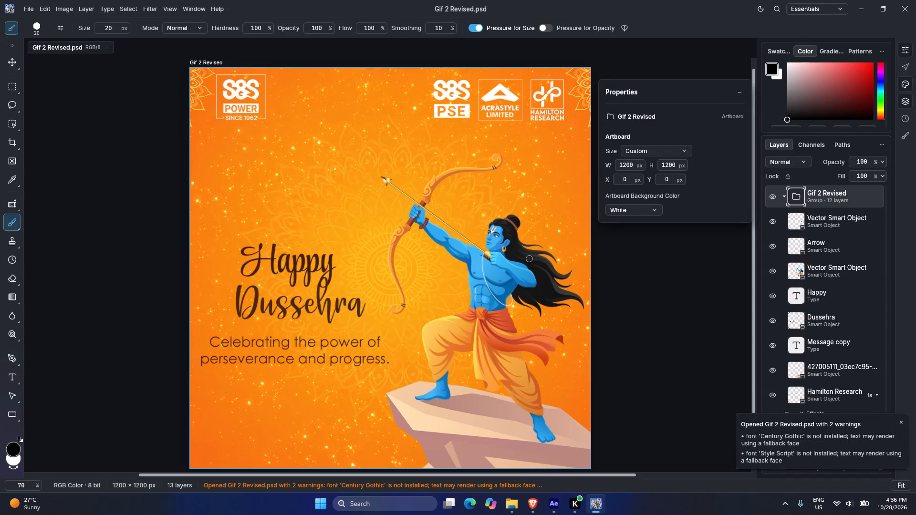
# Examine the Gif 2 Revised layer stack, including the layer options and the SSPSE and S&S Power logo layers.
pyautogui.rightClick(826, 277)
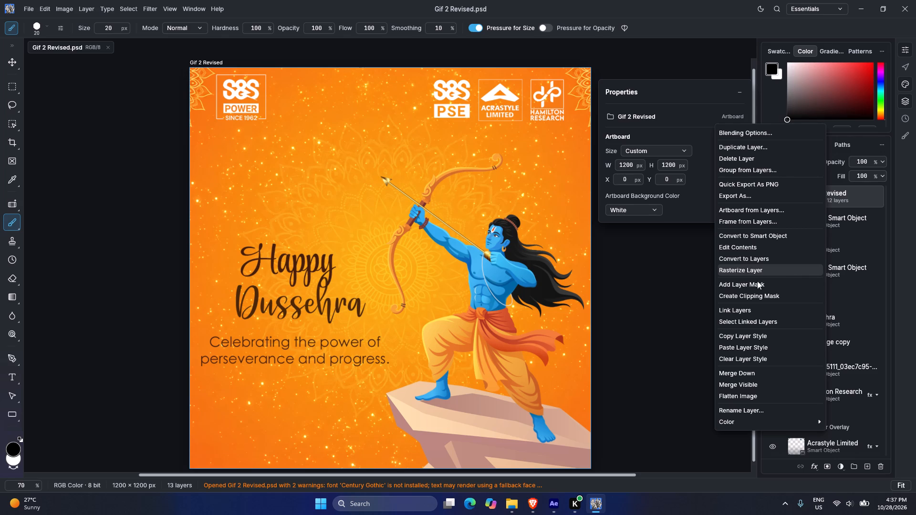
pyautogui.click(634, 309)
pyautogui.scroll(-1, 849, 248)
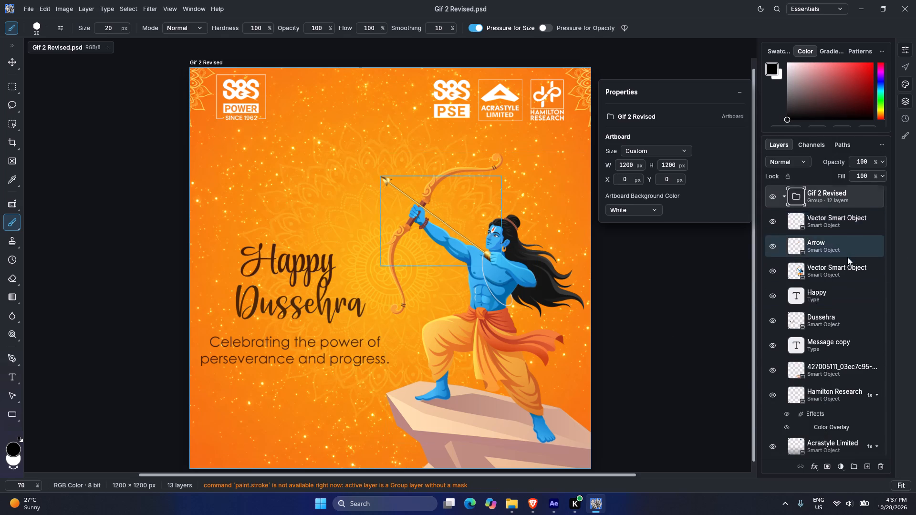
pyautogui.scroll(-14, 847, 257)
pyautogui.click(829, 333)
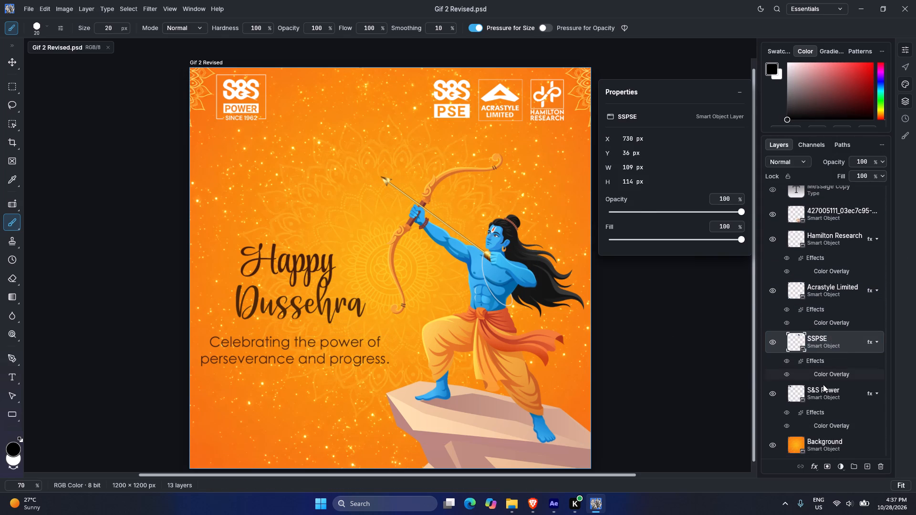
pyautogui.click(834, 396)
pyautogui.scroll(12, 847, 383)
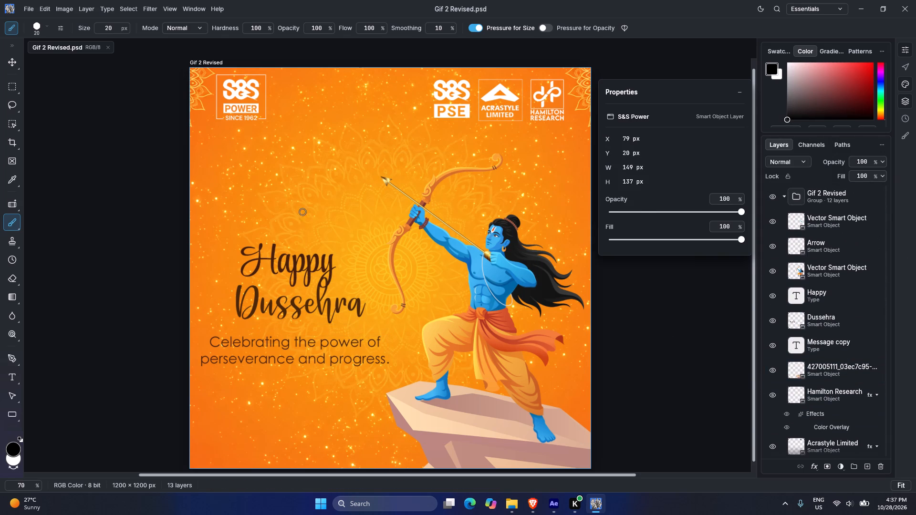
# Paint dabs with the 20 px Brush on the S&S Power layer, around the Happy lettering and the archer.
pyautogui.click(26, 9)
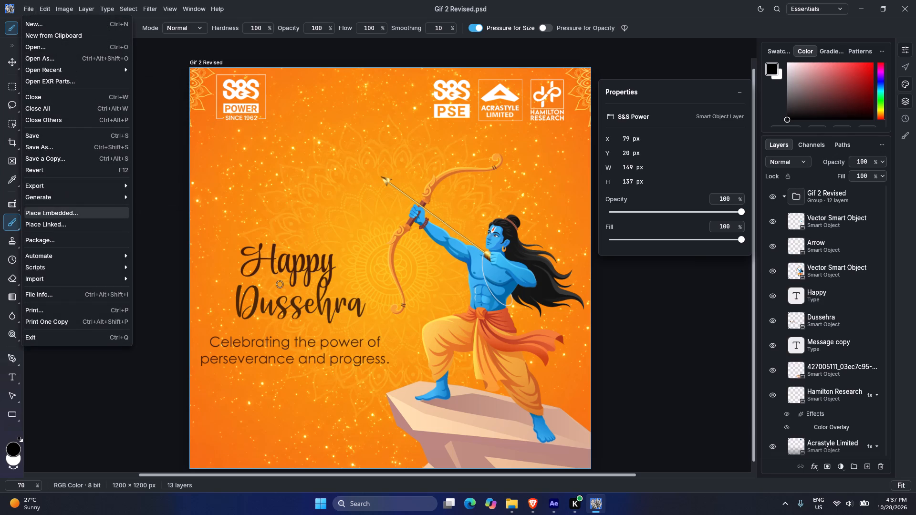
pyautogui.moveTo(260, 282); pyautogui.dragTo(282, 283)
pyautogui.click(509, 264)
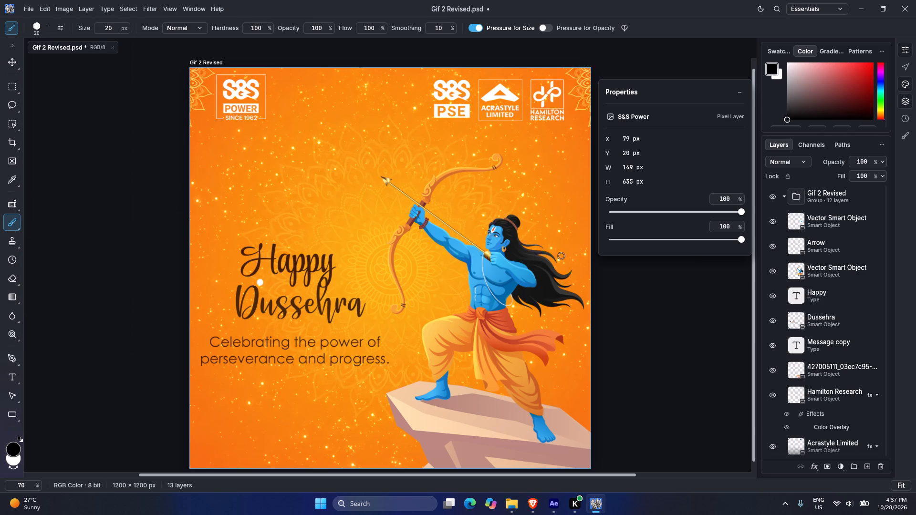
pyautogui.click(636, 321)
# Make a short Blur stroke at 50% strength on the S&S Power layer, above the Happy lettering.
pyautogui.click(13, 313)
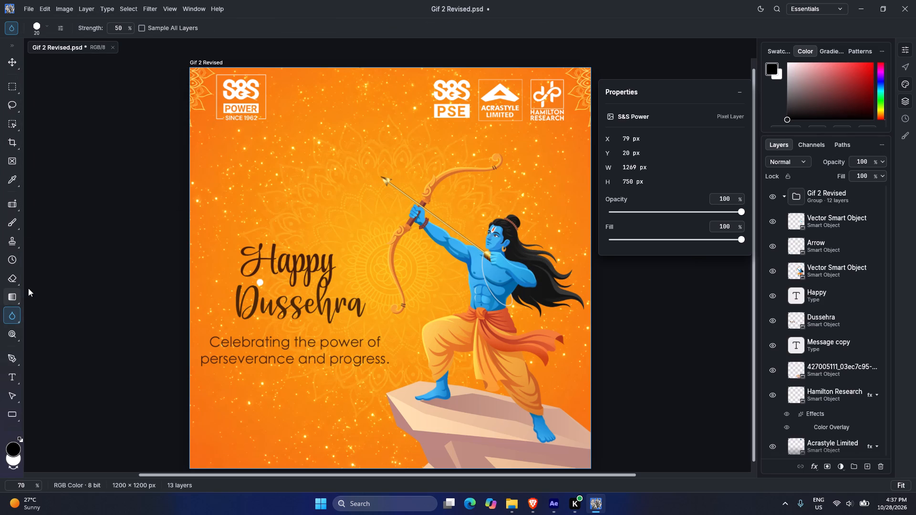
pyautogui.moveTo(241, 190); pyautogui.dragTo(268, 229)
# Select the archer's Vector Smart Object layer and move it up about 4 px with the Move tool.
pyautogui.click(812, 267)
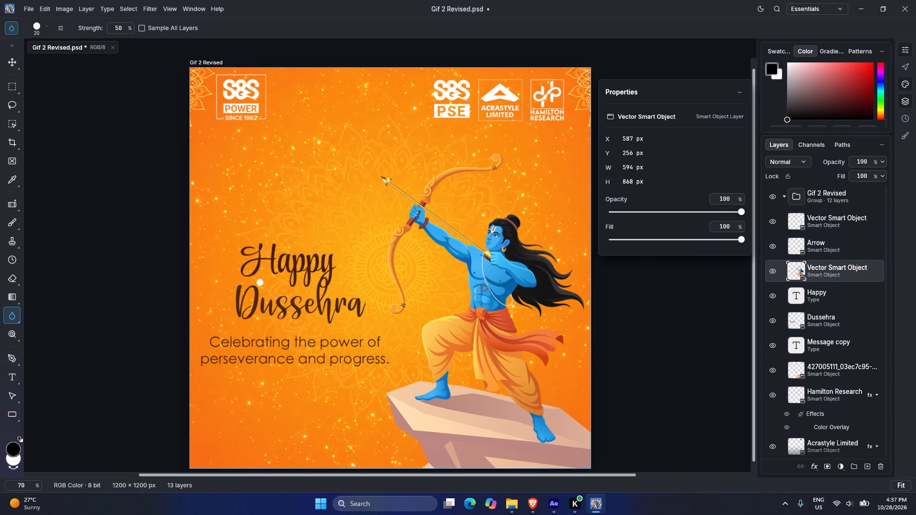
pyautogui.press('v')
pyautogui.click(487, 277)
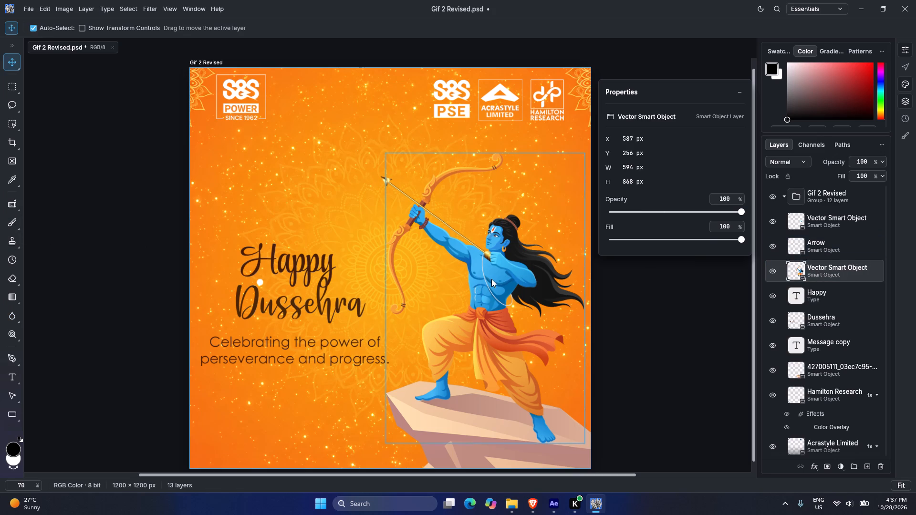
pyautogui.click(491, 279)
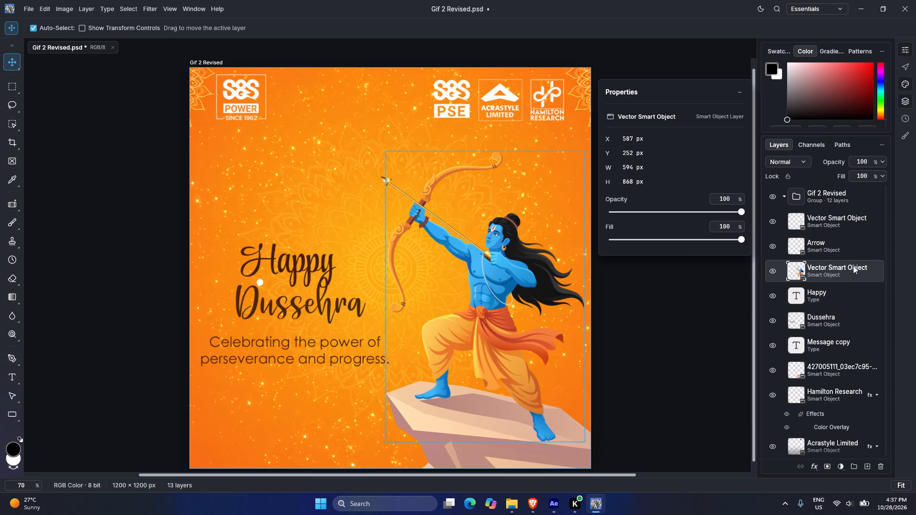
# Examine the remaining layers in the Gif 2 Revised stack, including the Acrastyle Limited logo layer.
pyautogui.scroll(-9, 859, 268)
pyautogui.click(816, 314)
pyautogui.click(835, 286)
pyautogui.scroll(5, 824, 260)
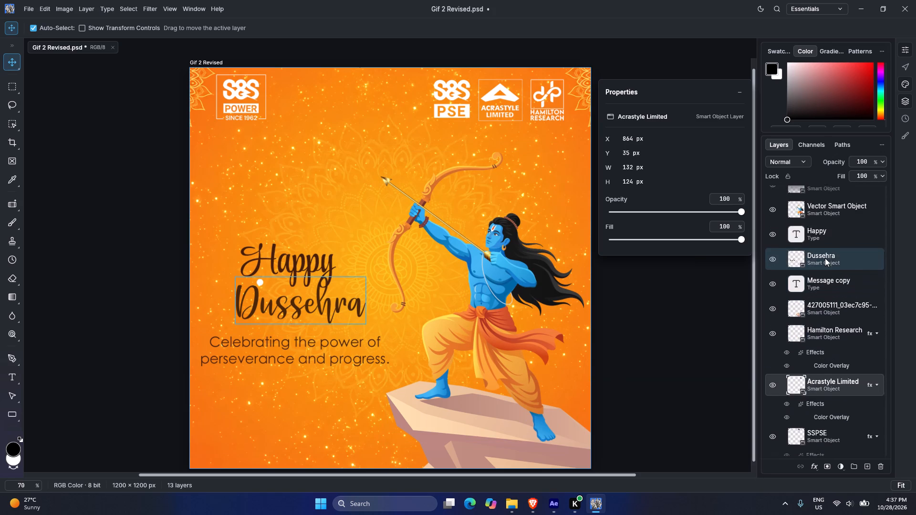
pyautogui.scroll(6, 825, 258)
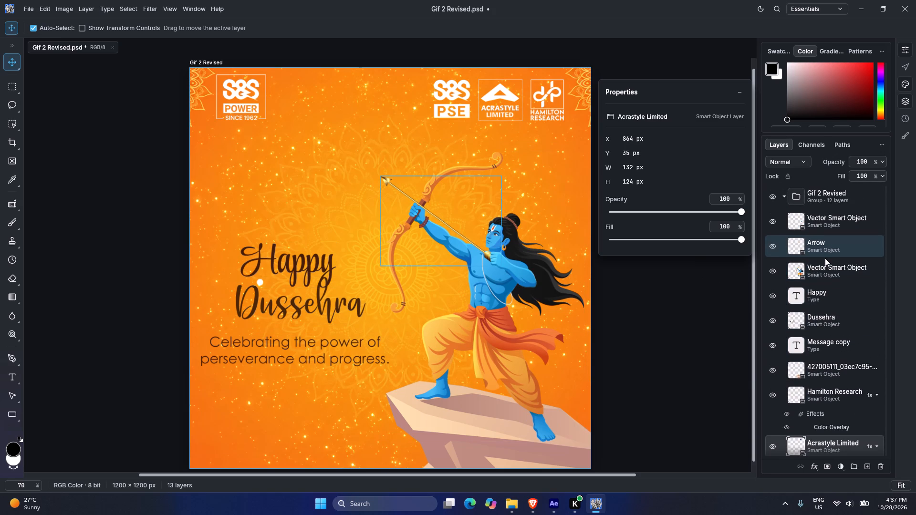
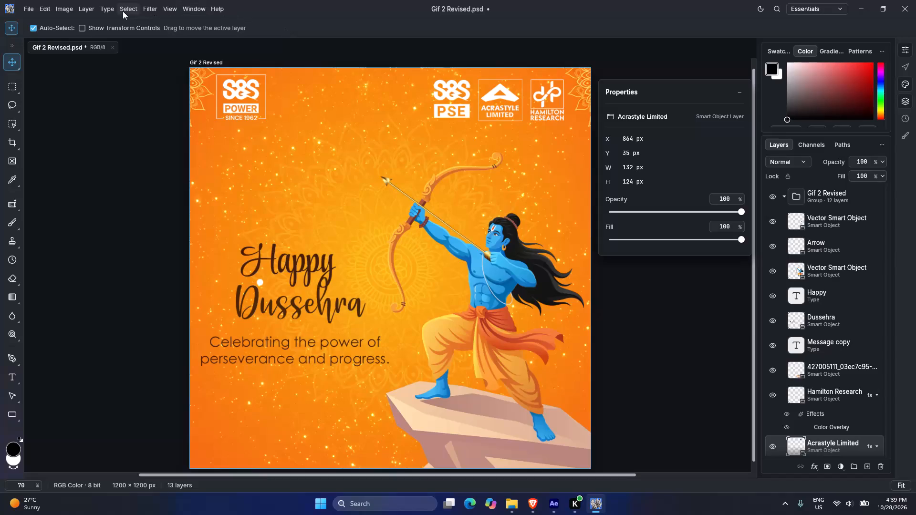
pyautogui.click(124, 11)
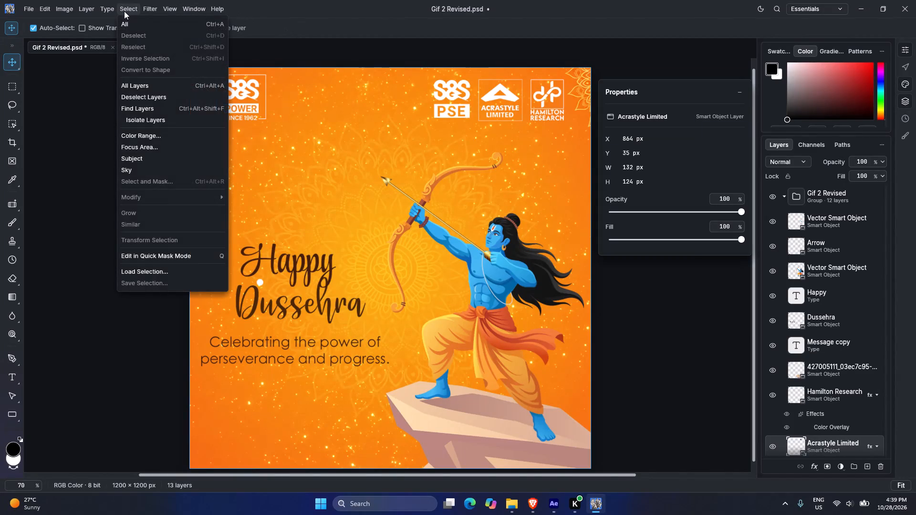
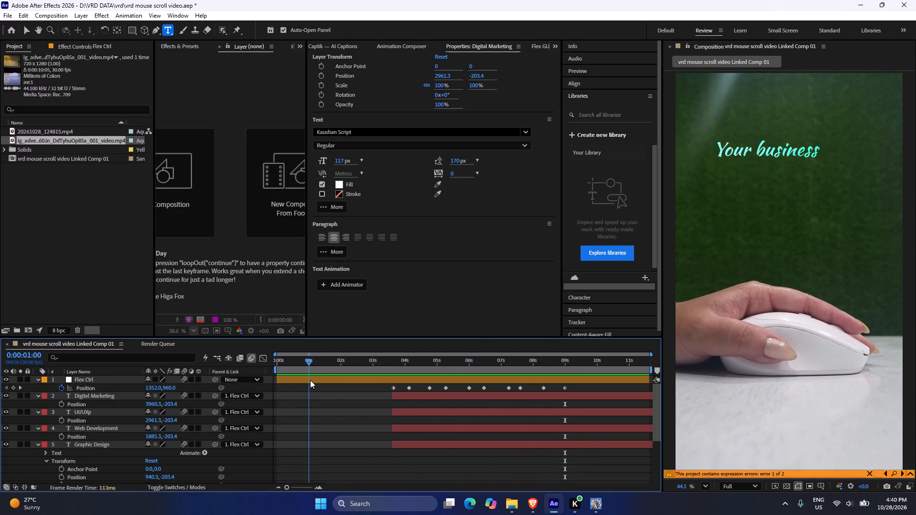
# Preview the composition's intro text and the scrolling service words through to the end of the timeline.
pyautogui.moveTo(310, 380); pyautogui.dragTo(377, 388)
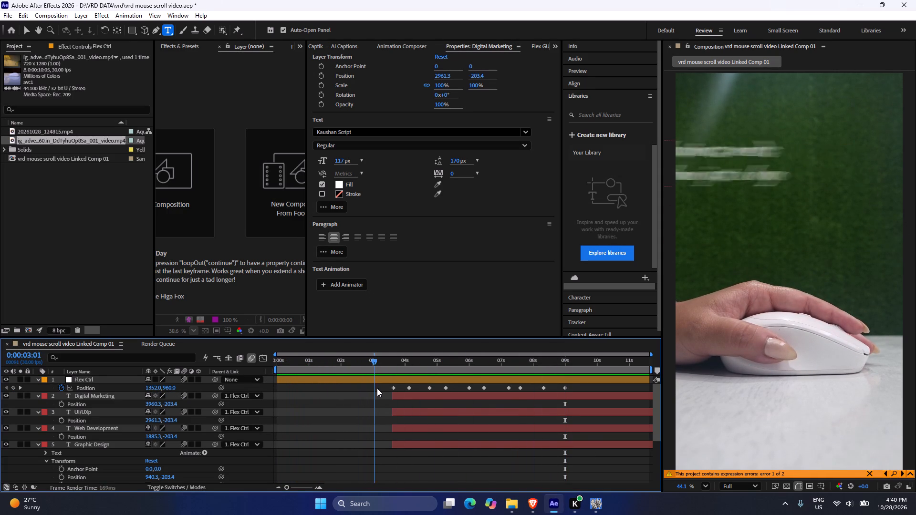
pyautogui.moveTo(377, 388); pyautogui.dragTo(304, 377)
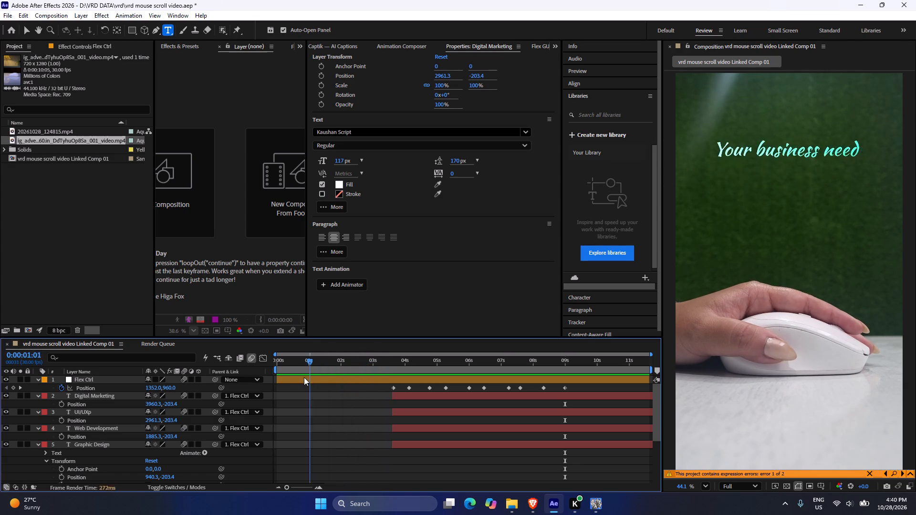
pyautogui.moveTo(304, 377); pyautogui.dragTo(286, 377)
pyautogui.press('space')
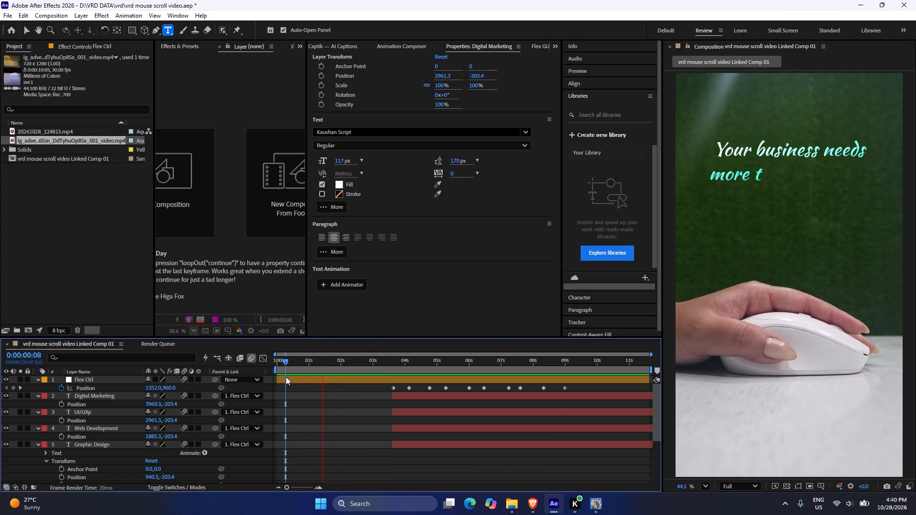
pyautogui.press('space')
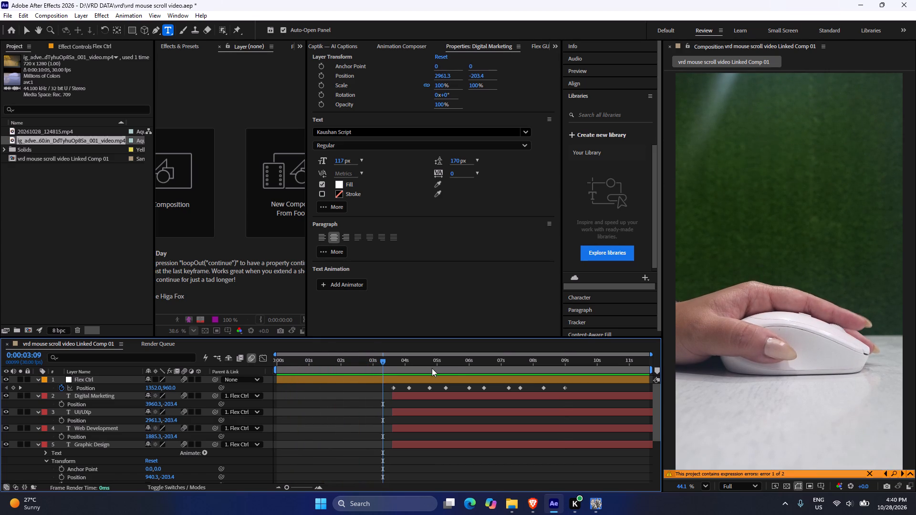
pyautogui.press('space')
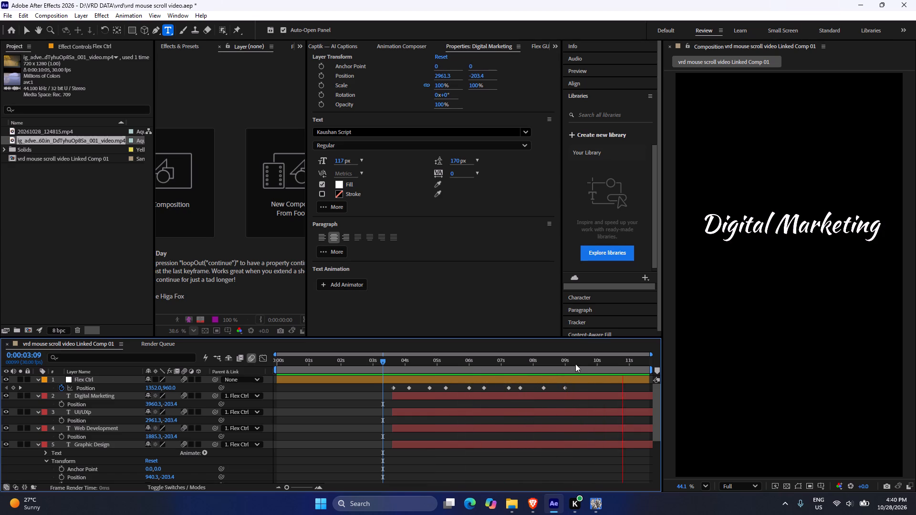
# Trim the Branding text layer to end at 0:00:10:00, where the hand footage stops.
pyautogui.moveTo(576, 364); pyautogui.dragTo(585, 372)
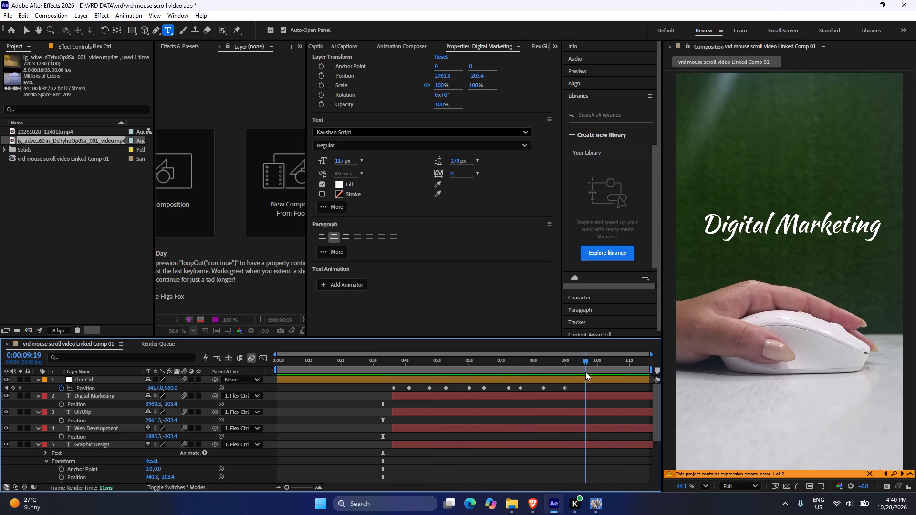
pyautogui.moveTo(585, 372); pyautogui.dragTo(583, 371)
pyautogui.moveTo(291, 487); pyautogui.dragTo(306, 488)
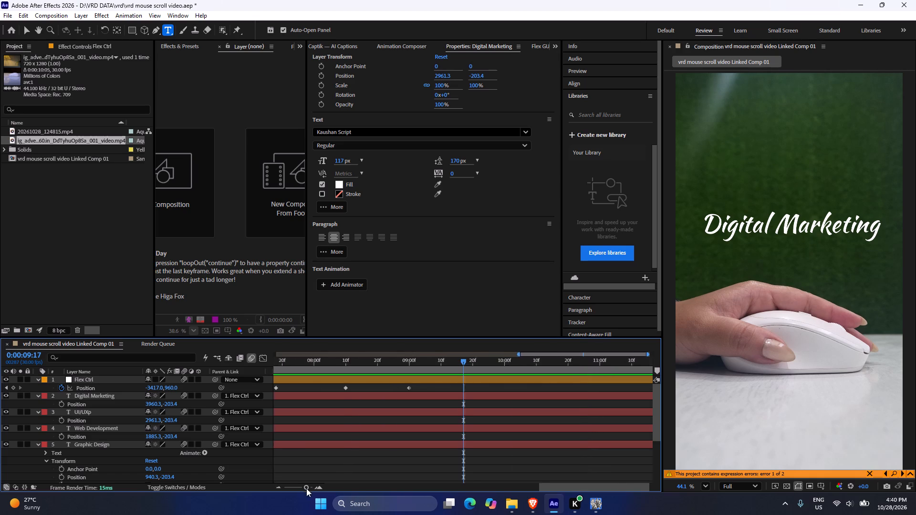
pyautogui.moveTo(306, 488); pyautogui.dragTo(273, 483)
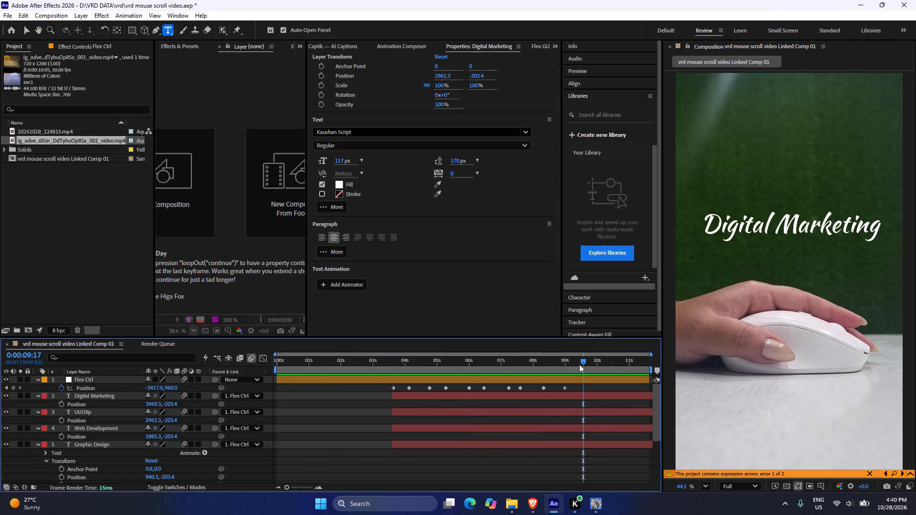
pyautogui.moveTo(581, 363); pyautogui.dragTo(596, 366)
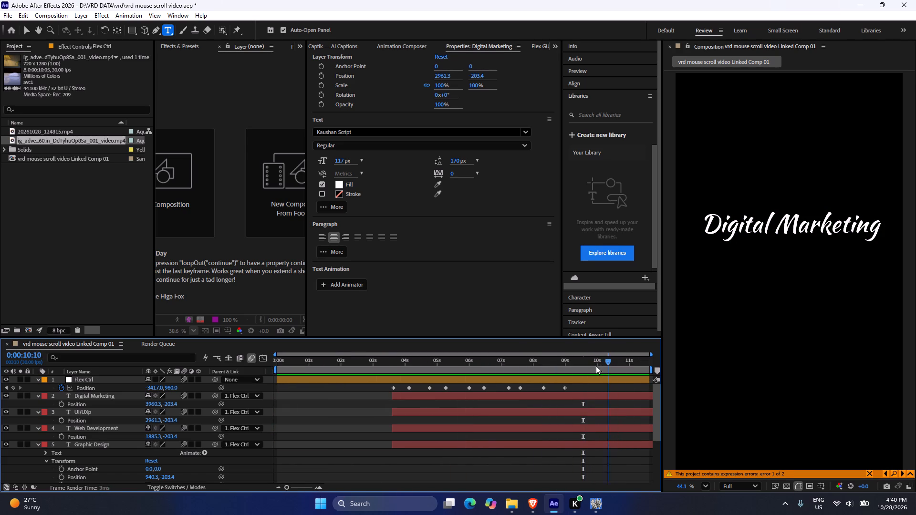
pyautogui.moveTo(596, 366); pyautogui.dragTo(579, 366)
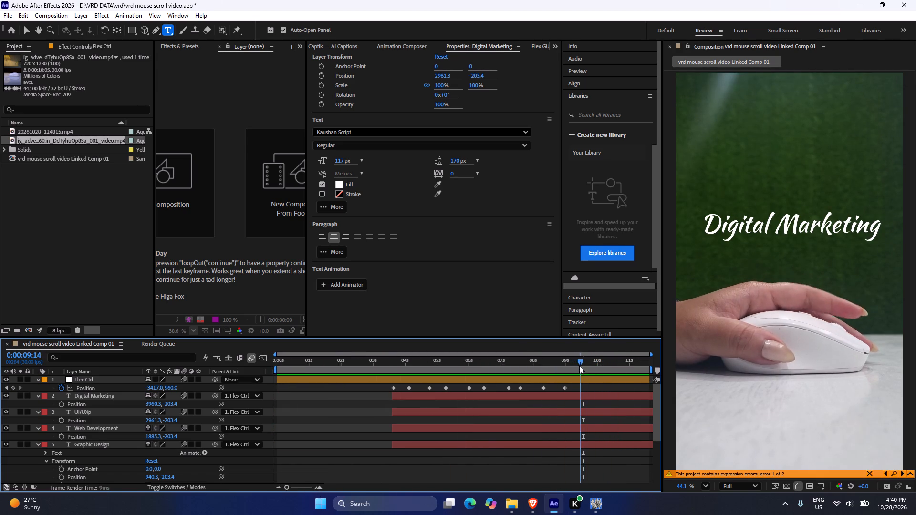
pyautogui.moveTo(579, 366); pyautogui.dragTo(593, 367)
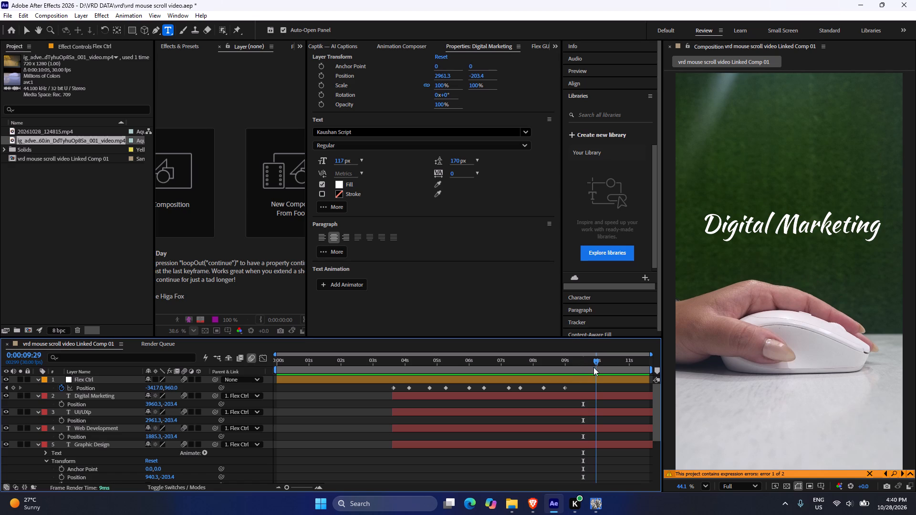
pyautogui.moveTo(593, 367); pyautogui.dragTo(595, 368)
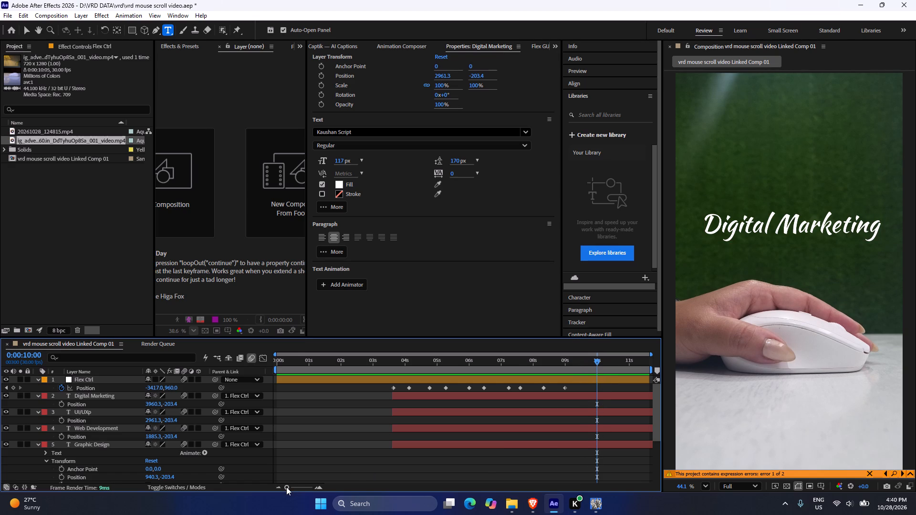
pyautogui.moveTo(286, 487); pyautogui.dragTo(261, 484)
pyautogui.moveTo(656, 425); pyautogui.dragTo(652, 481)
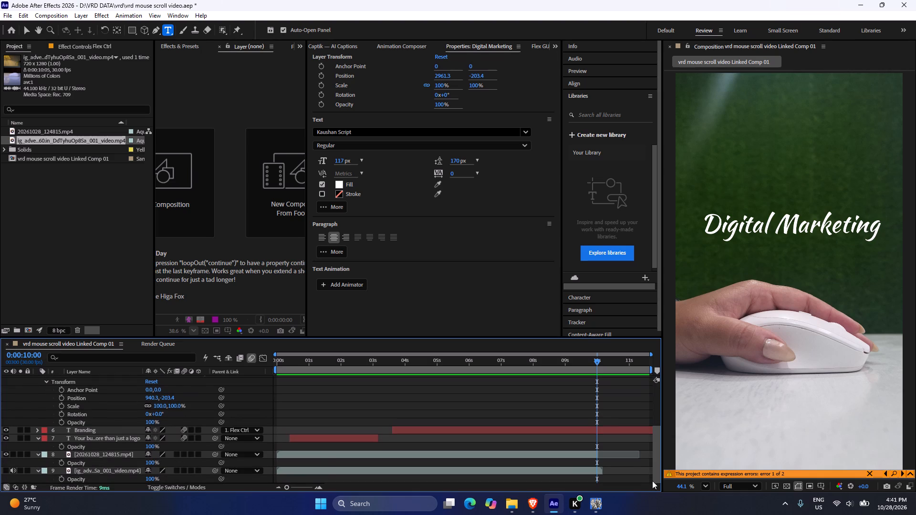
pyautogui.moveTo(652, 481); pyautogui.dragTo(650, 482)
pyautogui.click(583, 469)
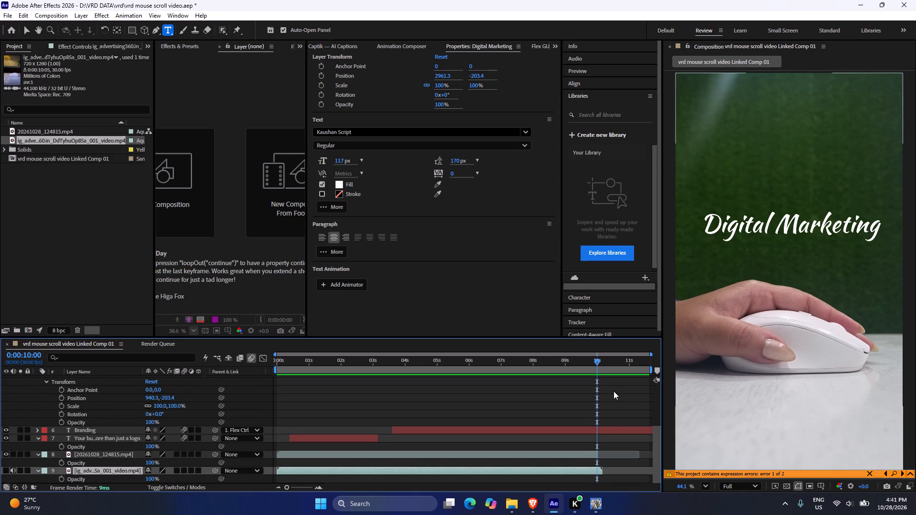
pyautogui.click(570, 431)
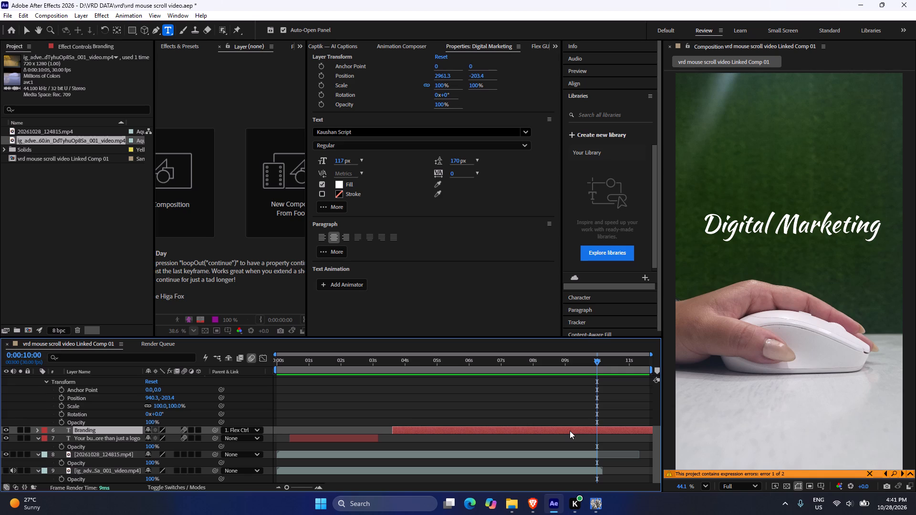
pyautogui.hotkey('alt', ']')
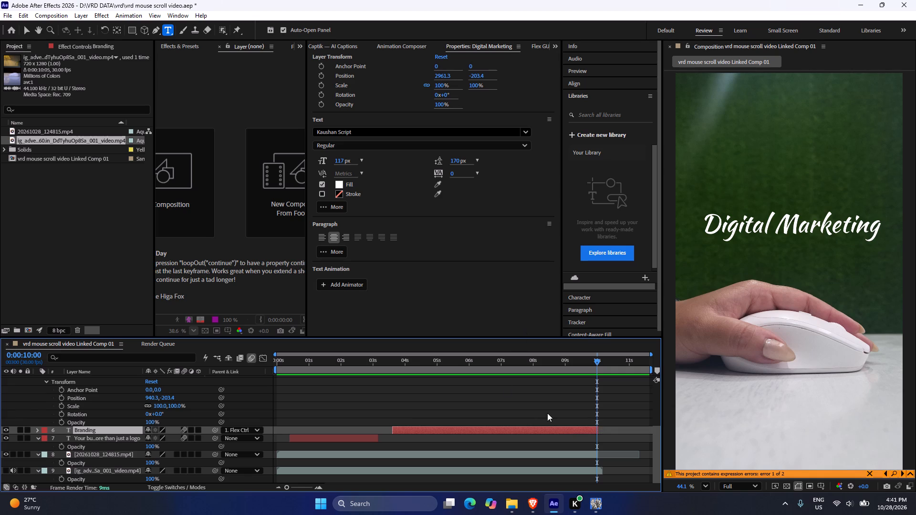
# Trim the Graphic Design, Web Development, UI/UXp, Digital Marketing and Flex Ctrl layers to end at 0:00:10:00.
pyautogui.scroll(2, 547, 413)
pyautogui.click(564, 414)
pyautogui.hotkey('alt', ']')
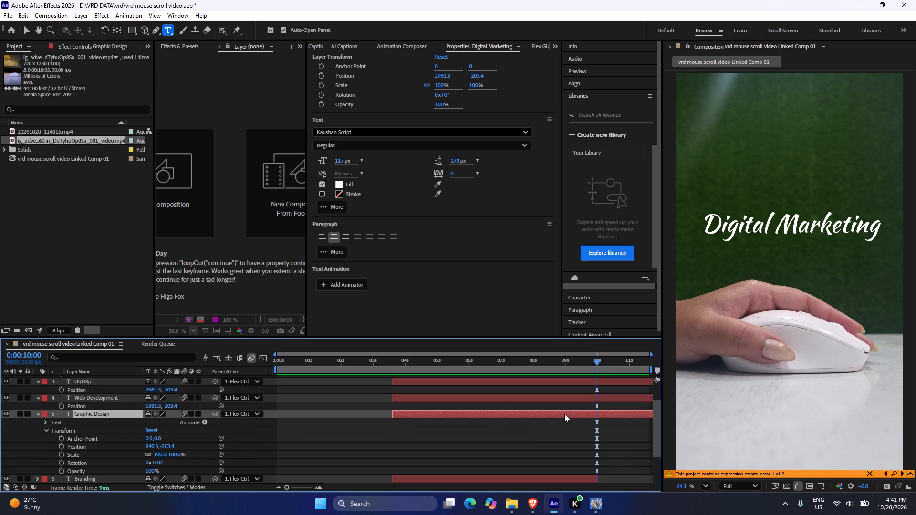
pyautogui.click(569, 399)
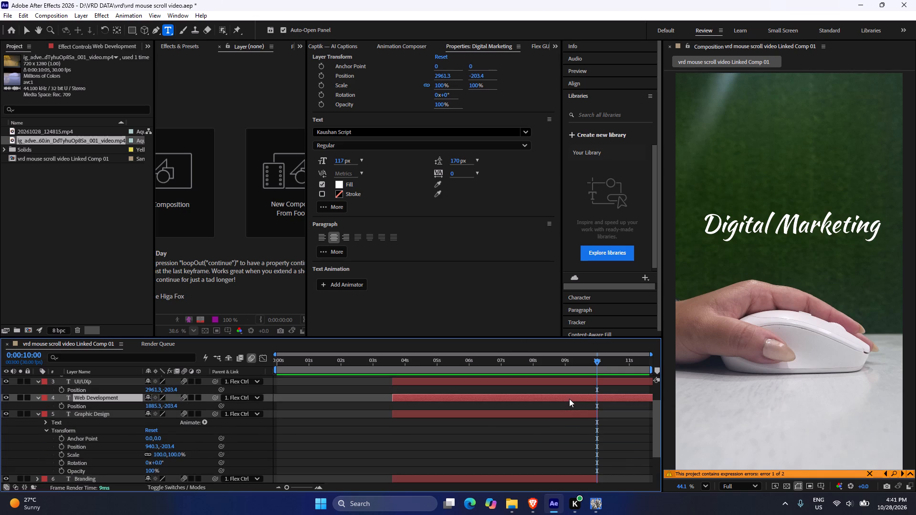
pyautogui.hotkey('alt', ']')
pyautogui.scroll(1, 598, 402)
pyautogui.click(594, 407)
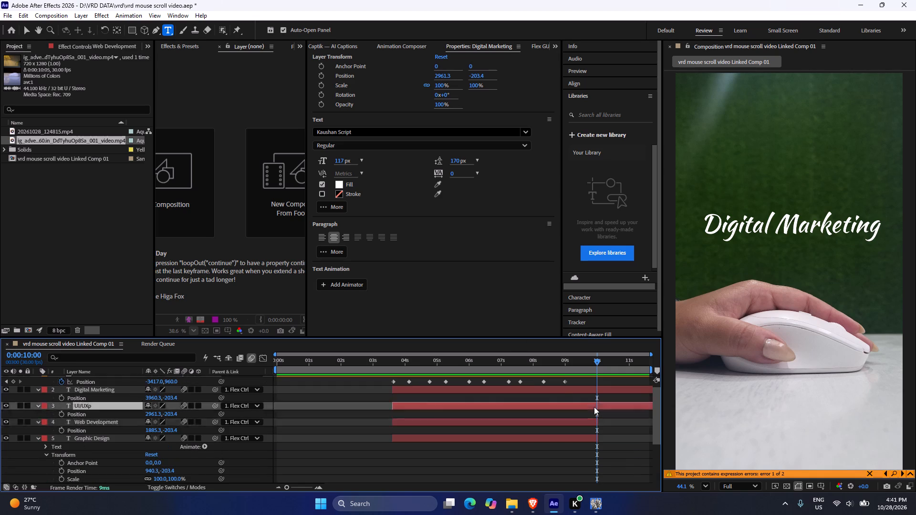
pyautogui.hotkey('alt', ']')
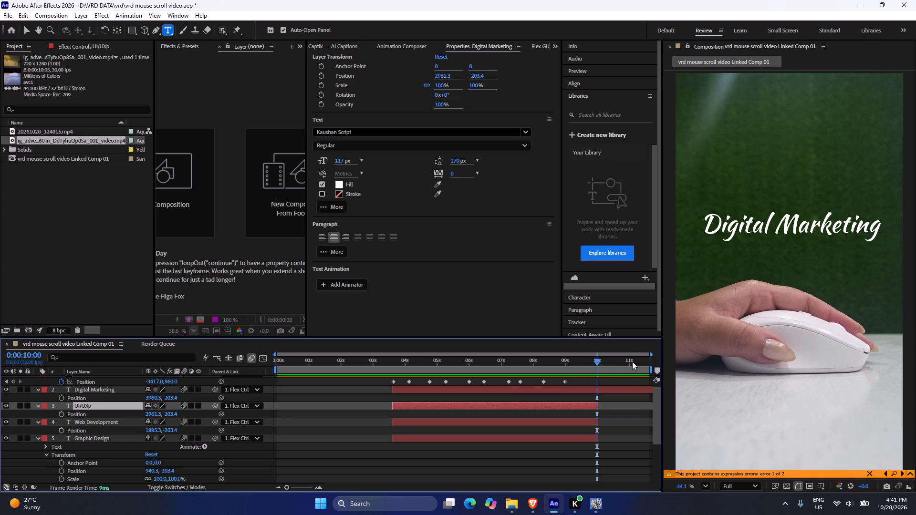
pyautogui.click(600, 389)
pyautogui.hotkey('alt', ']')
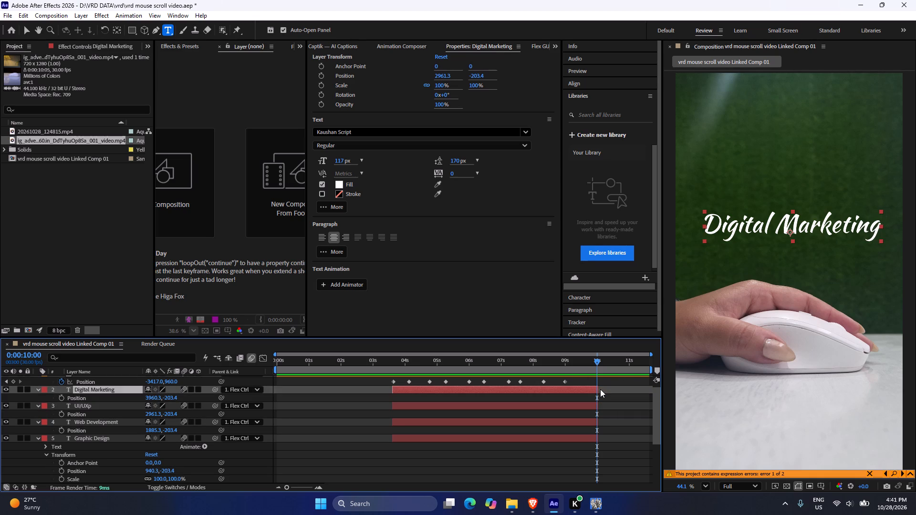
pyautogui.scroll(5, 603, 392)
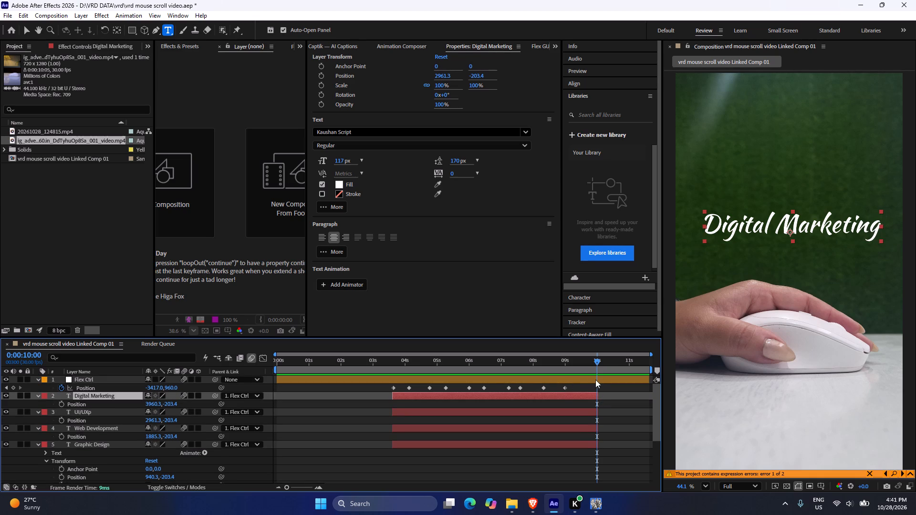
pyautogui.click(593, 378)
pyautogui.hotkey('alt', ']')
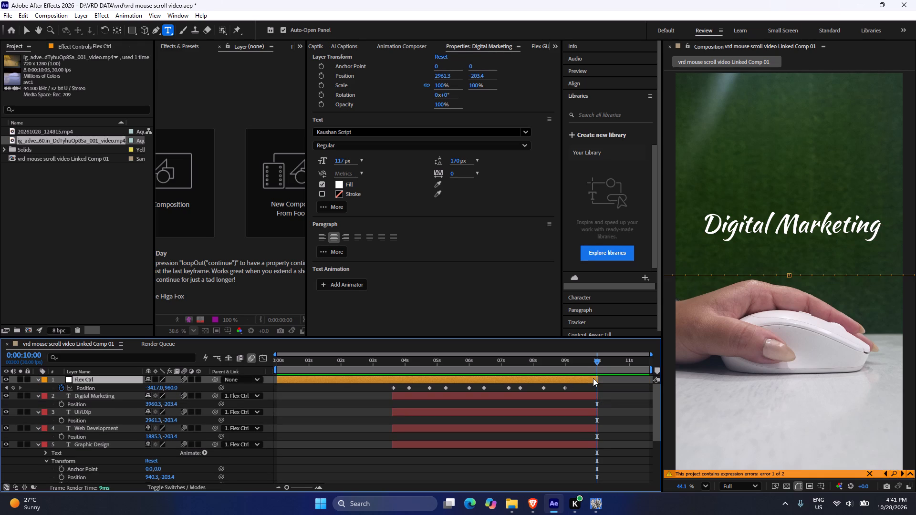
pyautogui.click(610, 383)
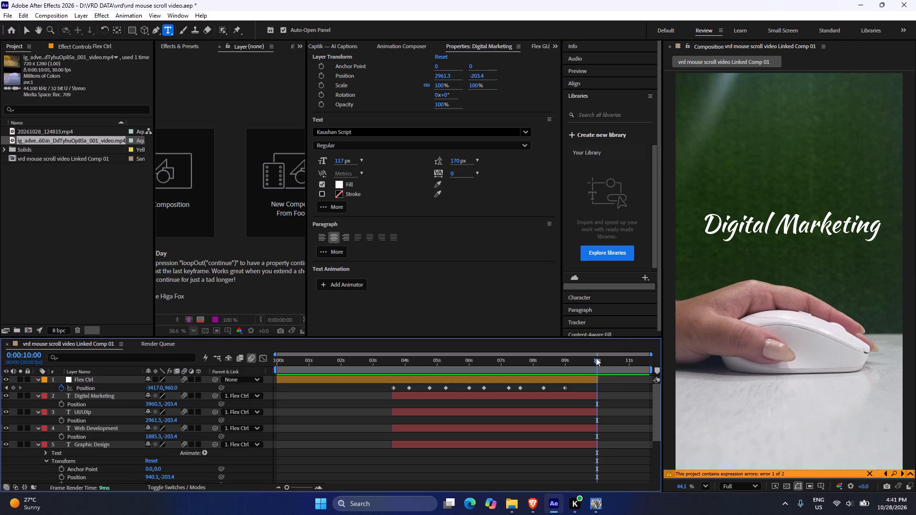
# Examine the frames around the trimmed layer ends at 10 seconds and the remaining timeline up to the composition's end.
pyautogui.moveTo(596, 358); pyautogui.dragTo(587, 365)
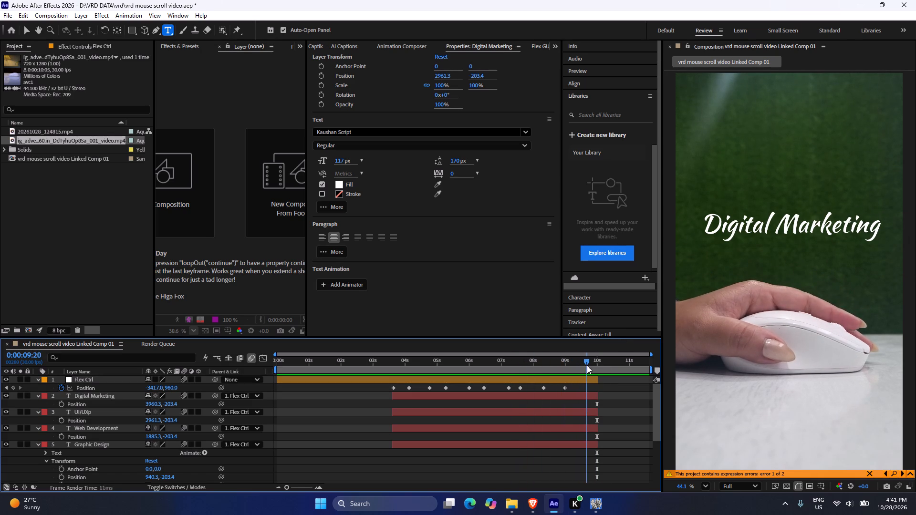
pyautogui.moveTo(587, 365); pyautogui.dragTo(602, 370)
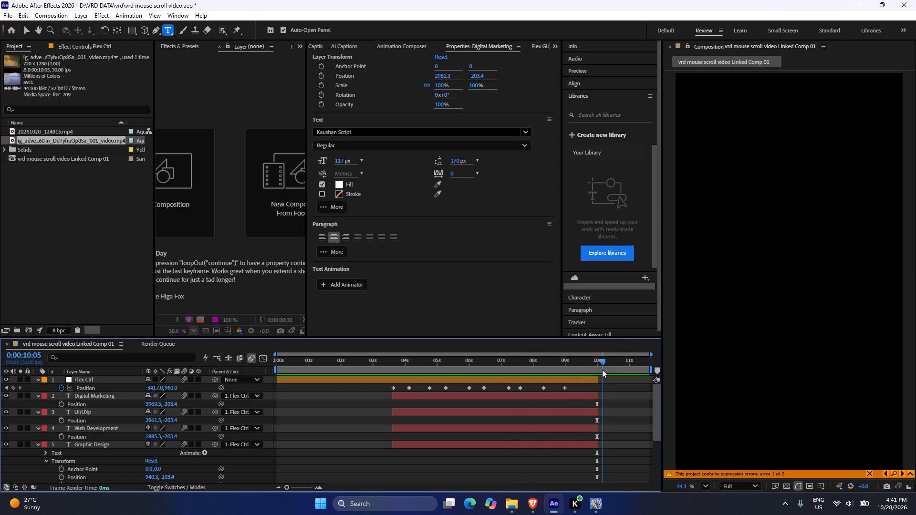
pyautogui.moveTo(602, 370); pyautogui.dragTo(597, 368)
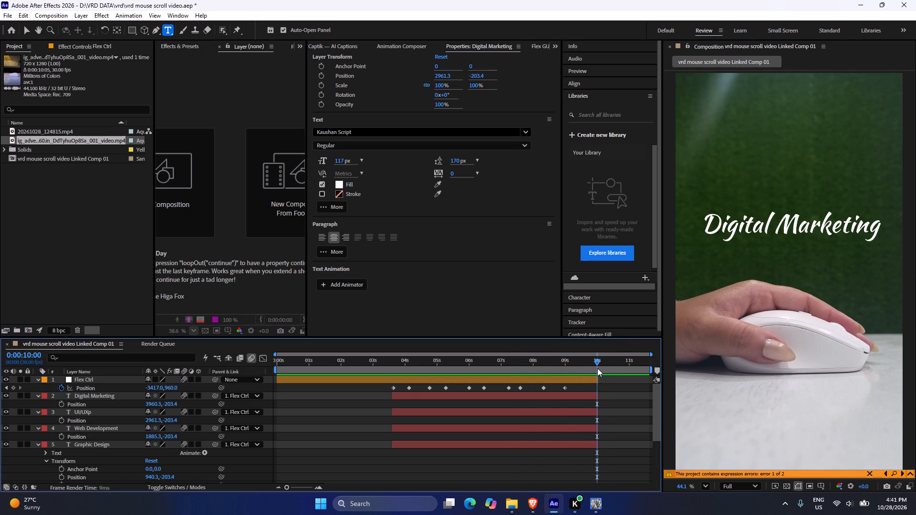
pyautogui.moveTo(597, 368); pyautogui.dragTo(598, 368)
pyautogui.moveTo(290, 488); pyautogui.dragTo(297, 484)
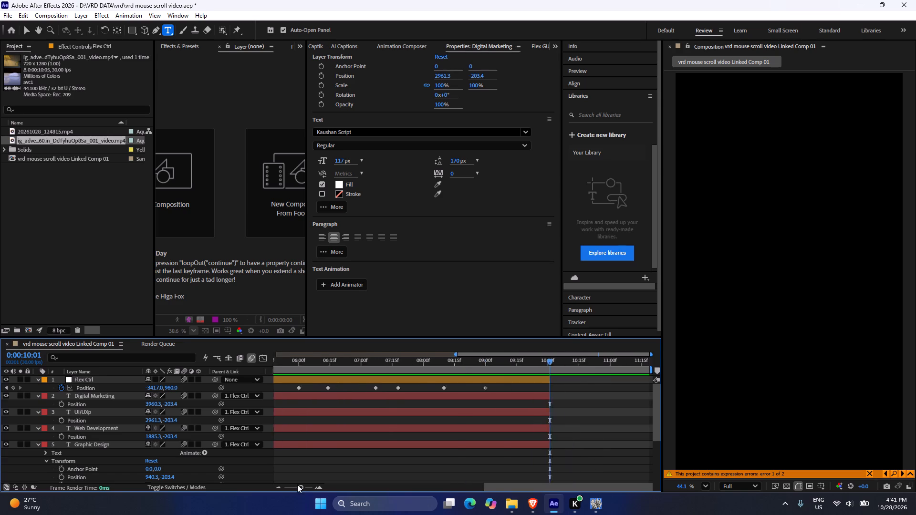
pyautogui.moveTo(297, 484); pyautogui.dragTo(272, 484)
pyautogui.moveTo(603, 361); pyautogui.dragTo(645, 368)
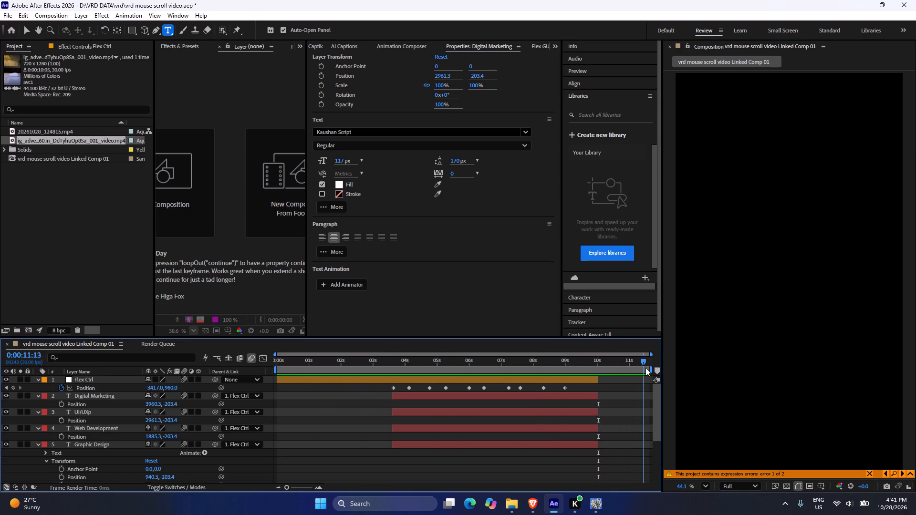
pyautogui.moveTo(645, 368); pyautogui.dragTo(655, 370)
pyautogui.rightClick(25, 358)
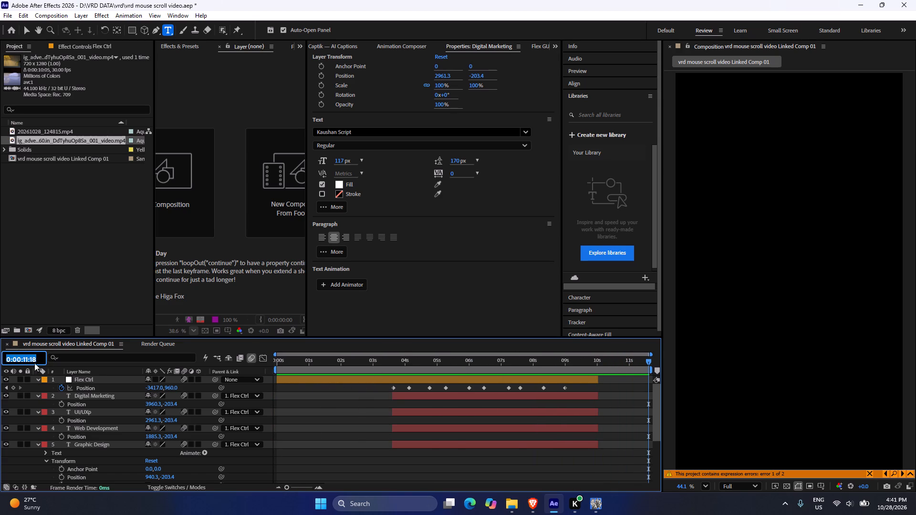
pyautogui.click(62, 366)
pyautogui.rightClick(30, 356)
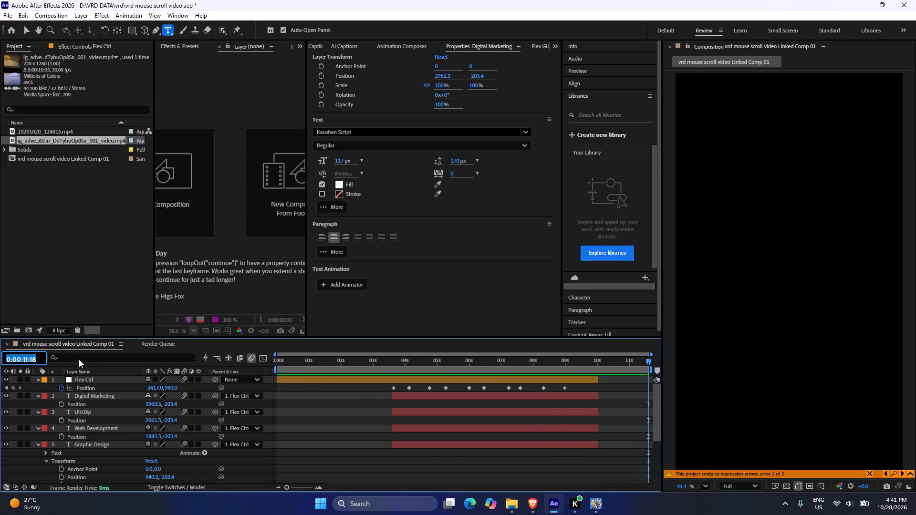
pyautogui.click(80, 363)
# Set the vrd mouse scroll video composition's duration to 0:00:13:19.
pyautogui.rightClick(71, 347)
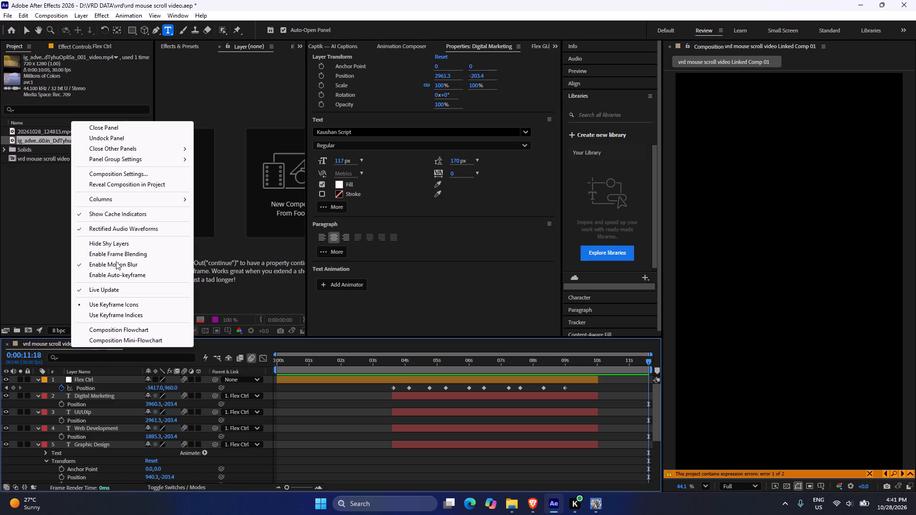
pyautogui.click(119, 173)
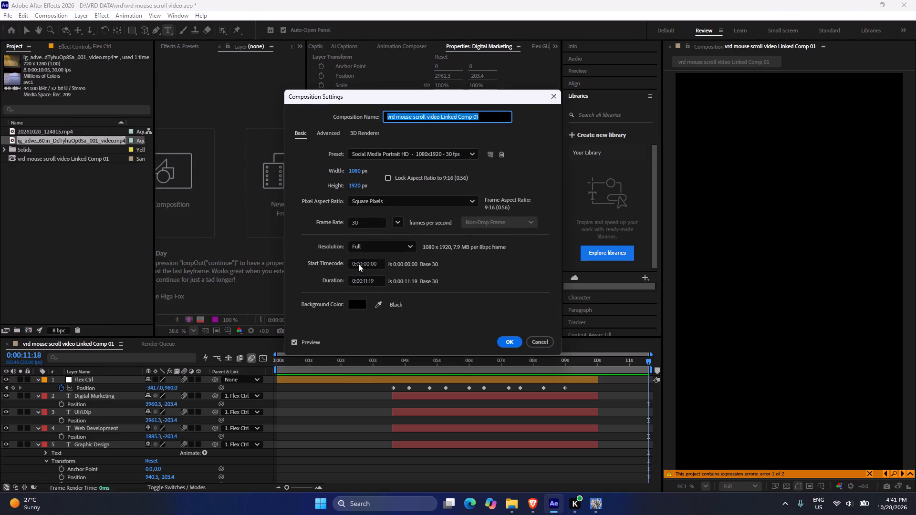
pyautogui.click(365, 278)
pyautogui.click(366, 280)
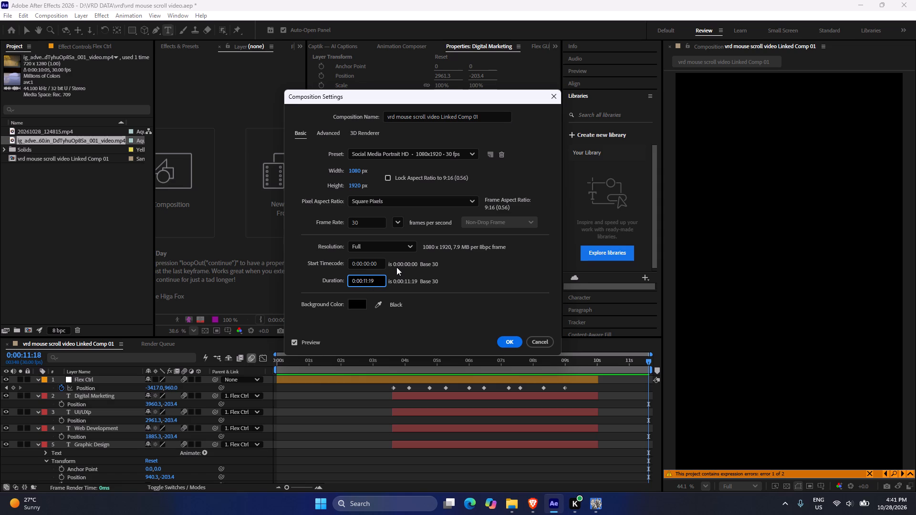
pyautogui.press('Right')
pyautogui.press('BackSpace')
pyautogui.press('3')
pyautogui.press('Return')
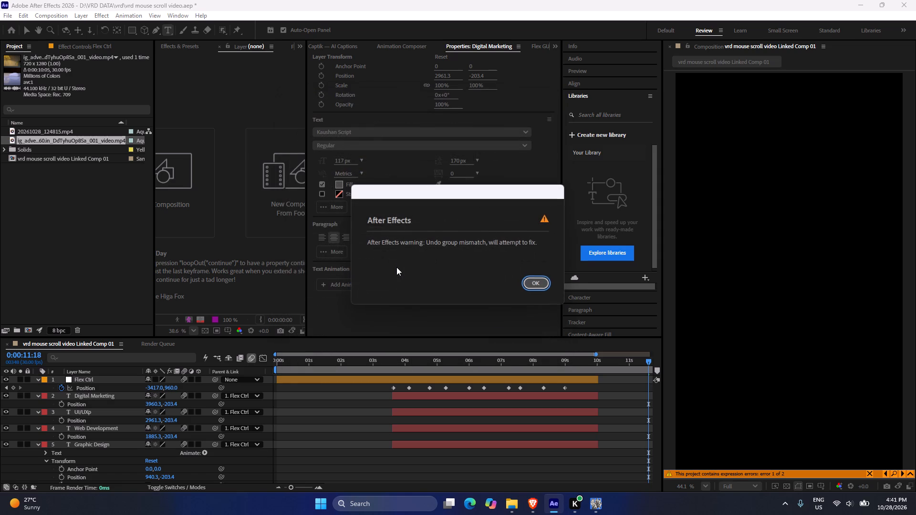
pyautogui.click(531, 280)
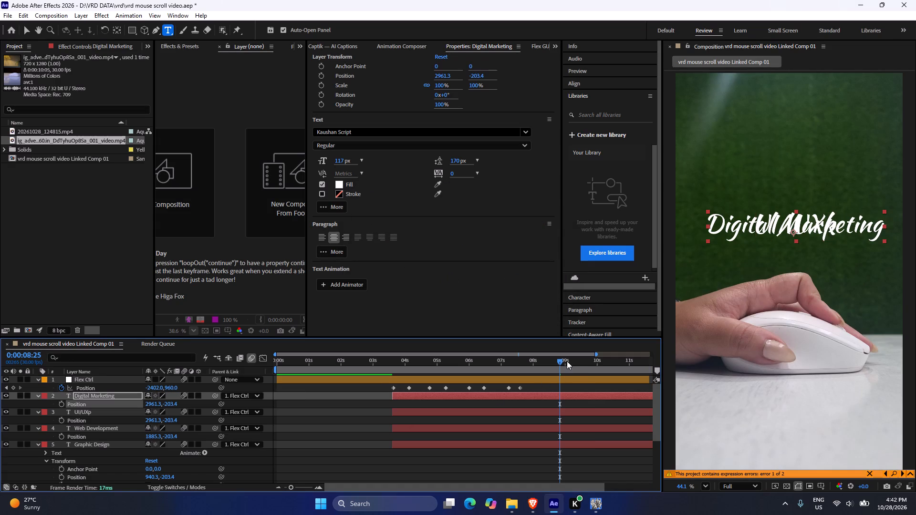
# Examine the timeline from the composition's end back to the last Flex Ctrl position keyframes around 0:00:07:18.
pyautogui.moveTo(567, 361); pyautogui.dragTo(662, 372)
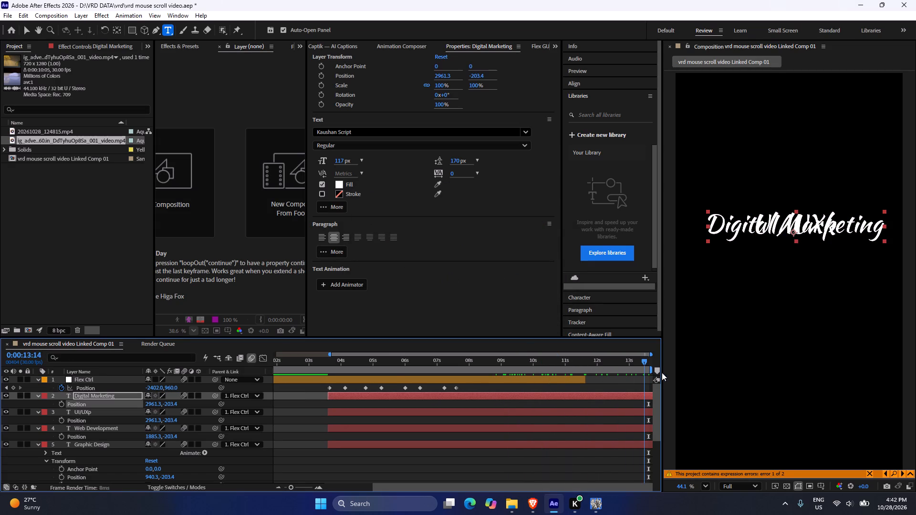
pyautogui.moveTo(662, 372); pyautogui.dragTo(537, 377)
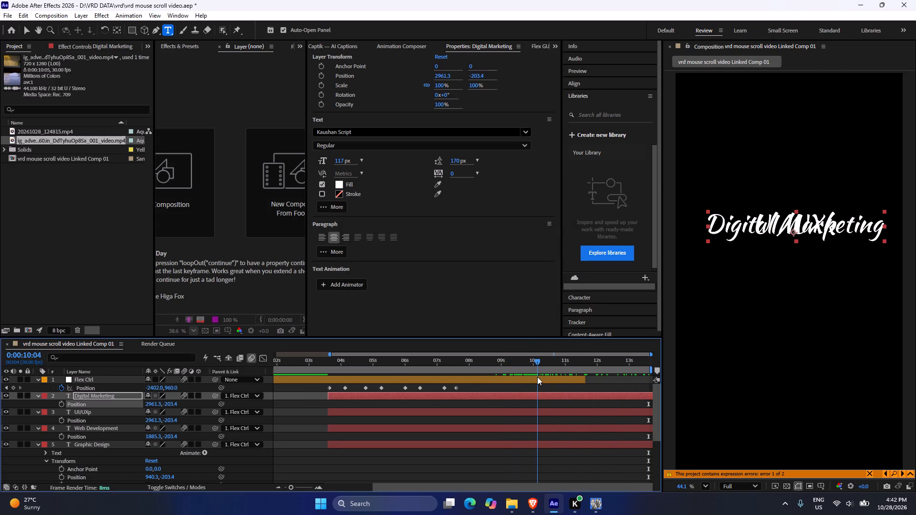
pyautogui.moveTo(537, 377); pyautogui.dragTo(475, 389)
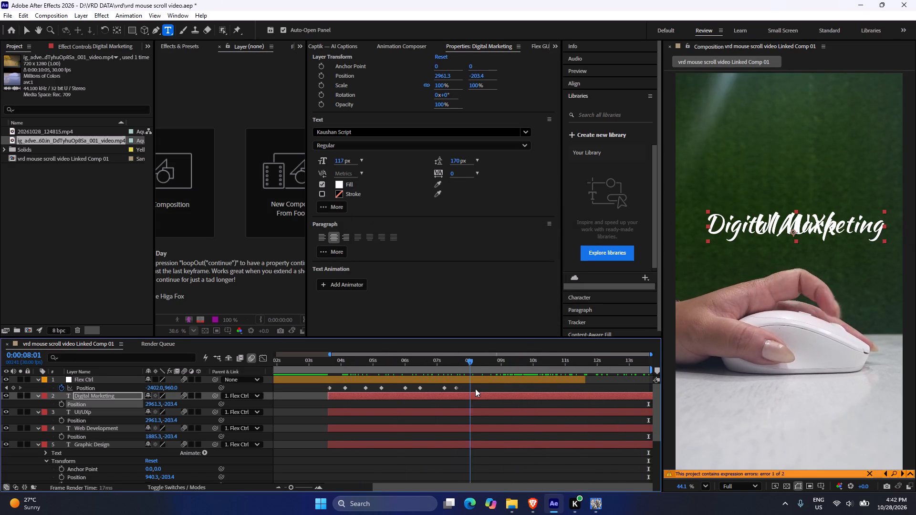
pyautogui.moveTo(475, 389); pyautogui.dragTo(446, 385)
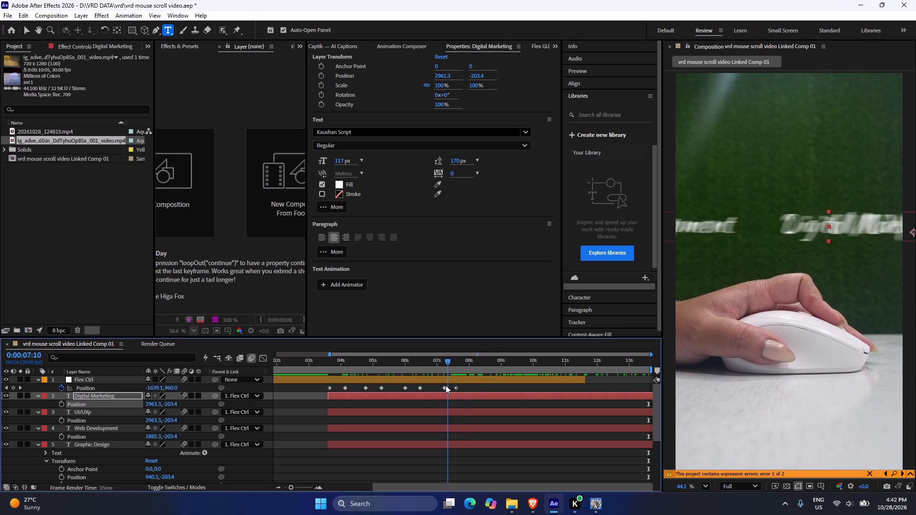
pyautogui.moveTo(446, 385); pyautogui.dragTo(456, 391)
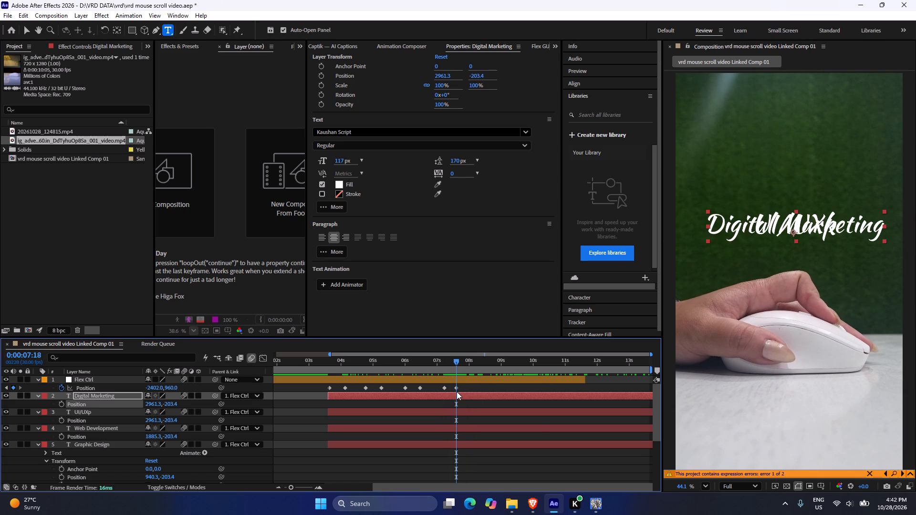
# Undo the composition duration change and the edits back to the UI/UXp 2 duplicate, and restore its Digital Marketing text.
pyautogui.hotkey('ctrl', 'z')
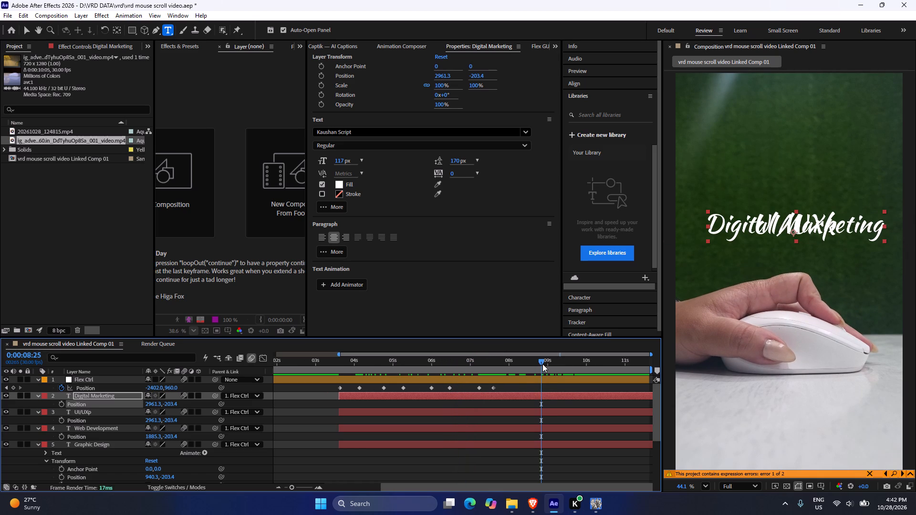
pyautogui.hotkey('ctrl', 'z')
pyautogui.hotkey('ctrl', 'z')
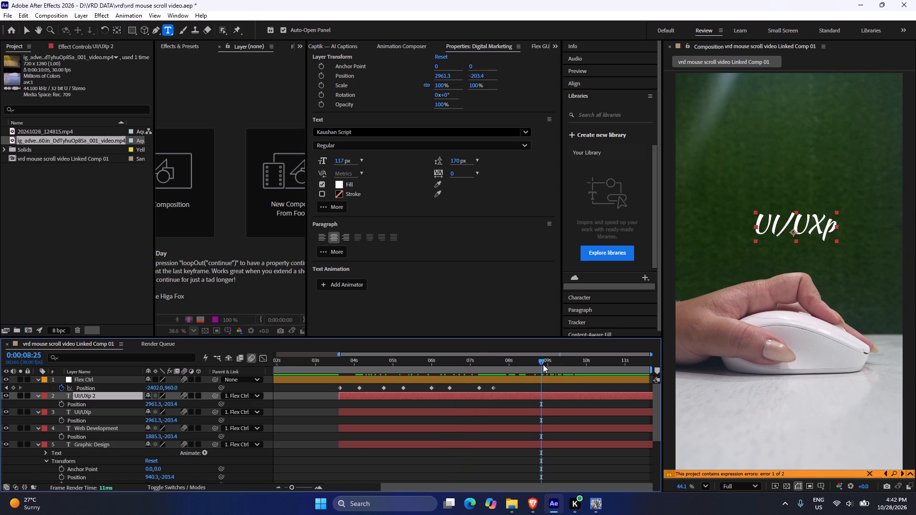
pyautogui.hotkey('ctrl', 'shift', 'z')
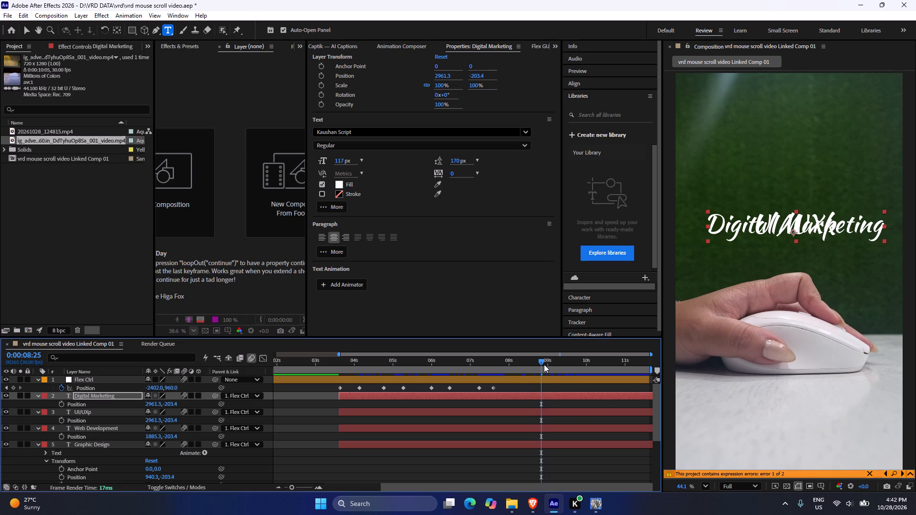
# Examine the hand footage and headline words around the last Flex Ctrl position keyframes, from about 0:00:07:04 to 0:00:08:28.
pyautogui.moveTo(542, 363); pyautogui.dragTo(467, 371)
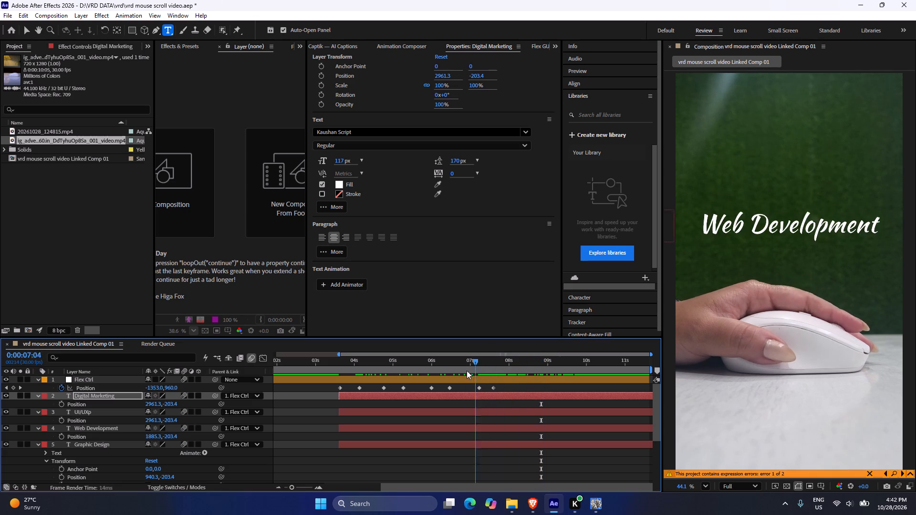
pyautogui.moveTo(467, 371); pyautogui.dragTo(483, 376)
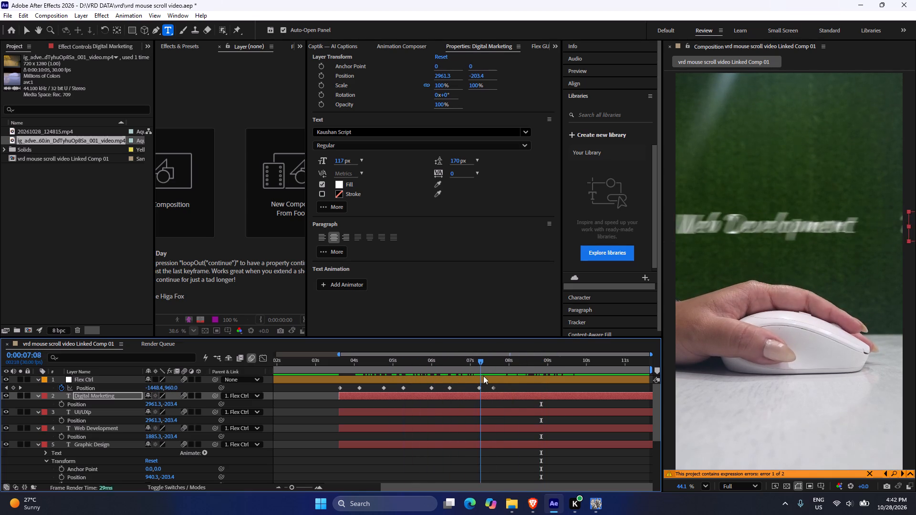
pyautogui.moveTo(483, 376); pyautogui.dragTo(500, 378)
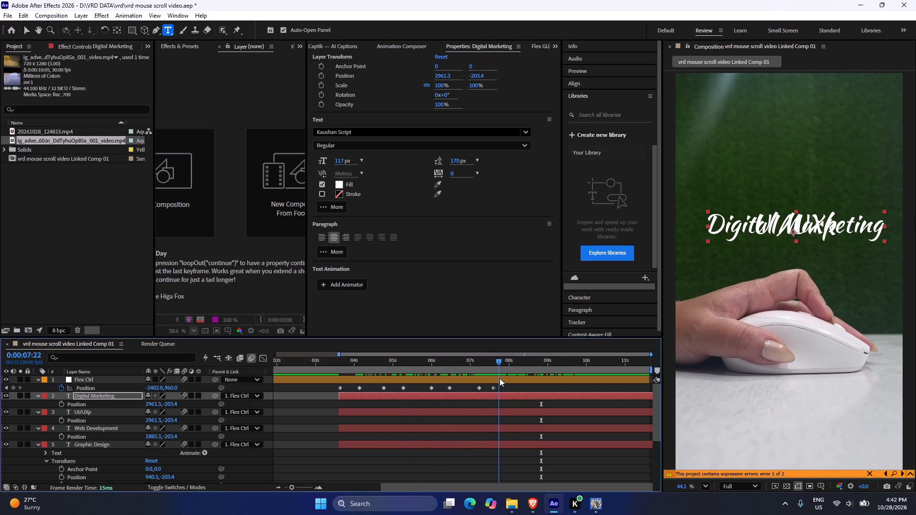
pyautogui.moveTo(500, 378); pyautogui.dragTo(494, 377)
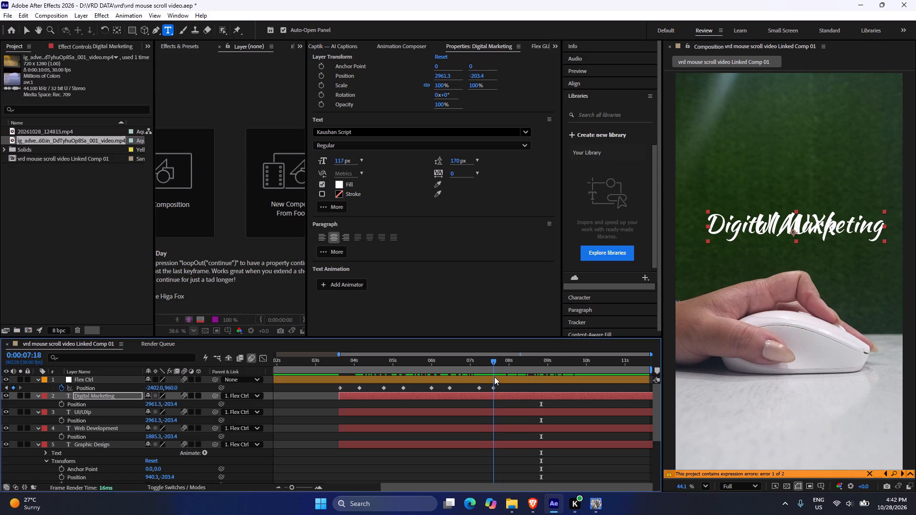
pyautogui.moveTo(494, 377); pyautogui.dragTo(496, 377)
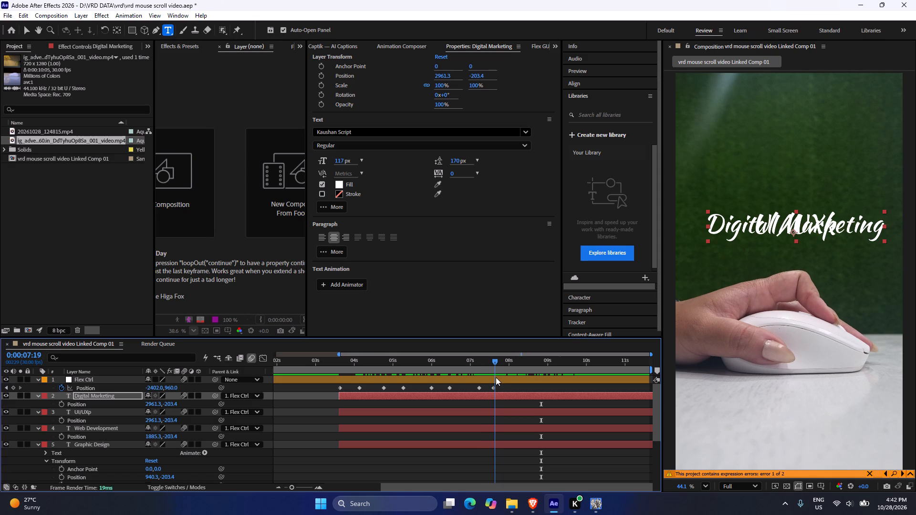
pyautogui.moveTo(496, 377); pyautogui.dragTo(496, 378)
pyautogui.moveTo(496, 378); pyautogui.dragTo(519, 384)
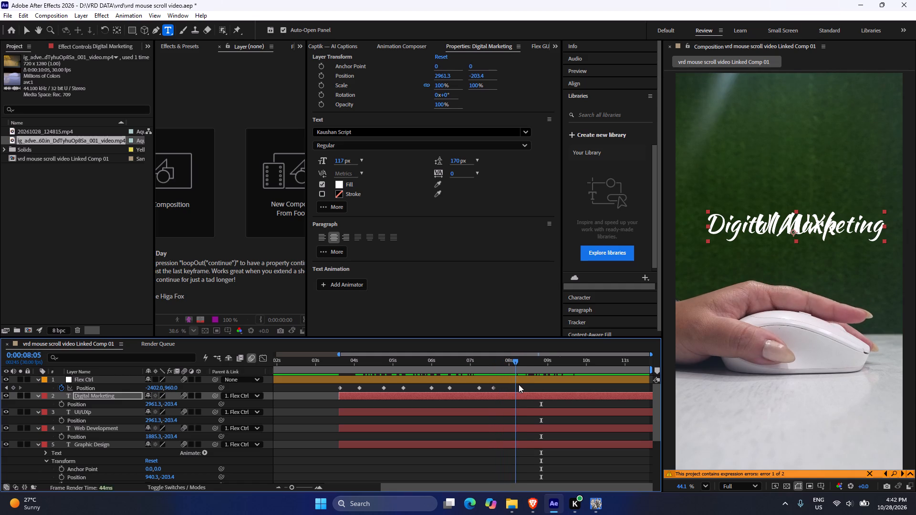
pyautogui.moveTo(519, 384); pyautogui.dragTo(542, 391)
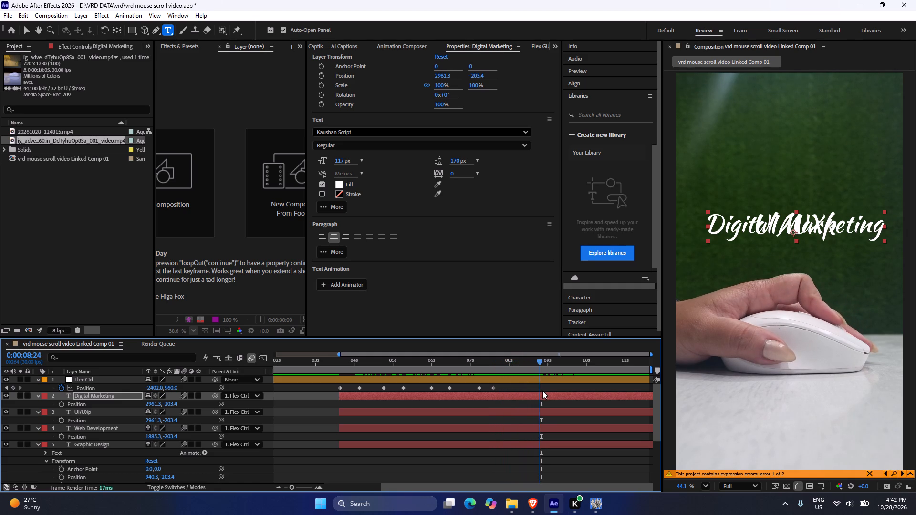
pyautogui.moveTo(542, 391); pyautogui.dragTo(546, 391)
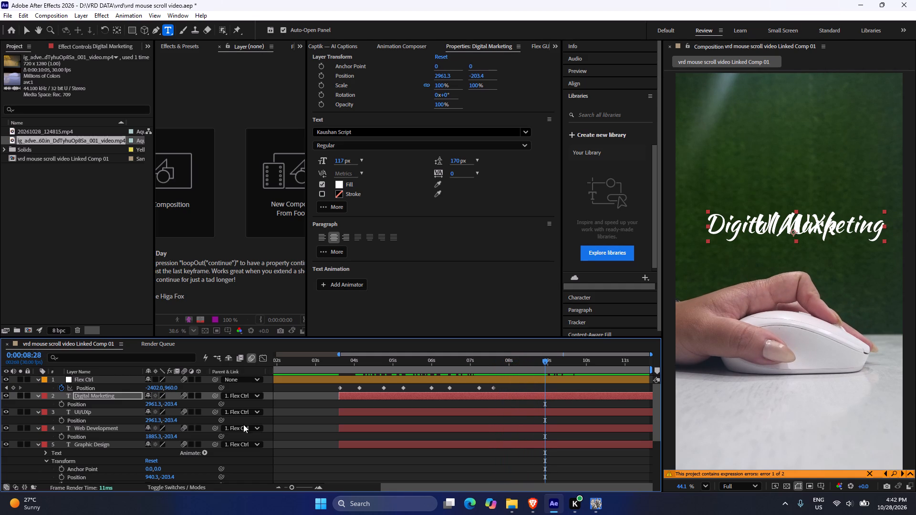
# Move the Digital Marketing text layer horizontally past the UI/UXp headline, to an X position of about 4066.
pyautogui.moveTo(149, 403); pyautogui.dragTo(238, 403)
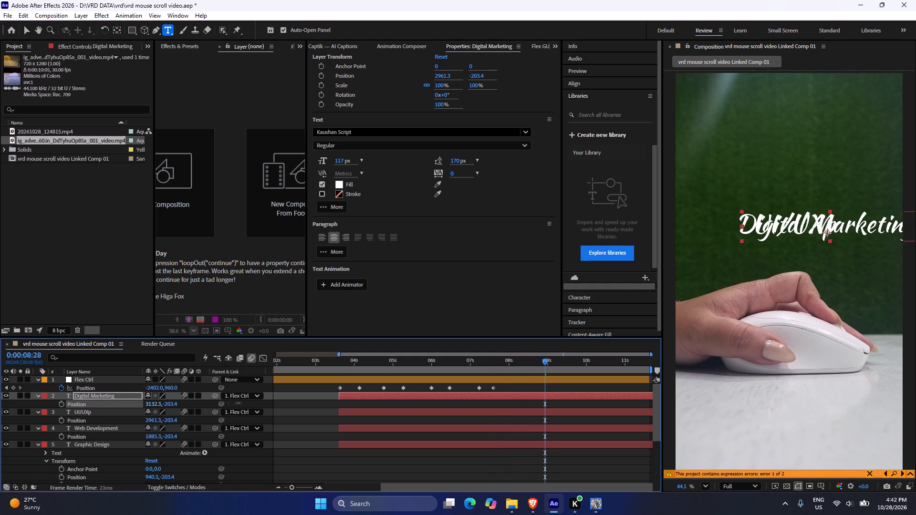
pyautogui.moveTo(238, 403); pyautogui.dragTo(641, 368)
pyautogui.scroll(-4, 738, 309)
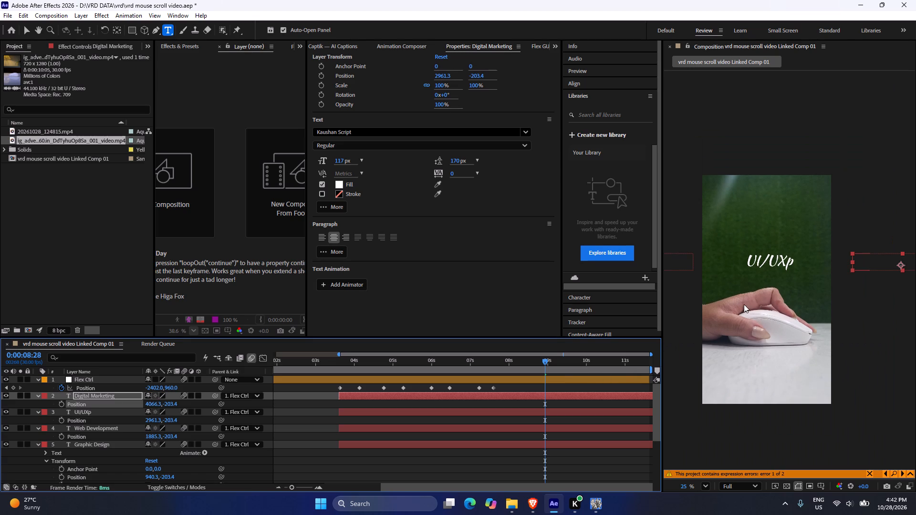